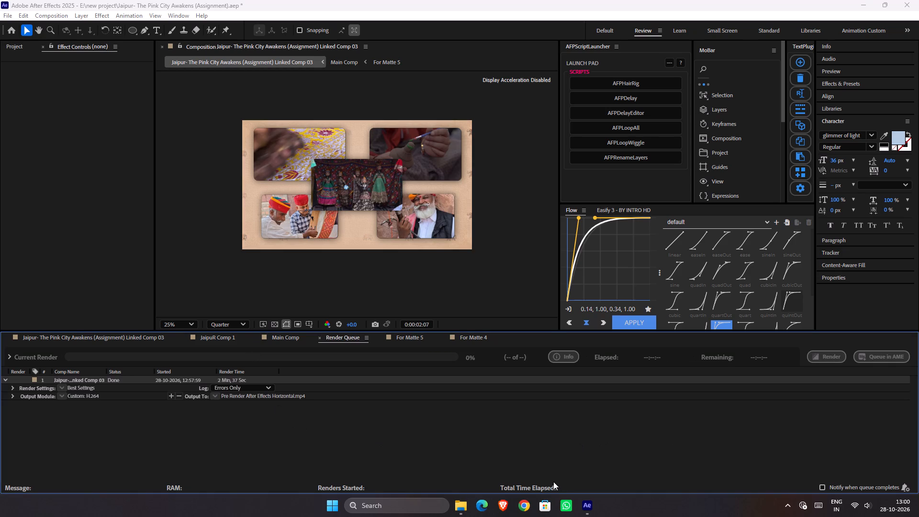
Save the project and bring up the Jaipur- The Pink City Awakens (Assignment) Linked Comp 03 timeline.
left_click(731, 466)
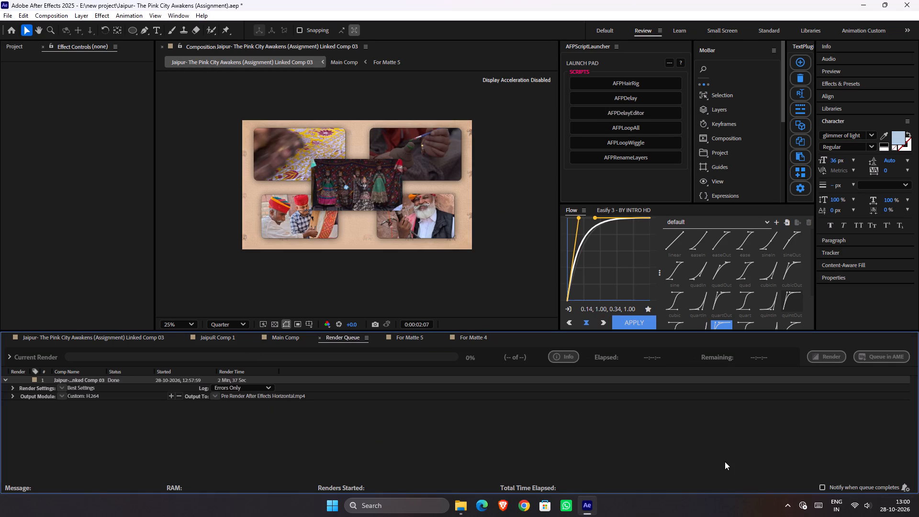
key("ctrl+s")
left_click(146, 338)
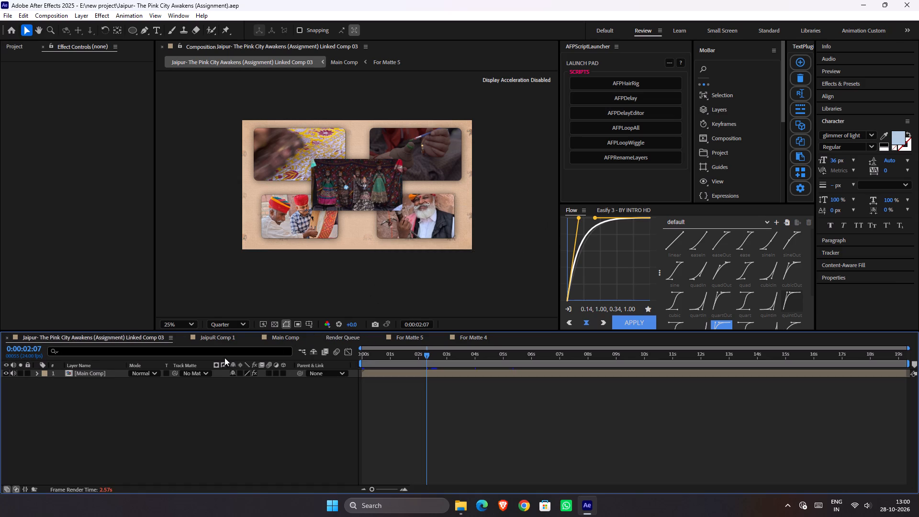
key("ctrl+s")
Import Pre Render After Effects Horizontal.mp4 from the new project folder into Linked Comp 03 above Main Comp.
left_click(464, 504)
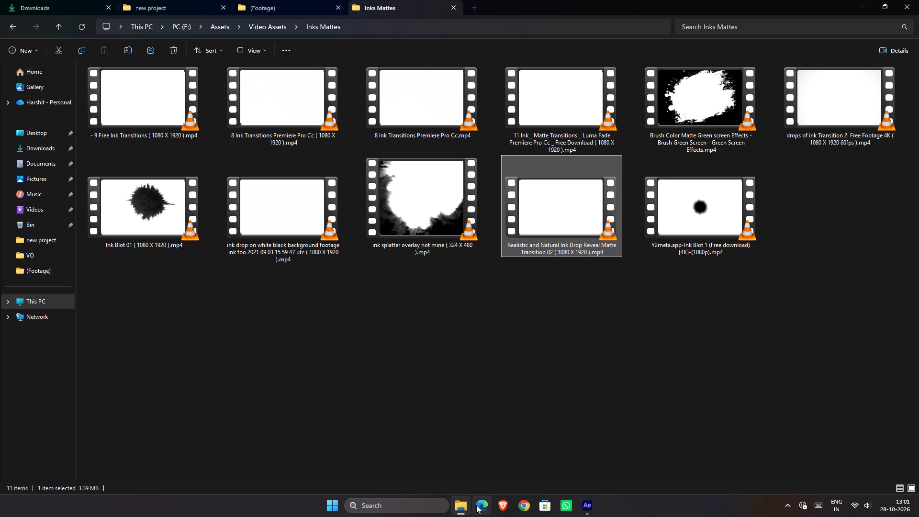
left_click(148, 0)
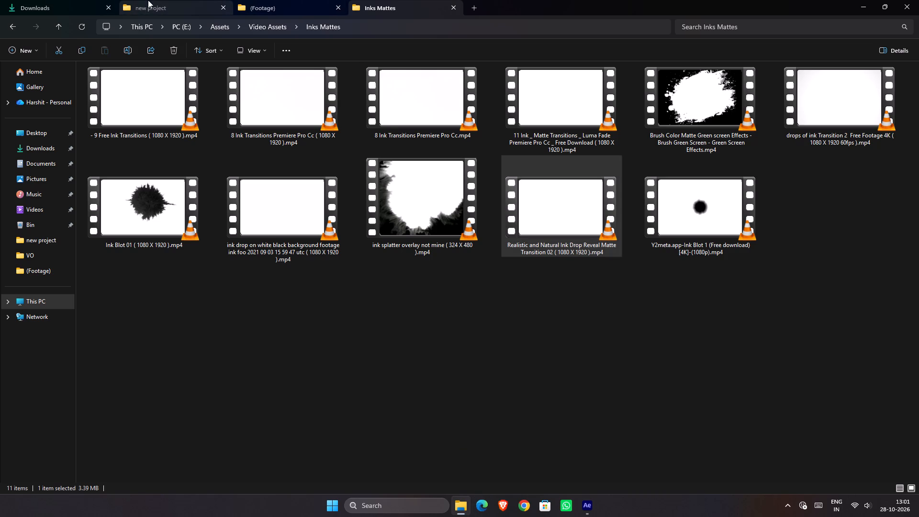
left_click(574, 369)
left_click_drag(728, 295, 645, 404)
key("alt+Tab")
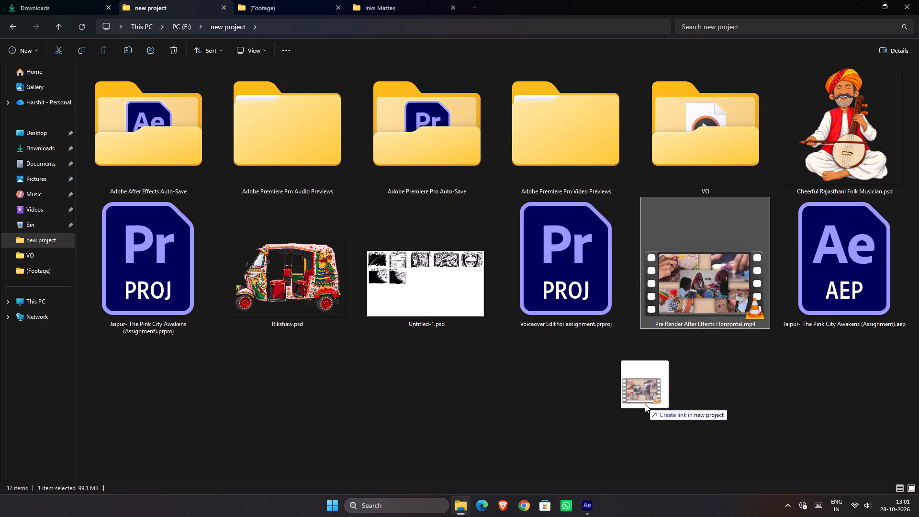
left_click_drag(645, 404, 515, 408)
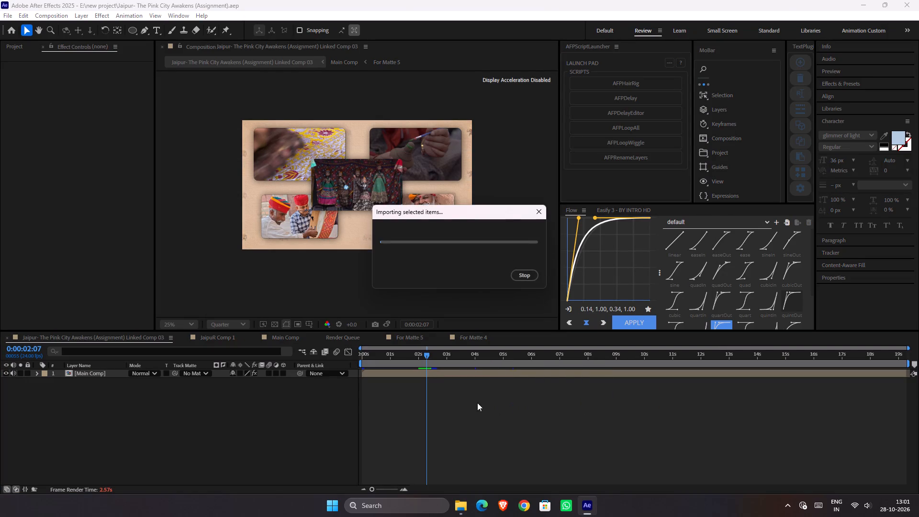
Hide the Main Comp layer, mute the audio of both Main Comp and the pre-render layer, and save the project.
left_click(6, 382)
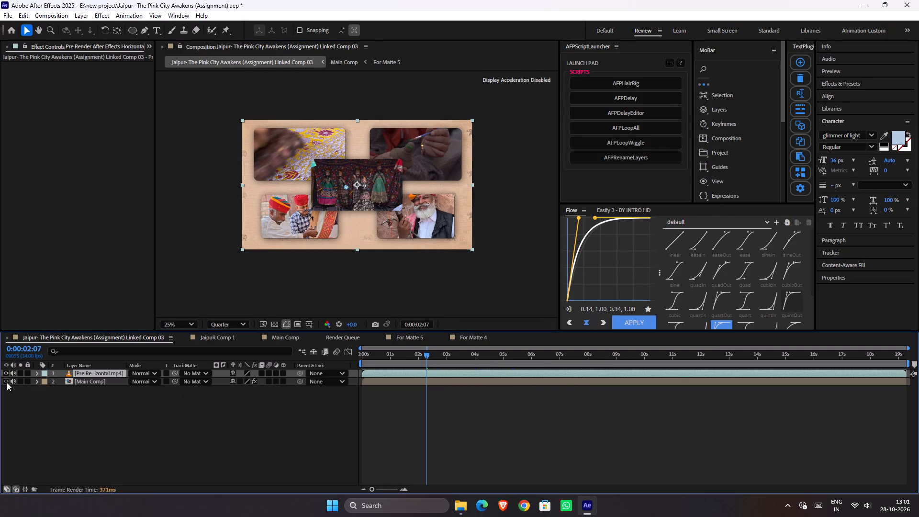
left_click(10, 382)
left_click(12, 381)
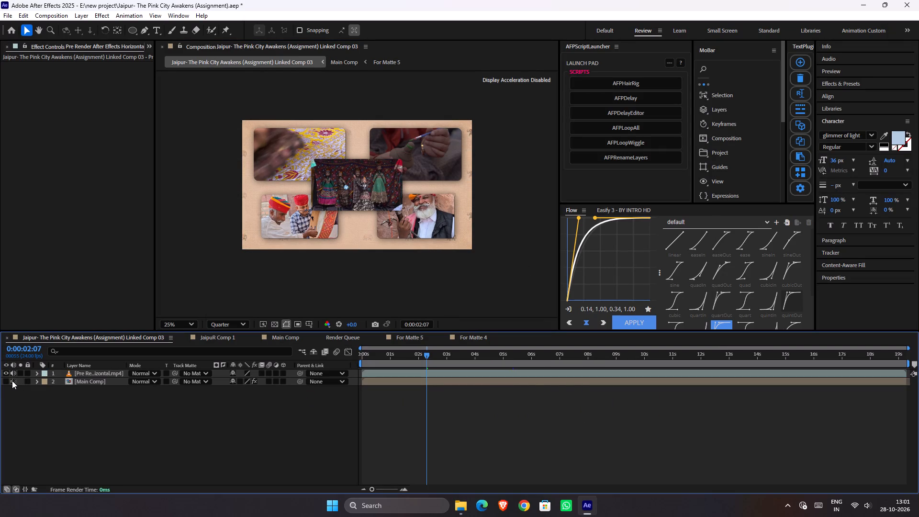
left_click(14, 374)
key("ctrl+s")
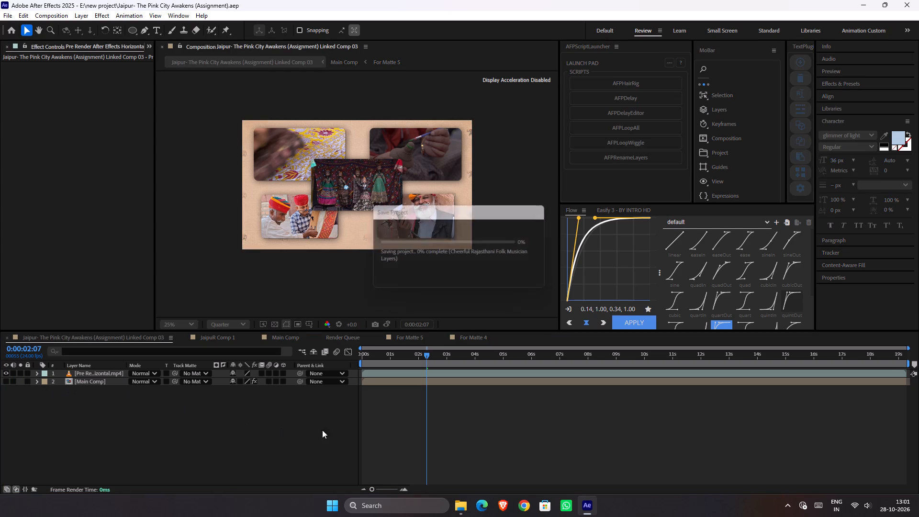
left_click(527, 425)
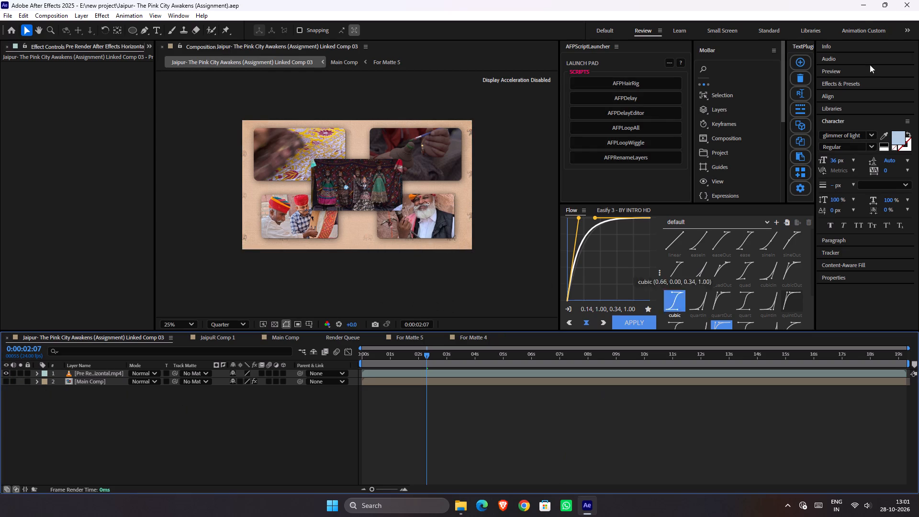
Launch Premiere Pro, open the Jaipur- The Pink City Awakens (Assignment) project and dismiss the auto-transcription prompt.
left_click(918, 516)
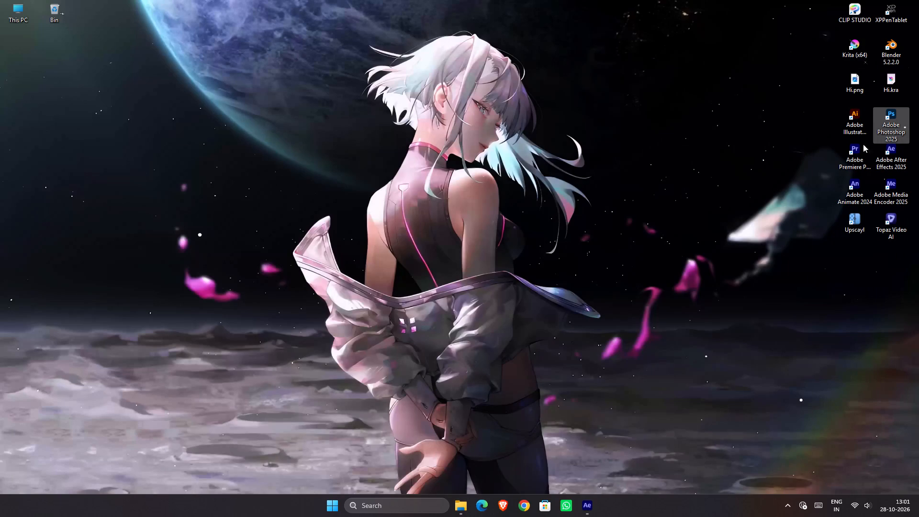
double_click(858, 168)
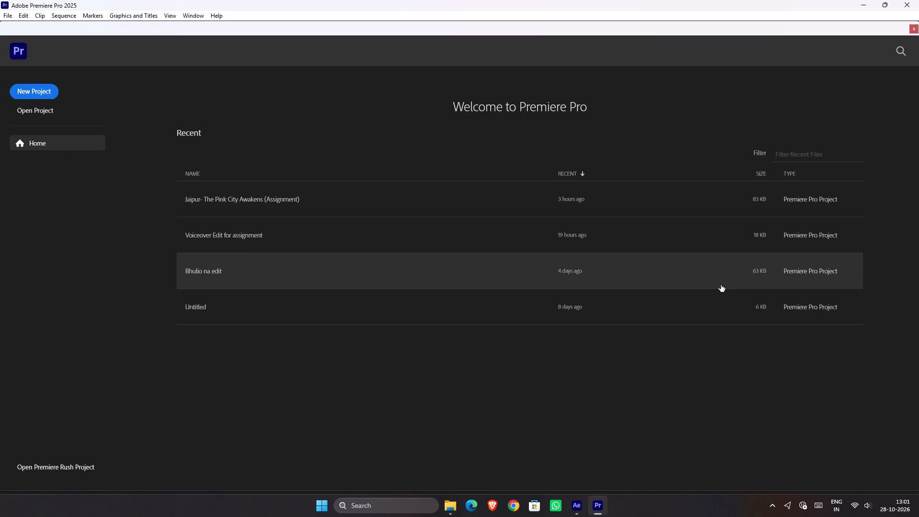
left_click(235, 207)
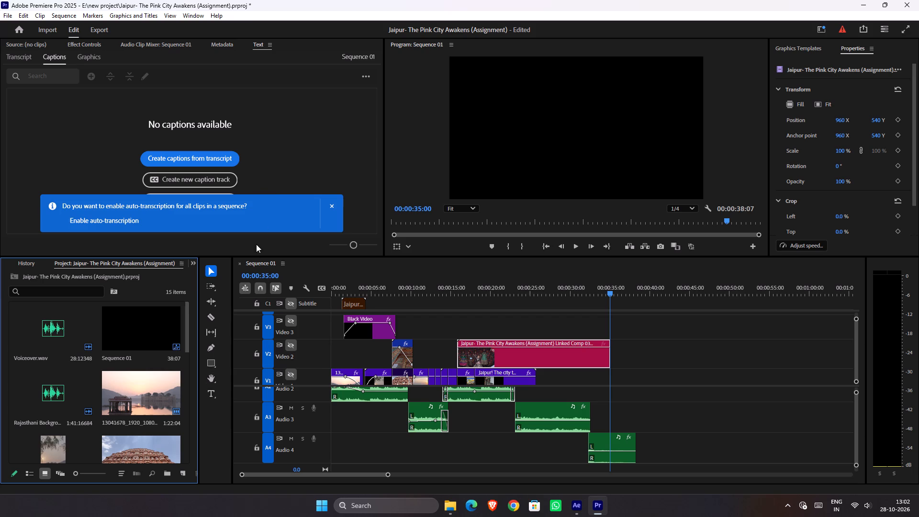
left_click(327, 201)
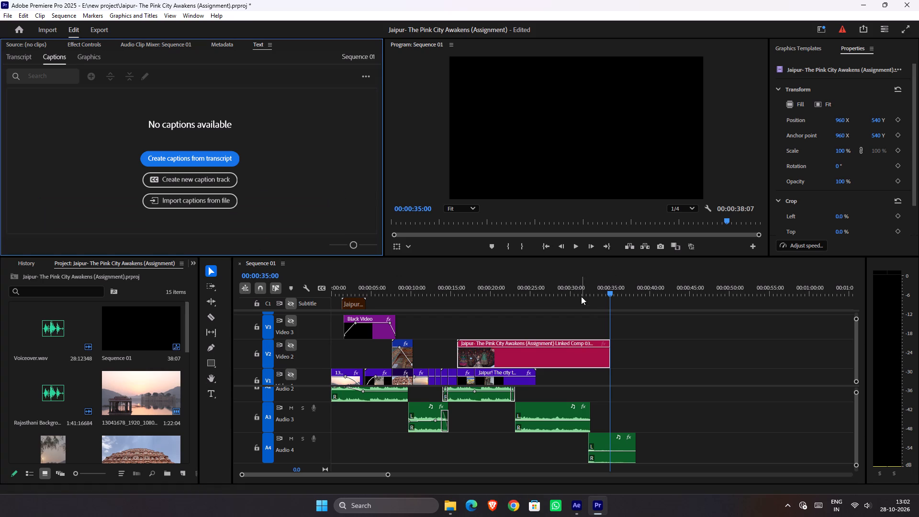
Scrub through Sequence 01 and return the playhead to 00:00:00:00.
left_click_drag(585, 290, 346, 276)
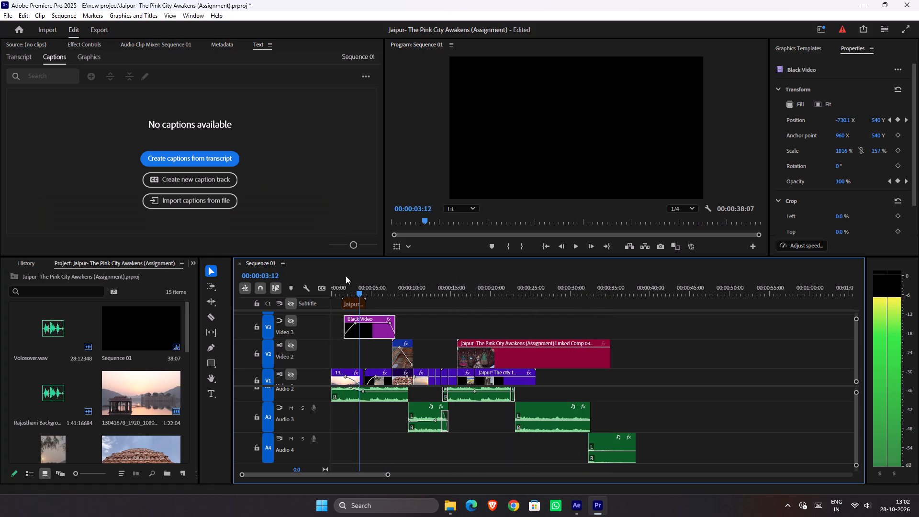
left_click_drag(346, 276, 491, 301)
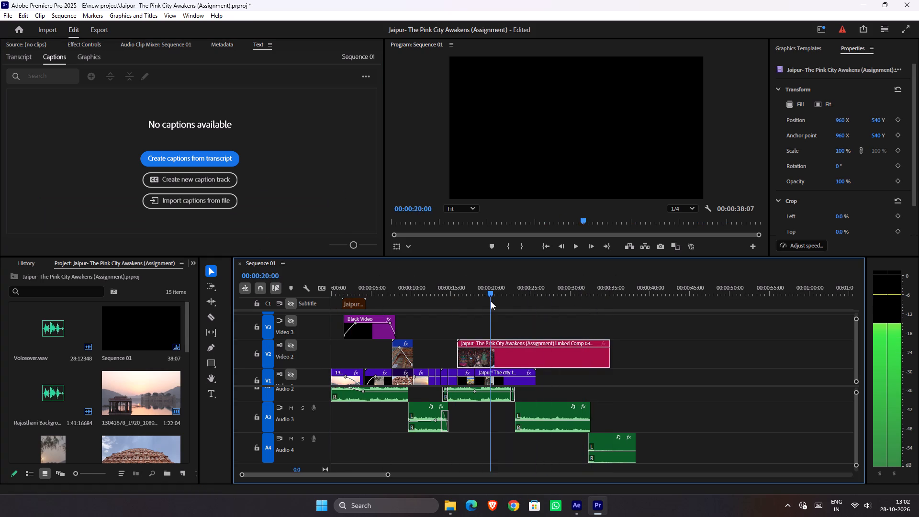
left_click_drag(491, 301, 223, 279)
Move the last two audio clips, on Audio 3 and Audio 4, up one track to Audio 2 and Audio 3.
left_click_drag(668, 414, 531, 447)
left_click_drag(548, 424, 547, 397)
left_click(549, 411)
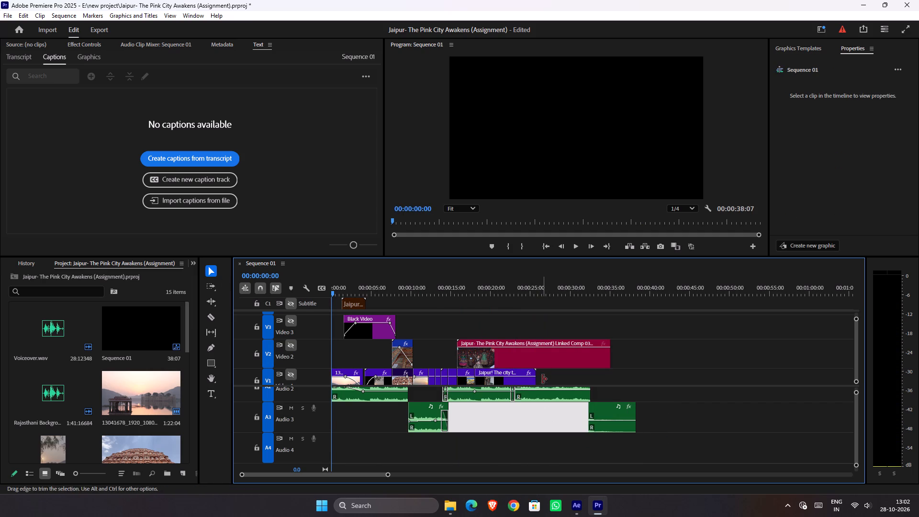
Turn on the output of the Video 1, Video 2 and Video 3 tracks and save the project.
left_click(291, 373)
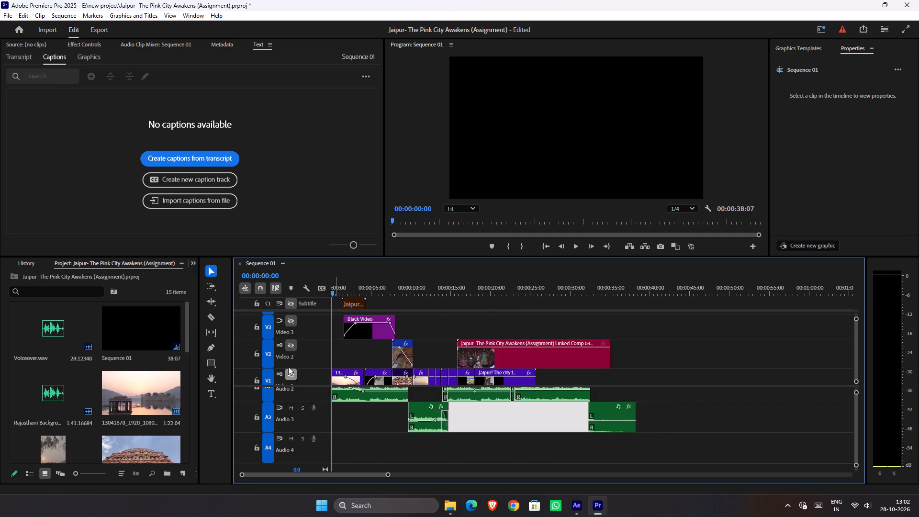
left_click(289, 344)
left_click(292, 323)
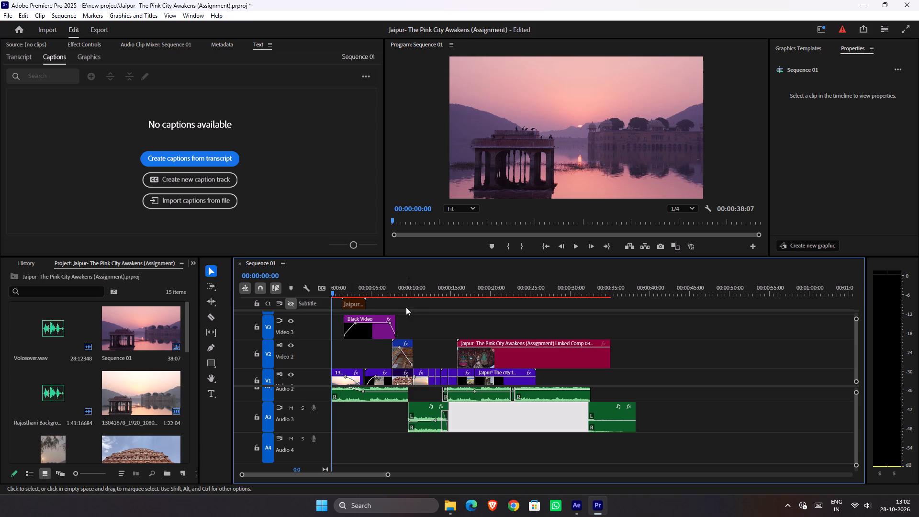
left_click_drag(855, 346, 854, 348)
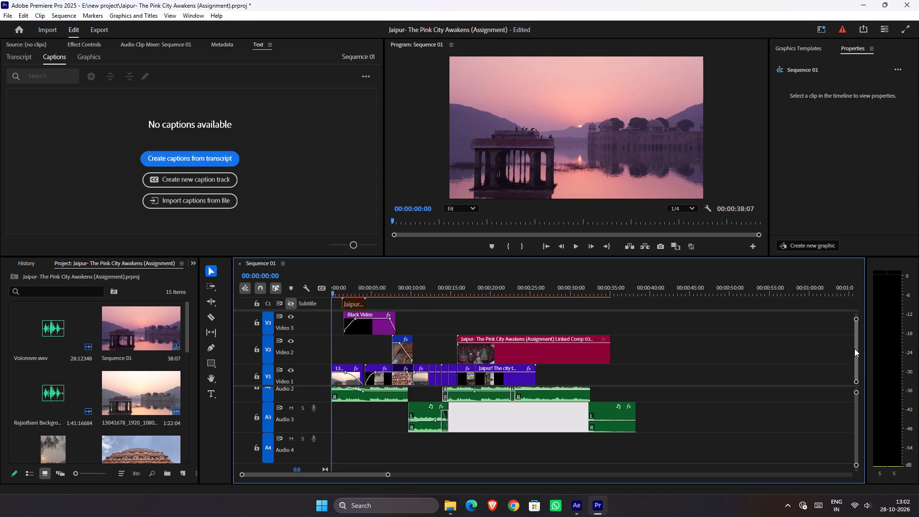
left_click_drag(854, 348, 850, 355)
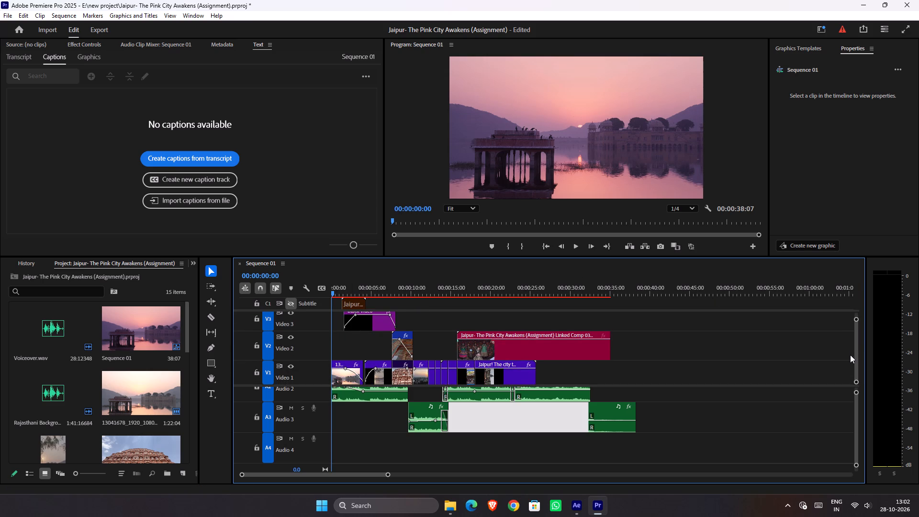
left_click_drag(850, 355, 851, 374)
key("ctrl+s")
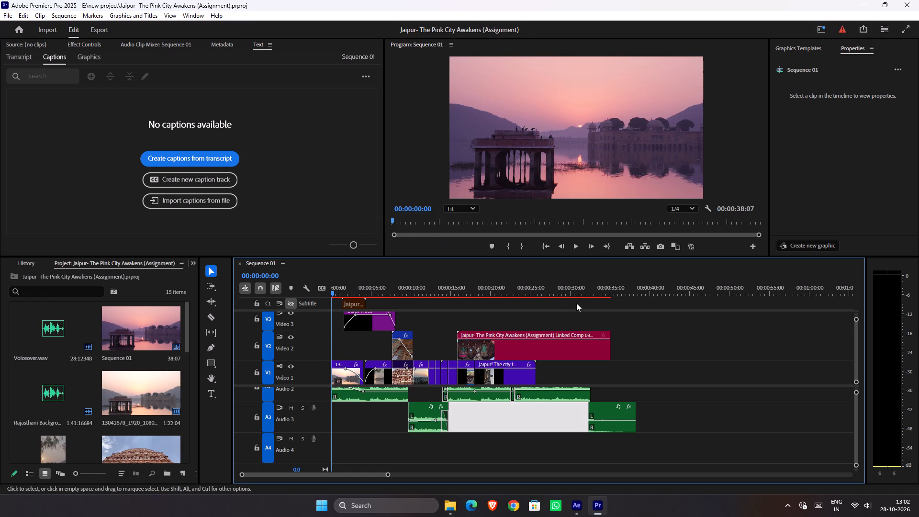
Delete the "Jaipur! The city t..." clip at the end of the Video 1 track.
left_click_drag(554, 372, 507, 372)
key("Delete")
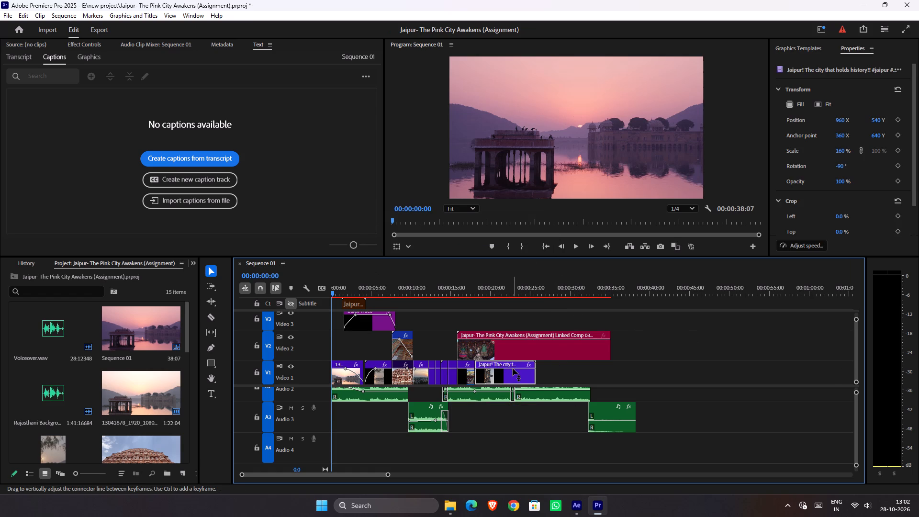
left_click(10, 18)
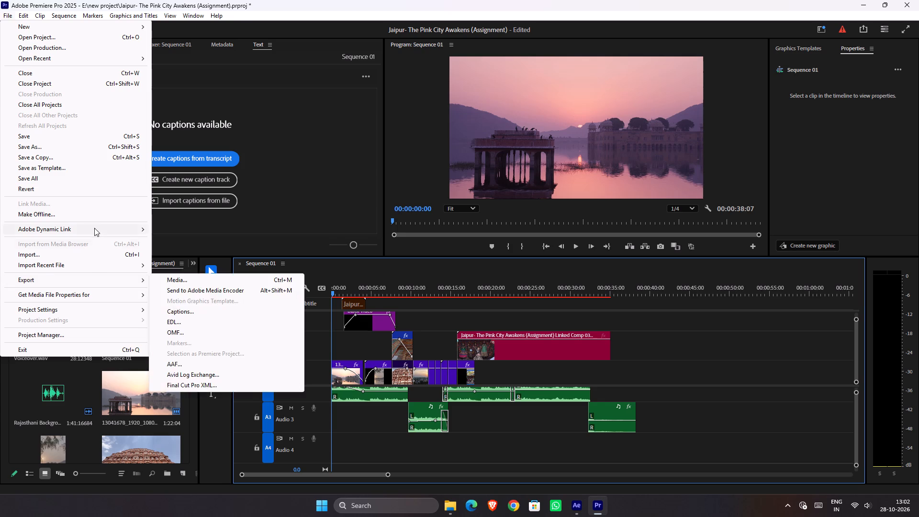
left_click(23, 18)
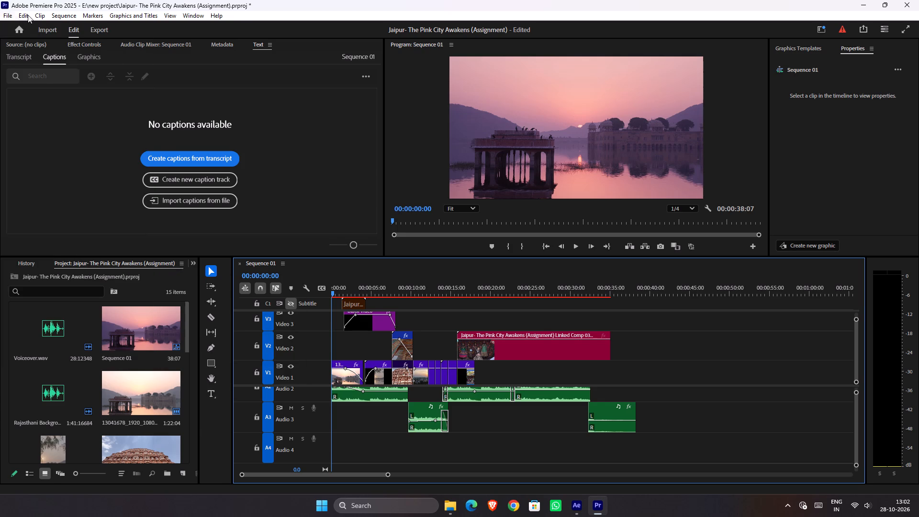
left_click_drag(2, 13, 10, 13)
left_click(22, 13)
Save the project and render the video previews of Sequence 01.
key("ctrl+s")
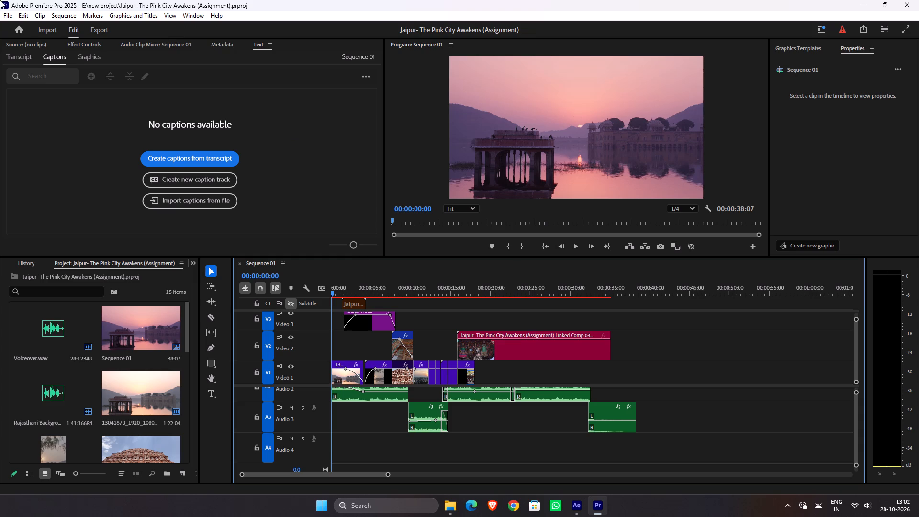
left_click(19, 18)
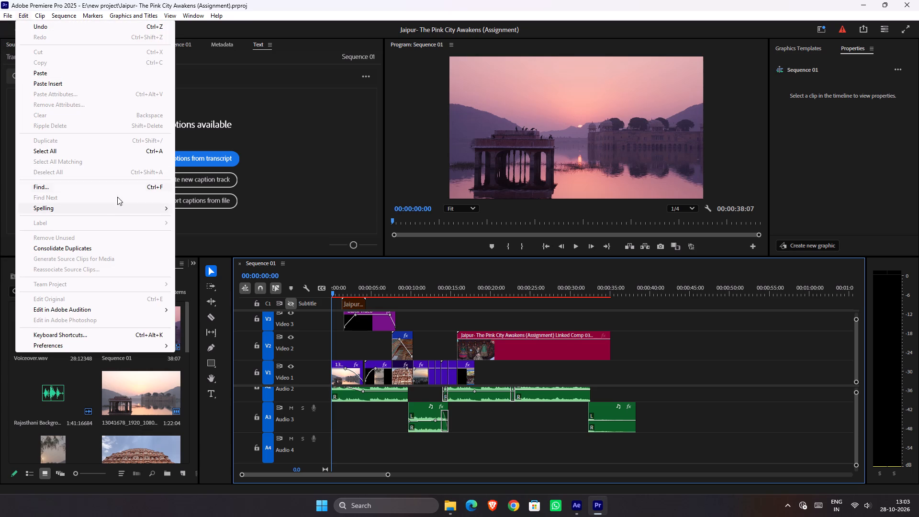
left_click(430, 343)
left_click(640, 340)
key("ctrl+s")
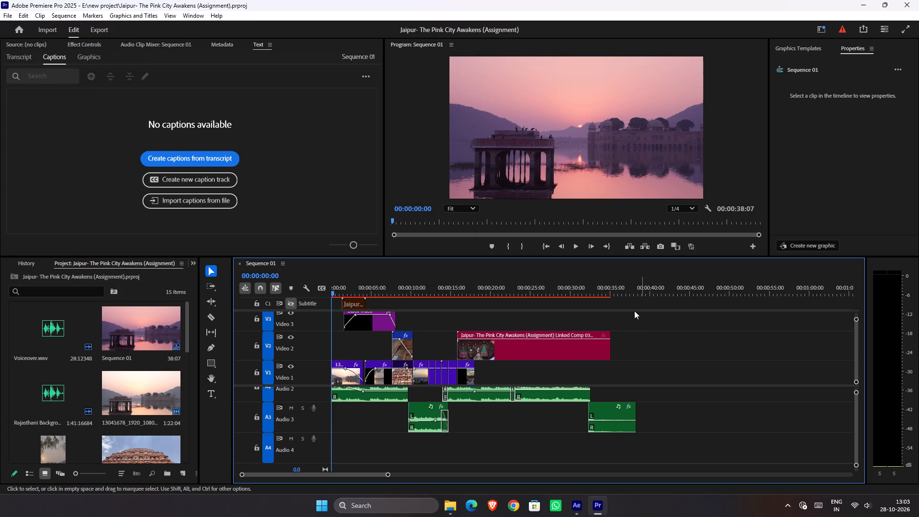
key("Return")
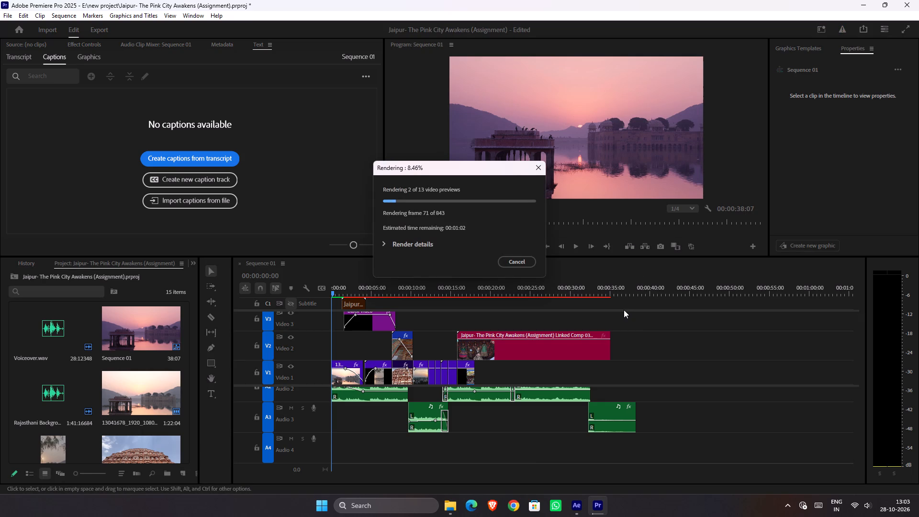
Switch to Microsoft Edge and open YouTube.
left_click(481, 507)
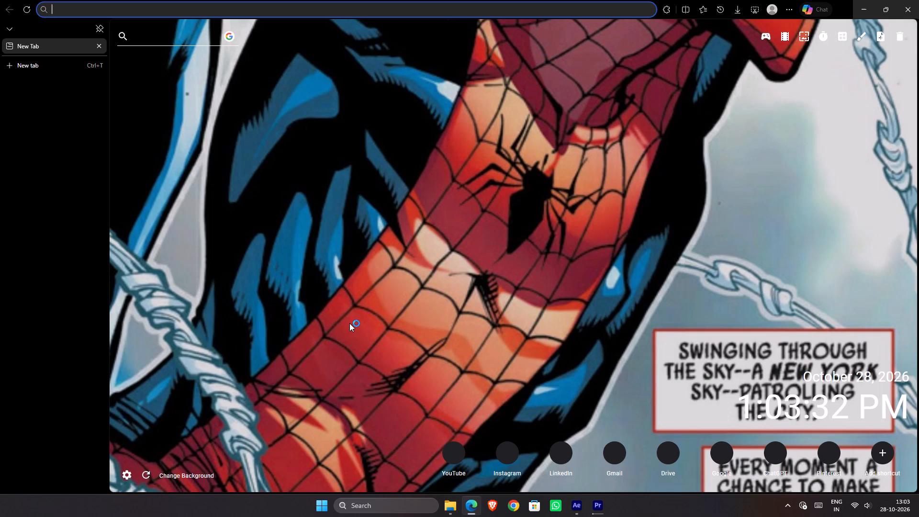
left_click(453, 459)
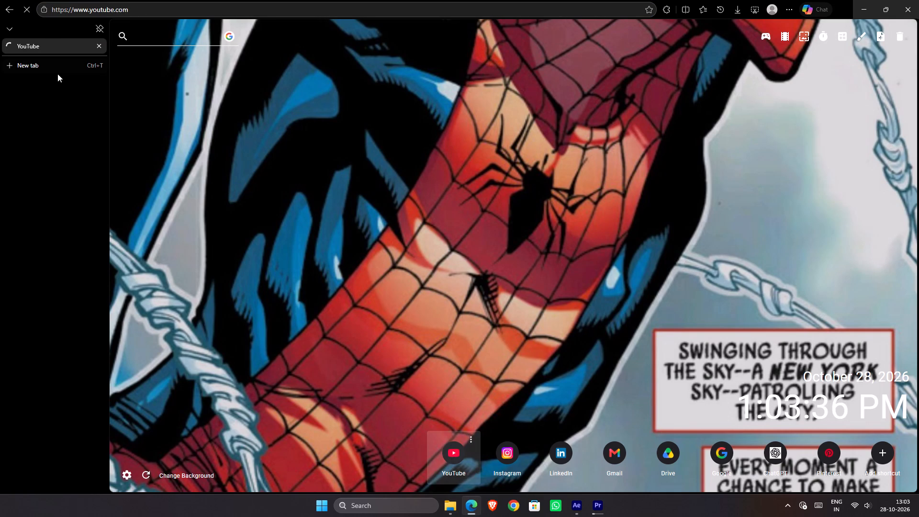
Switch to the Brave browser and go to the YouTube home page from the smoke animation tutorial.
left_click(498, 510)
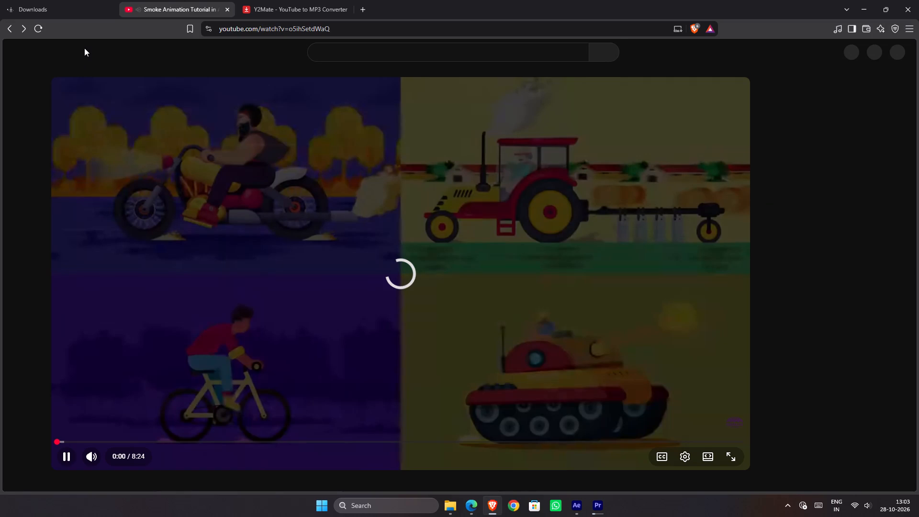
left_click(45, 55)
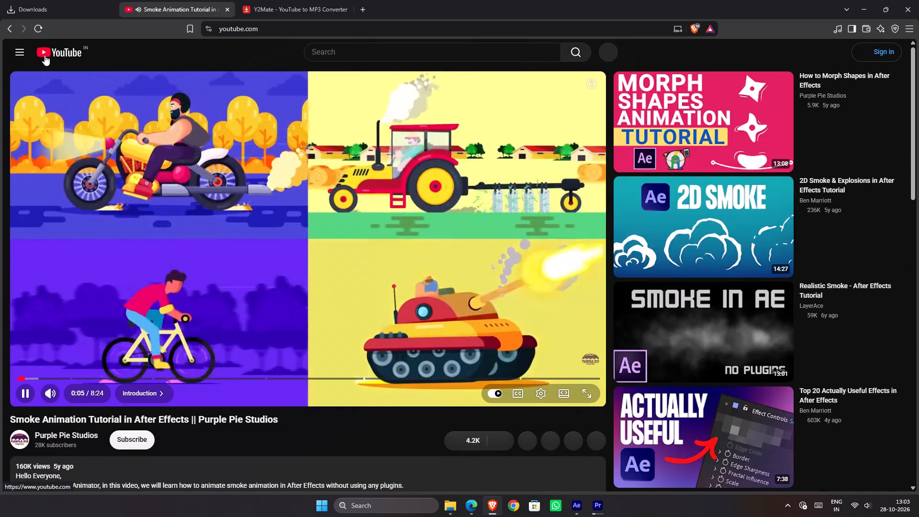
Open the YouTube home page, watch the "How to make your edit better? Day 55" short, and return to the home page.
left_click(46, 52)
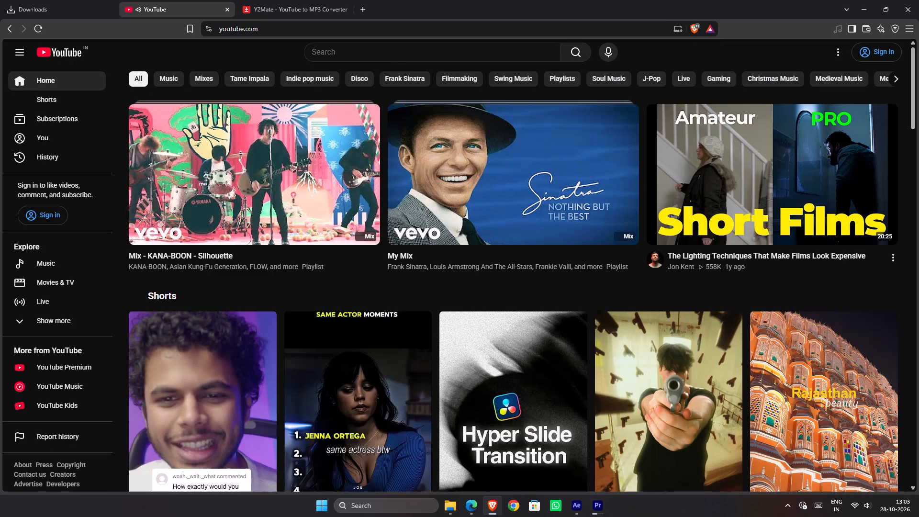
left_click(394, 55)
left_click(217, 399)
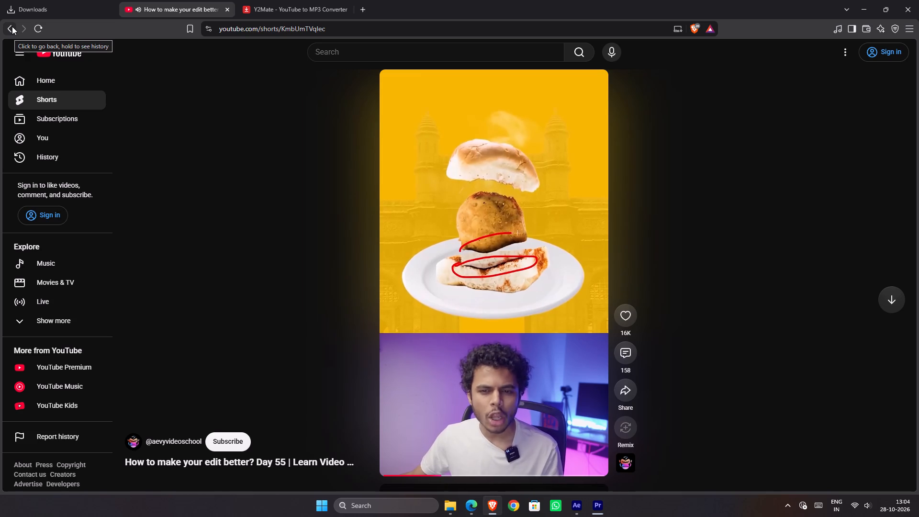
left_click(12, 26)
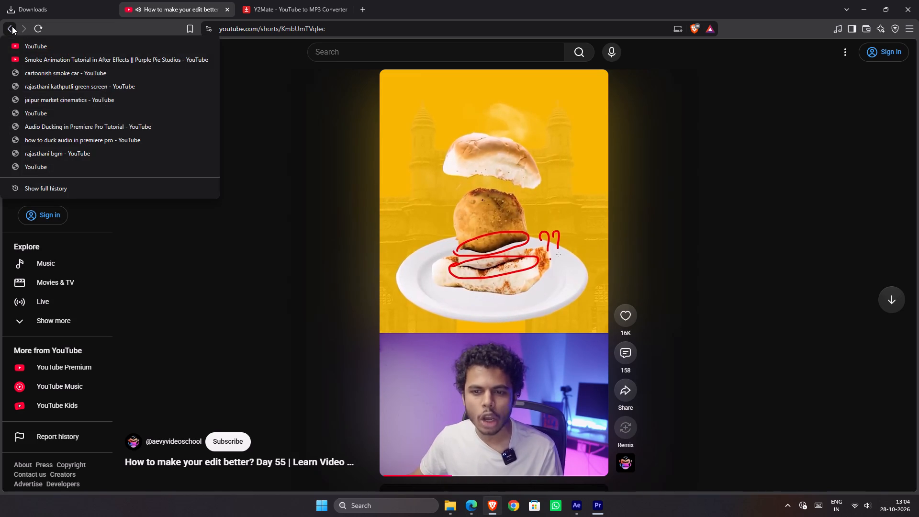
left_click(12, 26)
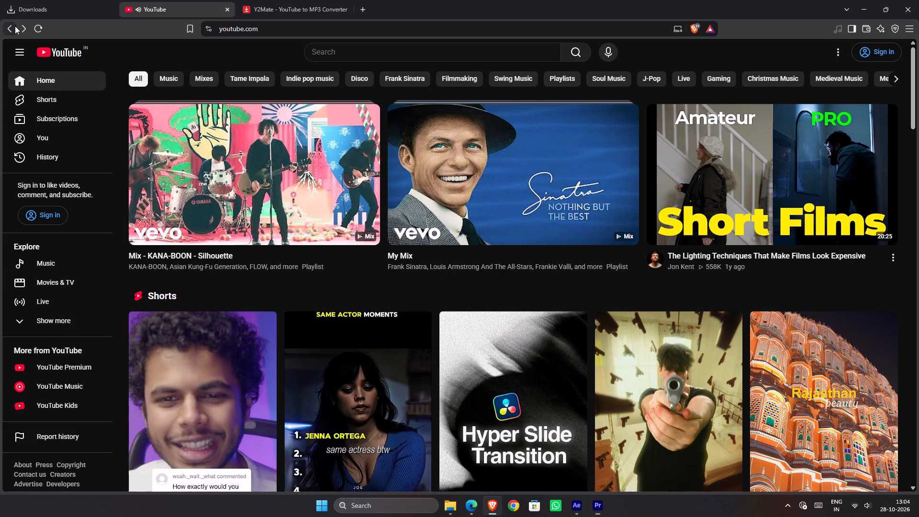
left_click(346, 57)
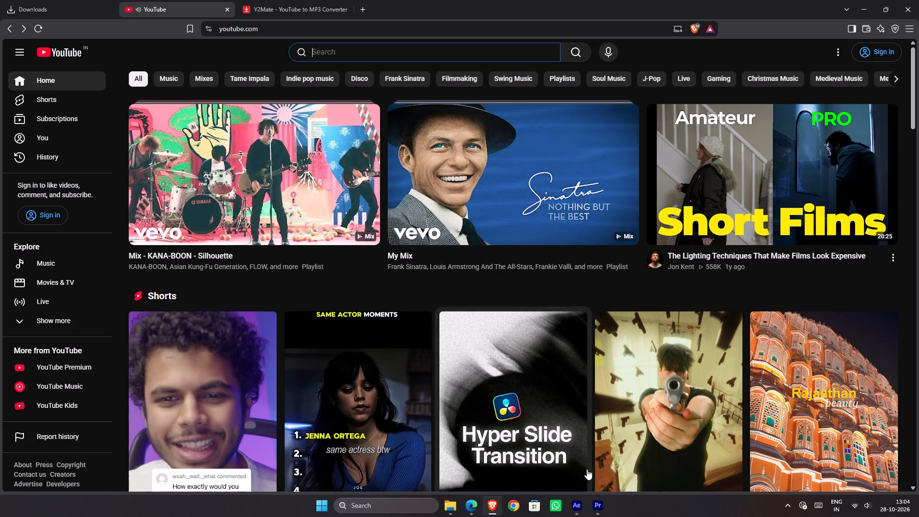
Switch to Premiere Pro, review the playback of Sequence 01, and save the project.
left_click(598, 505)
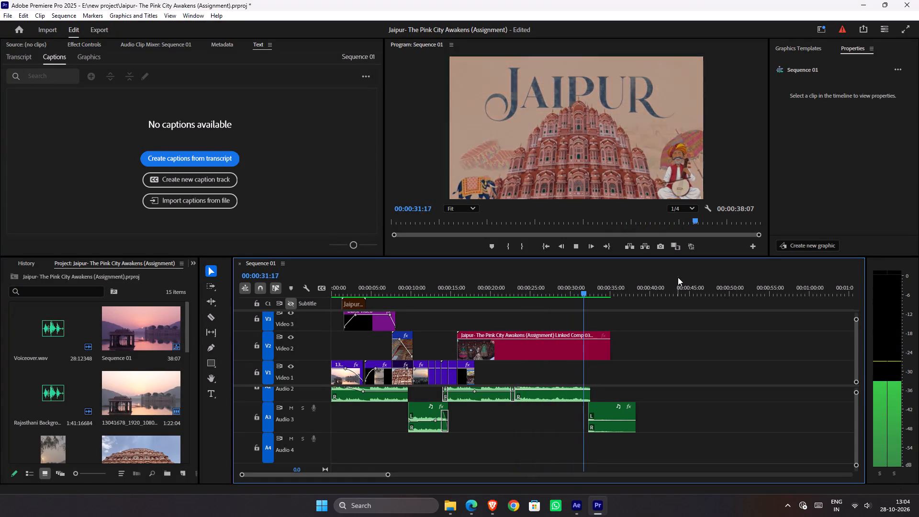
key("space")
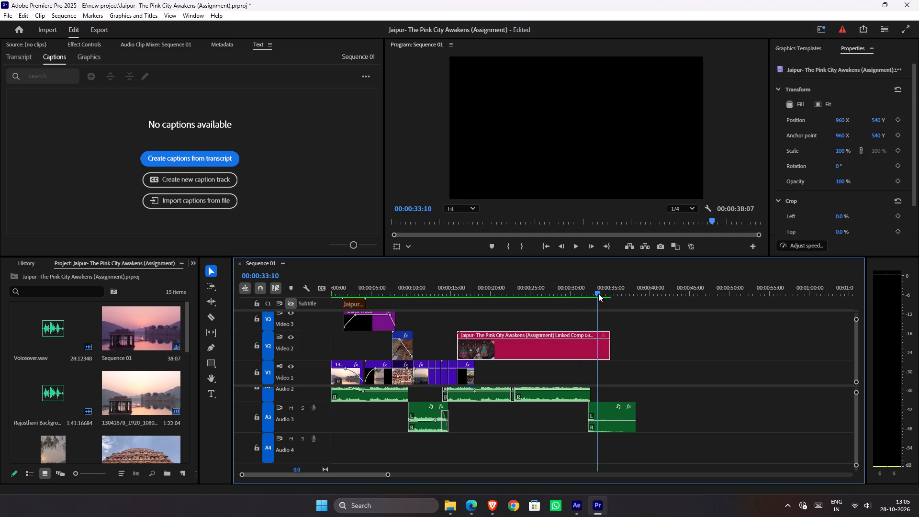
key("ctrl+s")
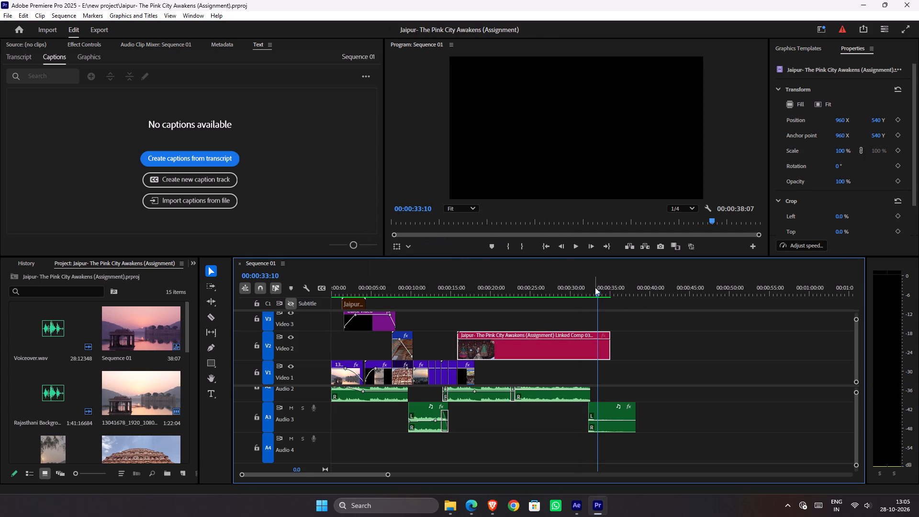
Play the opening lake shot of Sequence 01 from the start and return the playhead to 00:00:00:00.
left_click_drag(595, 290, 265, 280)
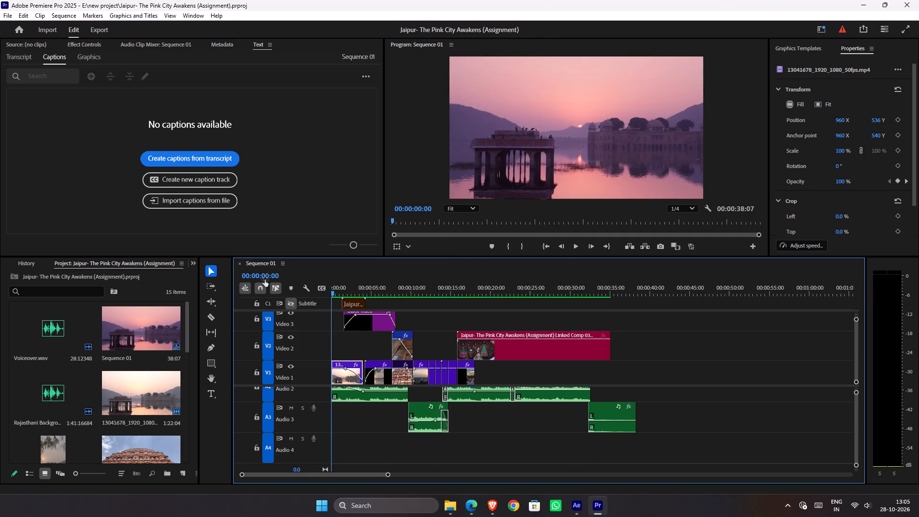
key("space")
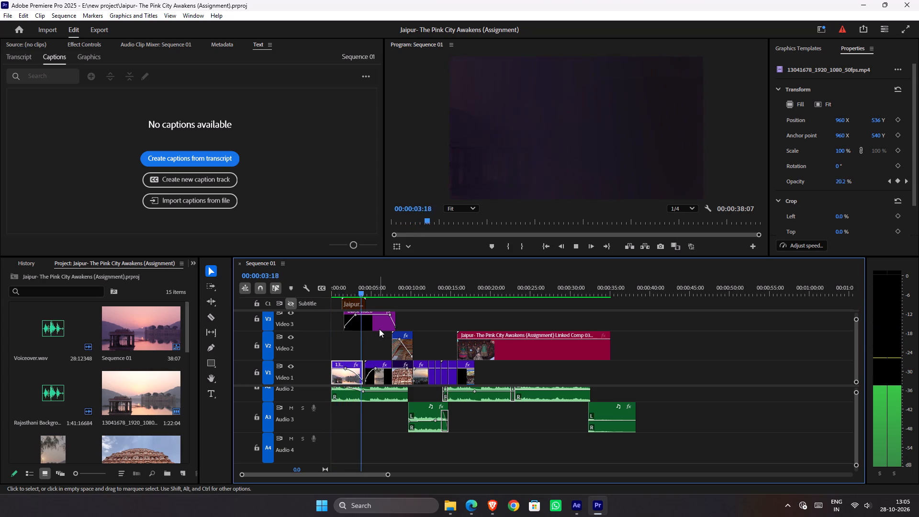
left_click_drag(358, 290, 293, 290)
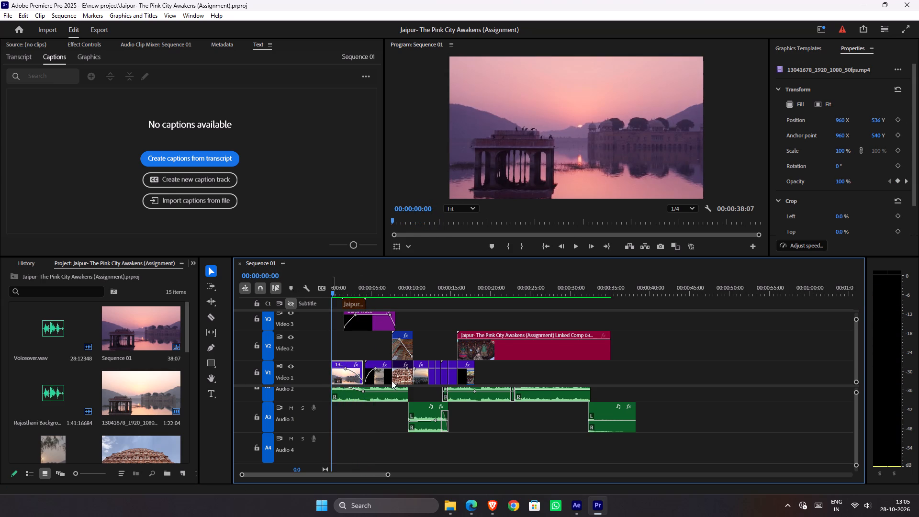
Switch to the Brave browser and search YouTube for "lake ambient".
left_click(490, 512)
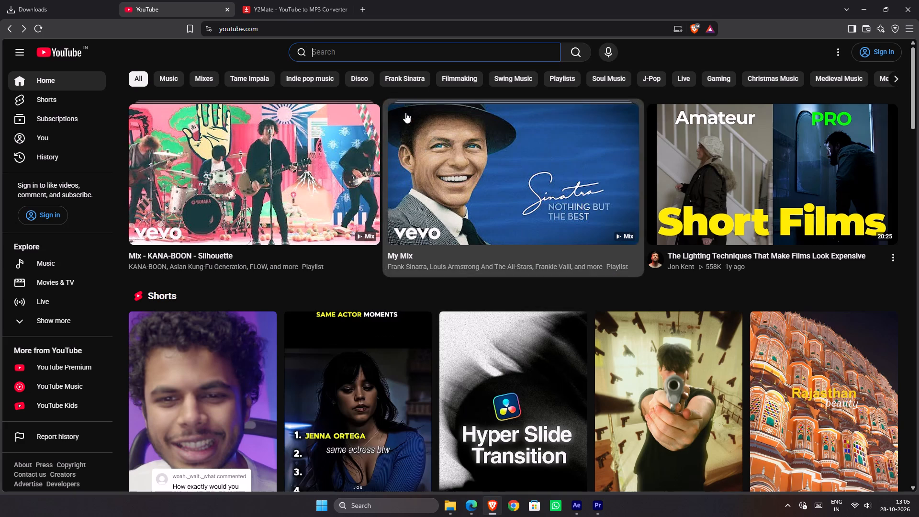
type("lake ambien")
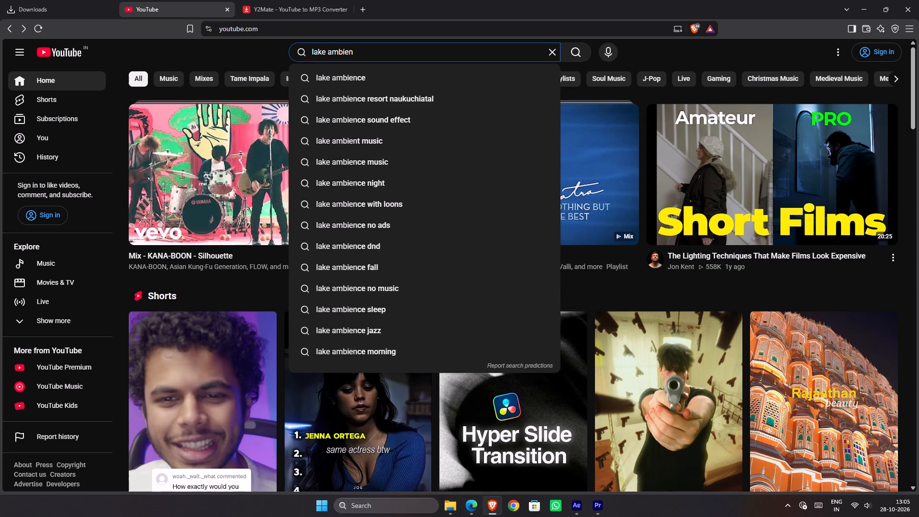
key("t")
key("Return")
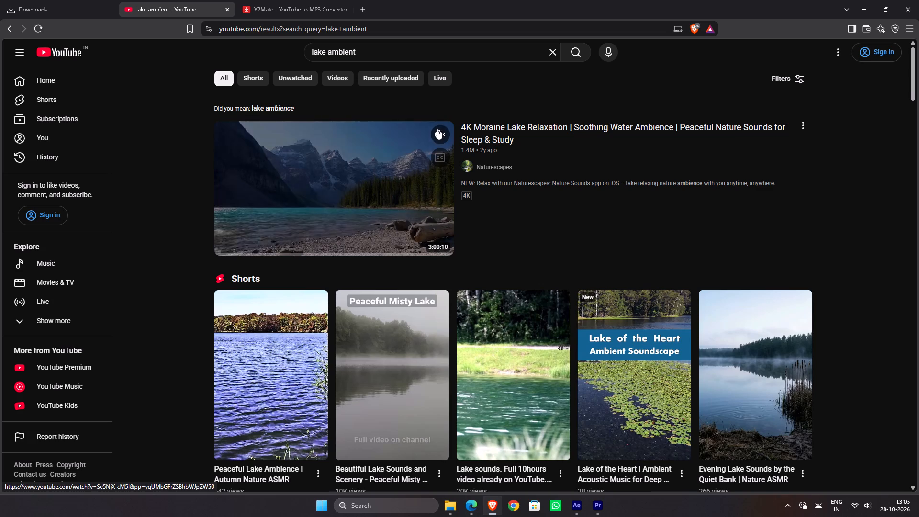
Preview the lake ambience results with sound, including Lake Wind Ambience, to find a suitable background sound.
left_click(437, 129)
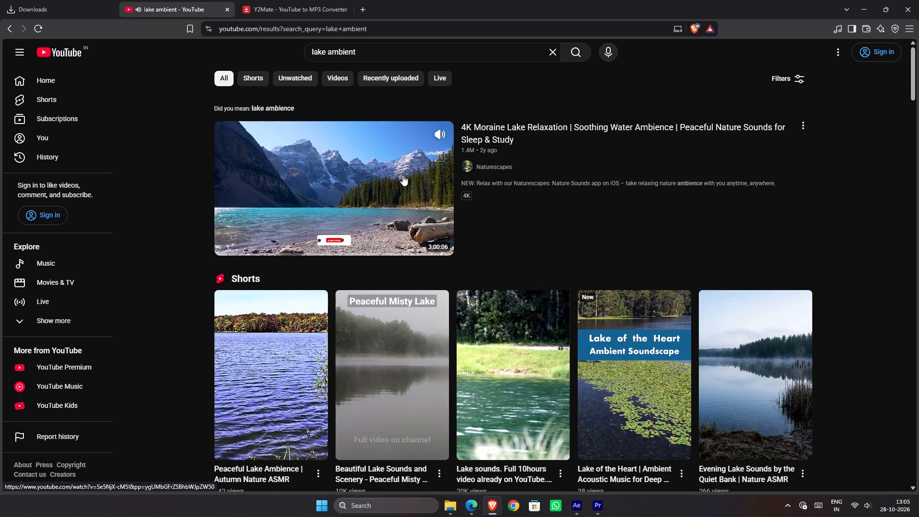
scroll(403, 175, "down", 1)
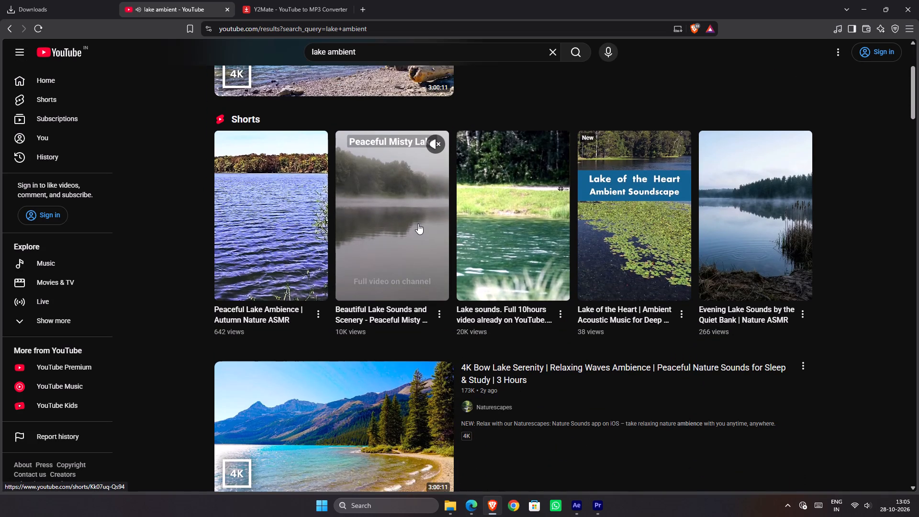
left_click(435, 146)
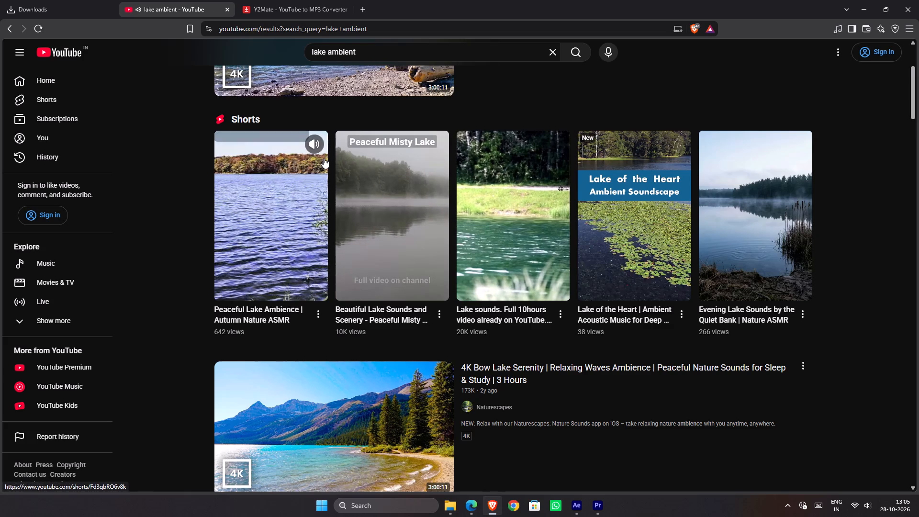
scroll(323, 159, "down", 2)
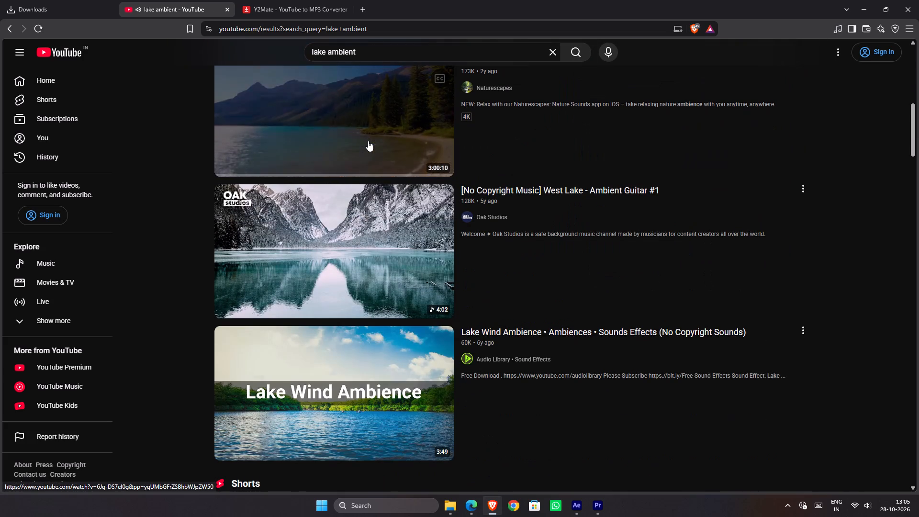
scroll(368, 141, "up", 1)
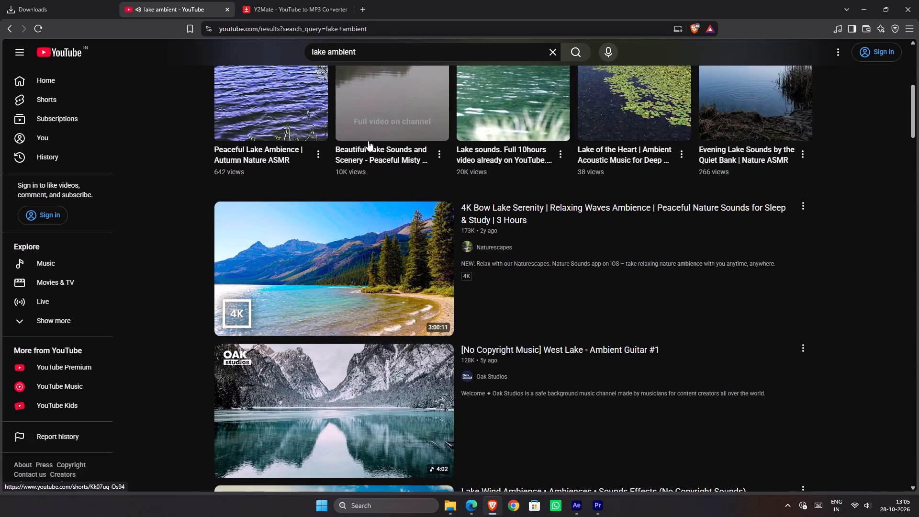
scroll(369, 138, "down", 2)
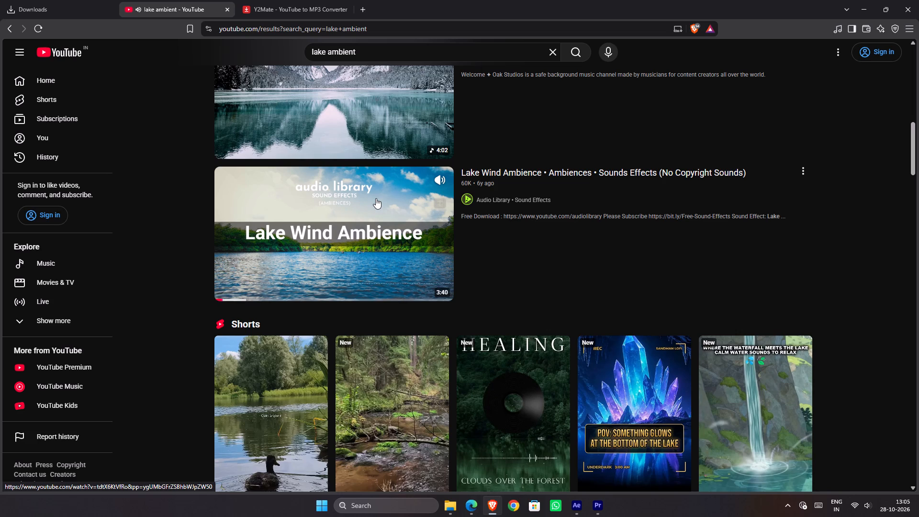
scroll(376, 198, "up", 1)
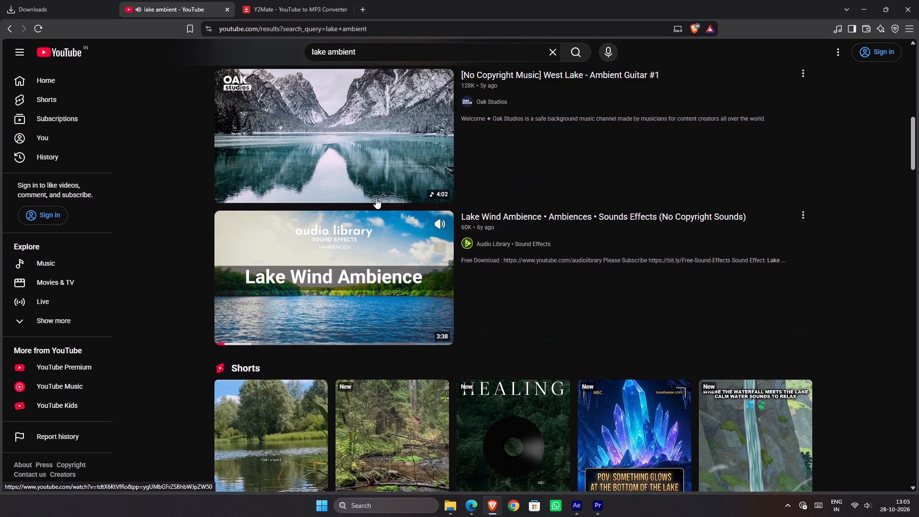
scroll(376, 198, "up", 4)
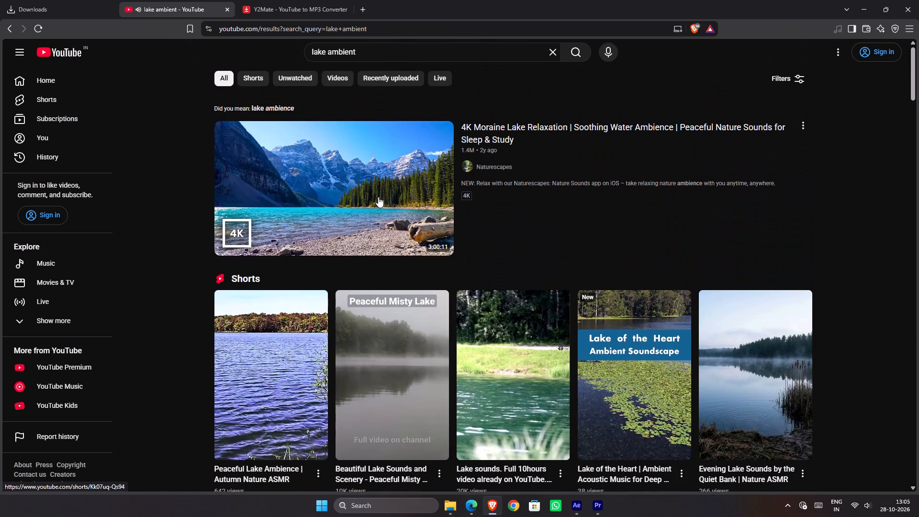
scroll(379, 200, "down", 2)
scroll(437, 299, "down", 1)
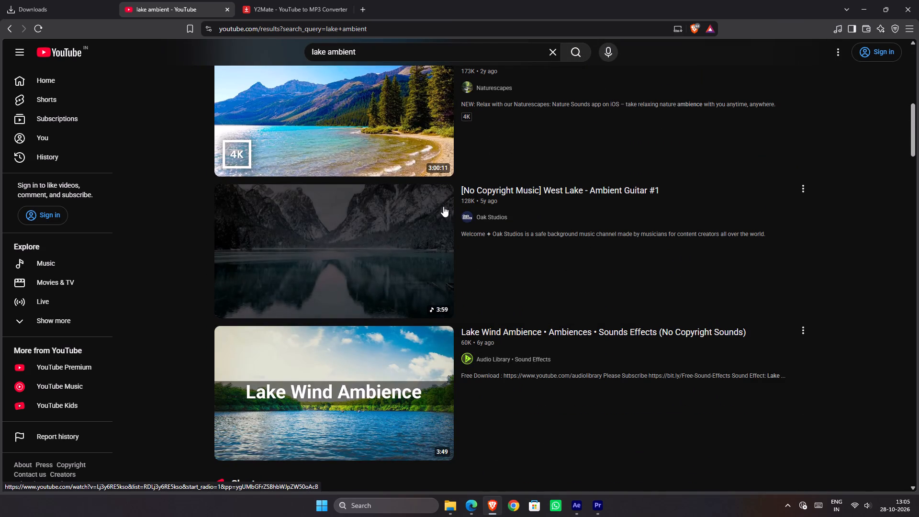
scroll(420, 306, "down", 1)
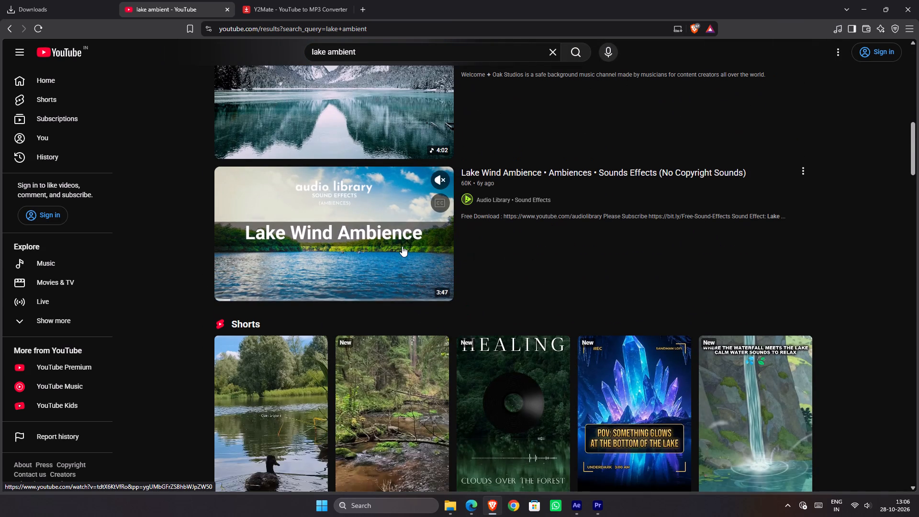
left_click(443, 181)
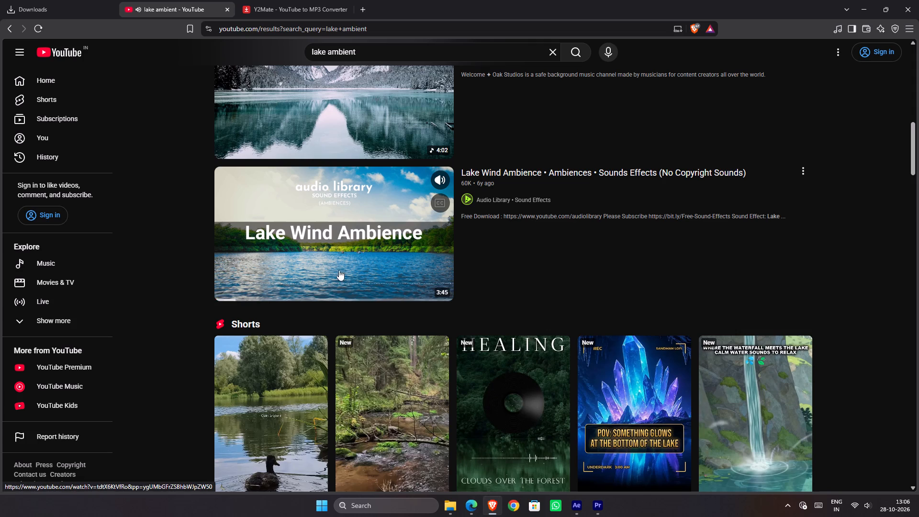
left_click(247, 295)
left_click(286, 294)
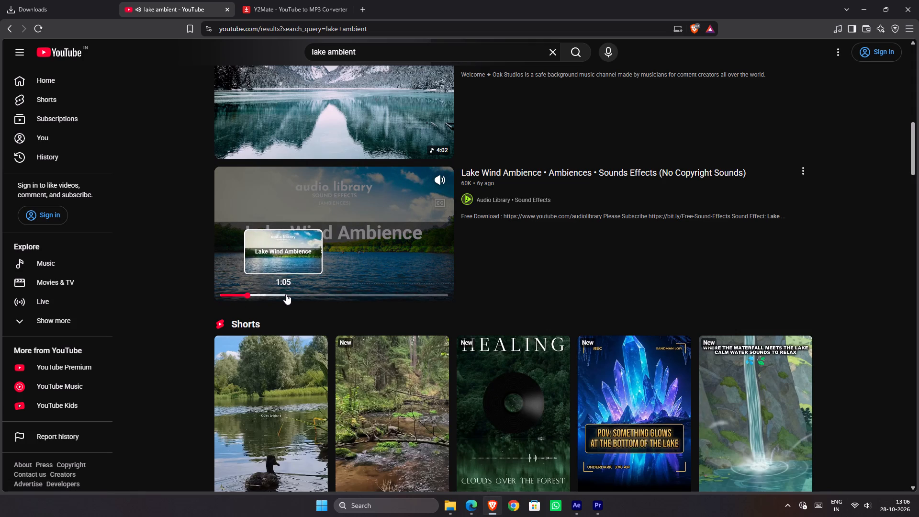
scroll(374, 275, "down", 1)
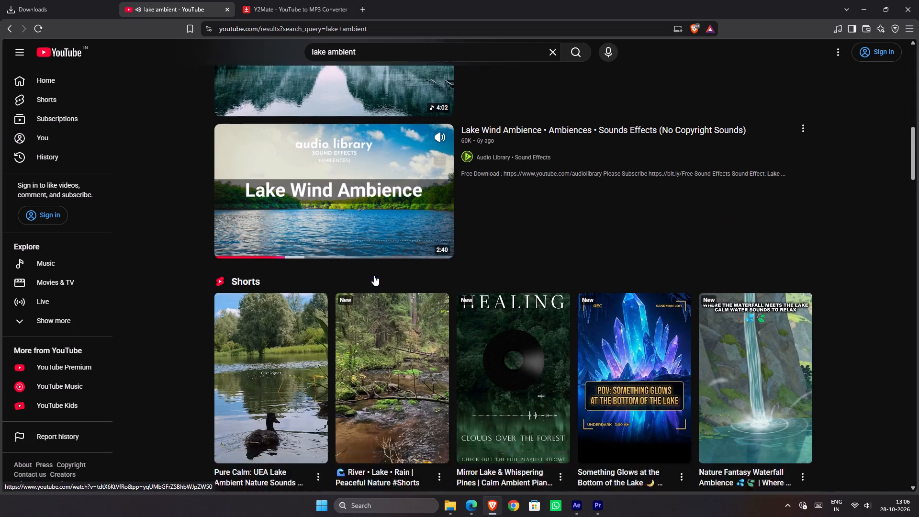
scroll(369, 298, "down", 2)
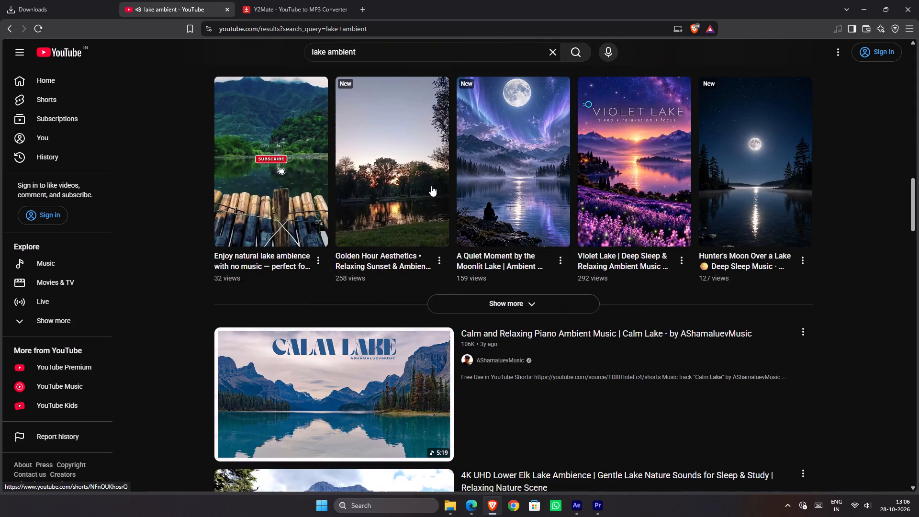
scroll(443, 258, "down", 1)
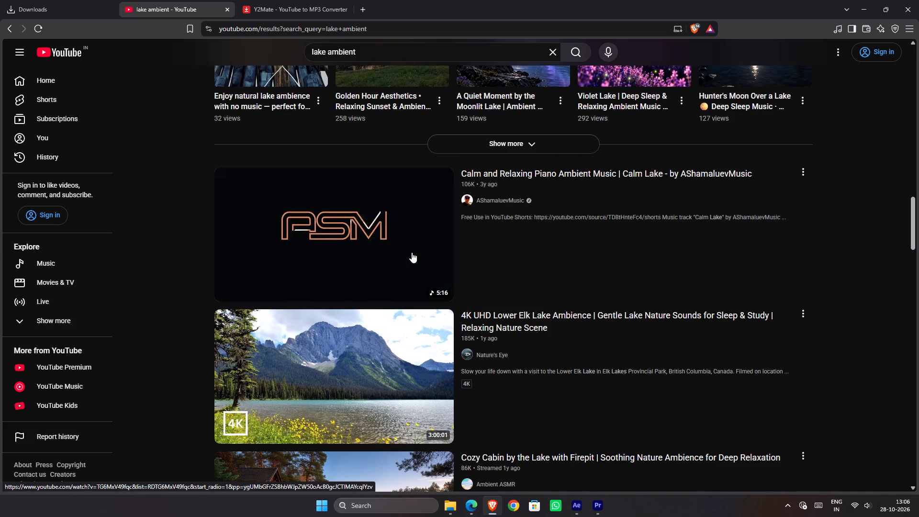
scroll(412, 252, "up", 4)
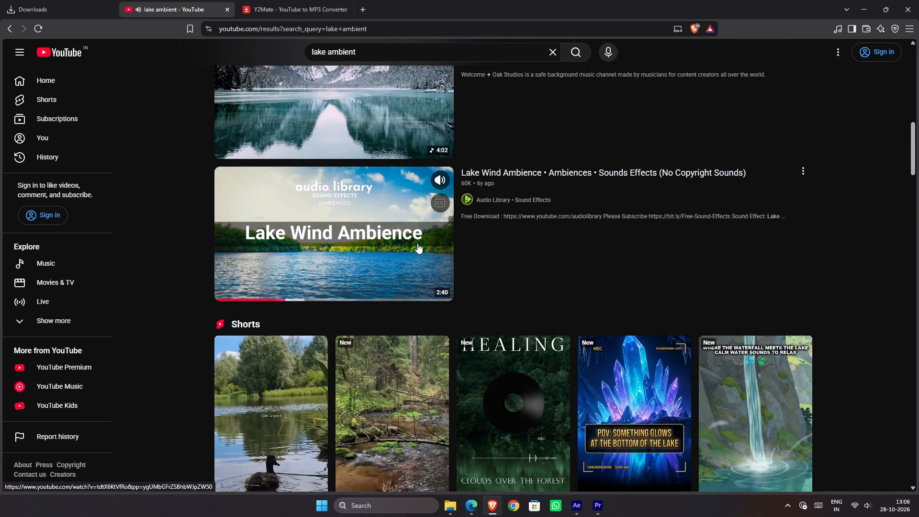
Open the "Lake Wind Ambience" sound effects video, pause it, and copy its link.
left_click(417, 243)
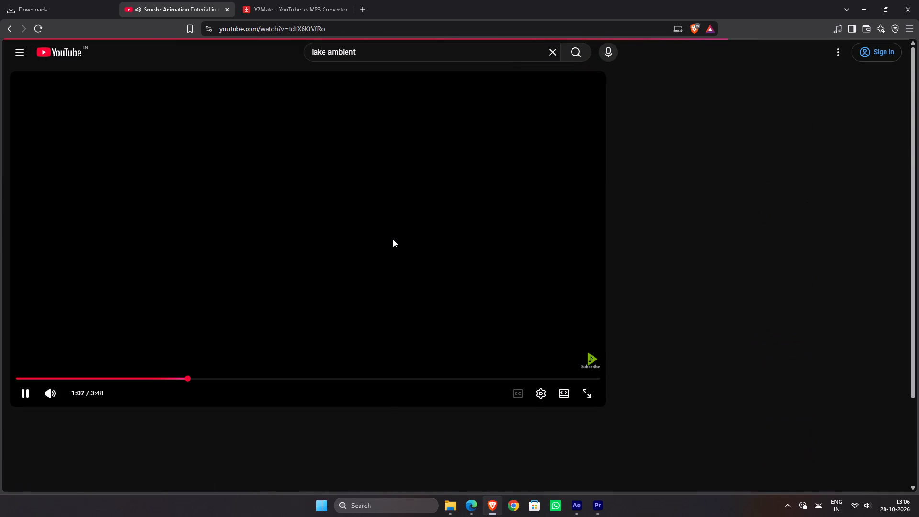
left_click(393, 239)
left_click(340, 32)
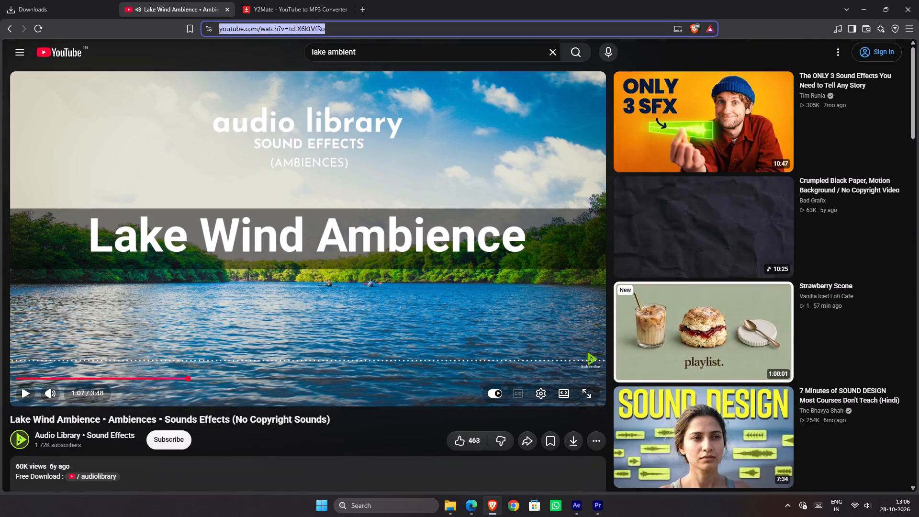
key("ctrl+c")
left_click(195, 63)
Submit the copied Lake Wind Ambience link to the Y2Mate converter for MP3 conversion.
left_click(283, 0)
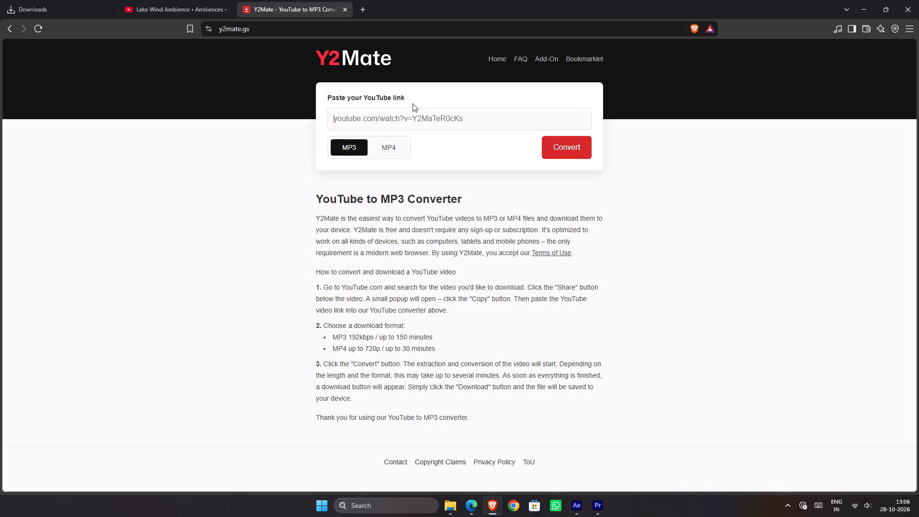
left_click(413, 120)
key("ctrl+v")
left_click(548, 144)
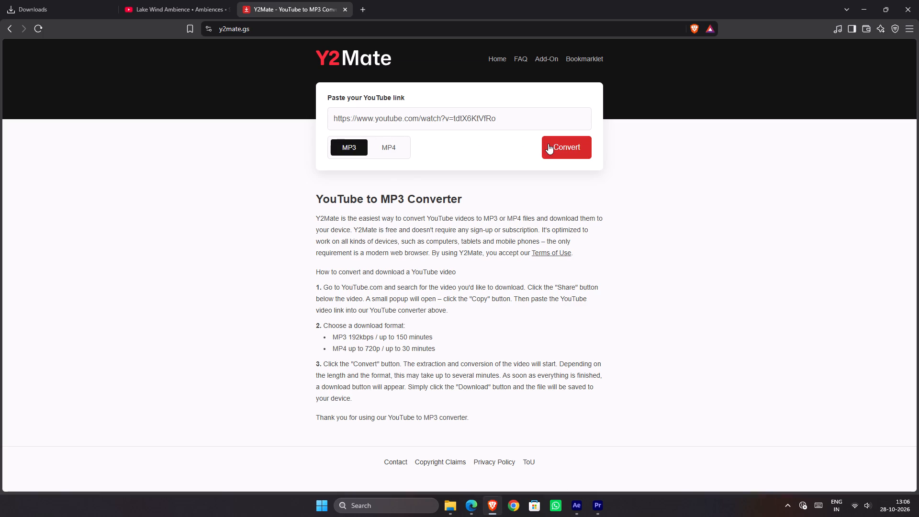
Switch to File Explorer and browse Assets > Audio Assets > Sounds on drive E for local sound effects.
left_click(139, 0)
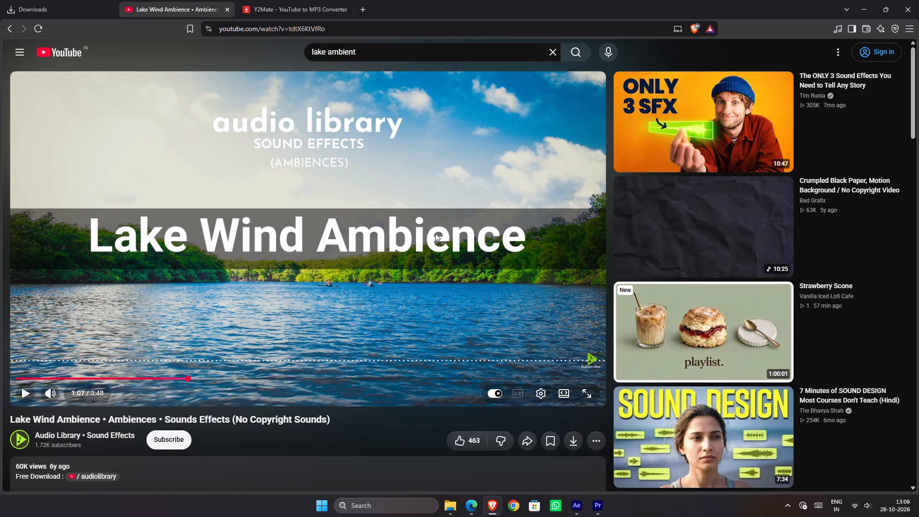
left_click(469, 501)
left_click(459, 505)
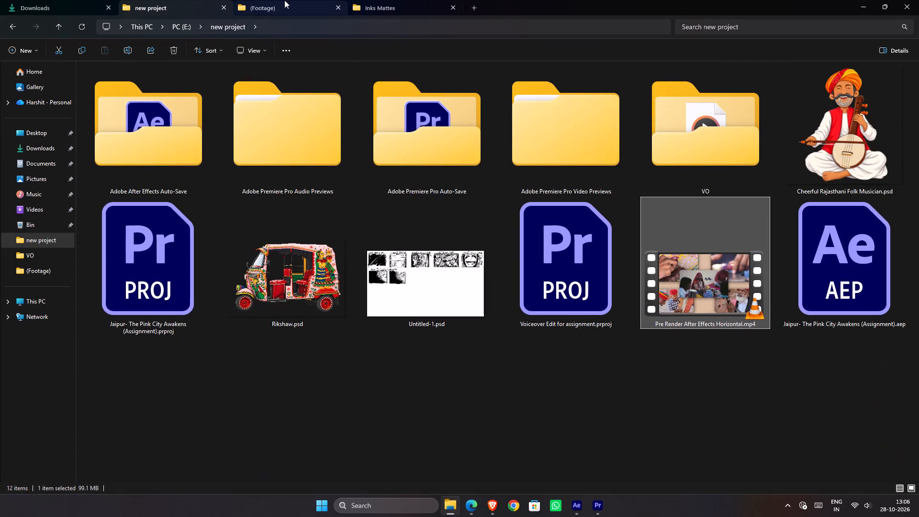
left_click(368, 0)
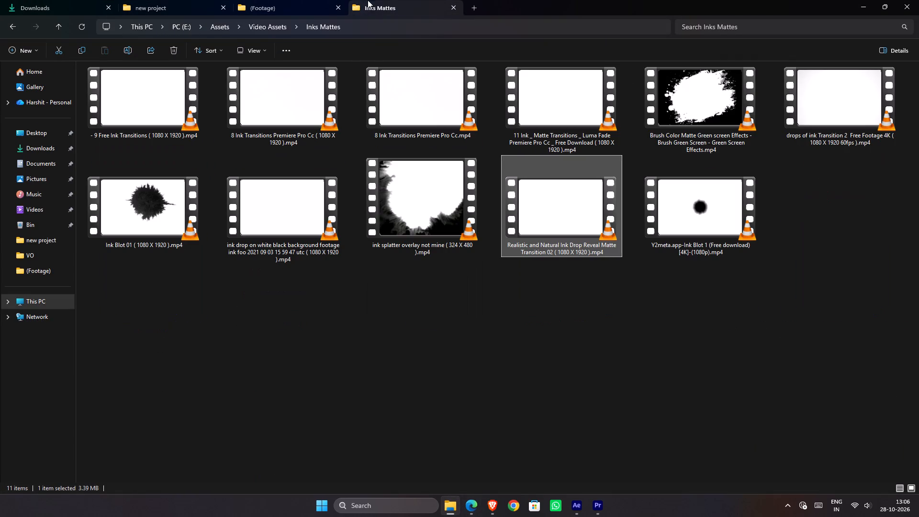
left_click(270, 24)
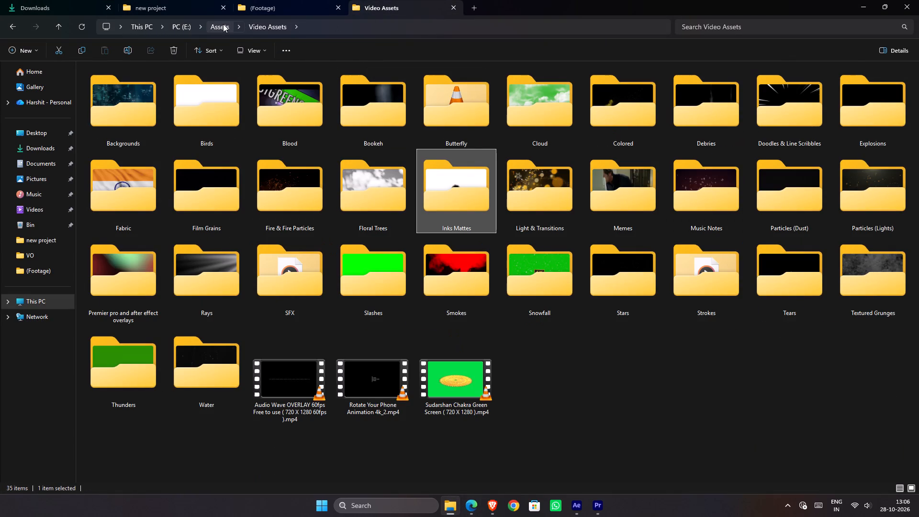
left_click(223, 24)
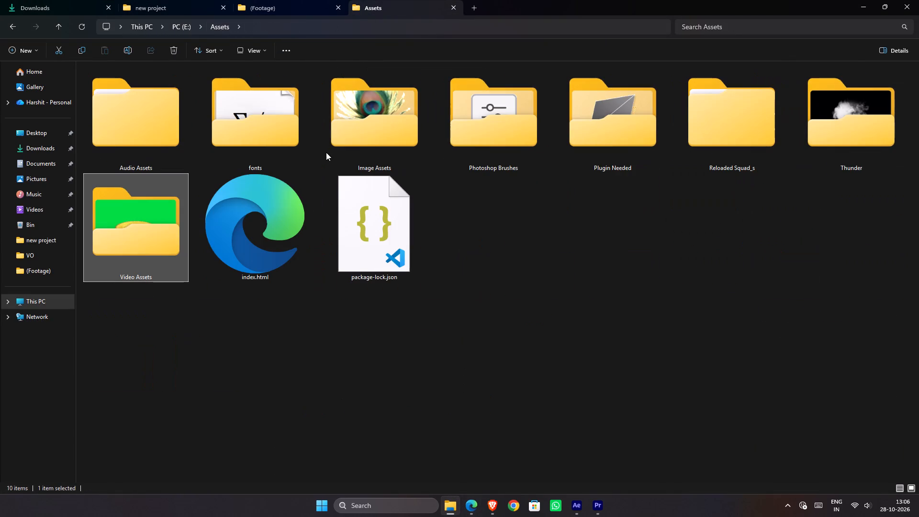
double_click(172, 144)
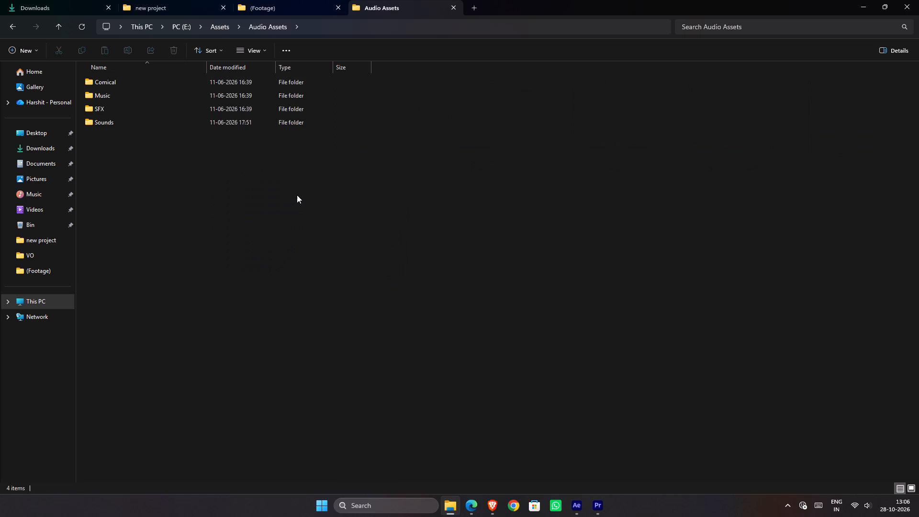
scroll(297, 195, "up", 20, "ctrl")
scroll(297, 195, "up", 16, "ctrl")
scroll(348, 184, "down", 1, "ctrl")
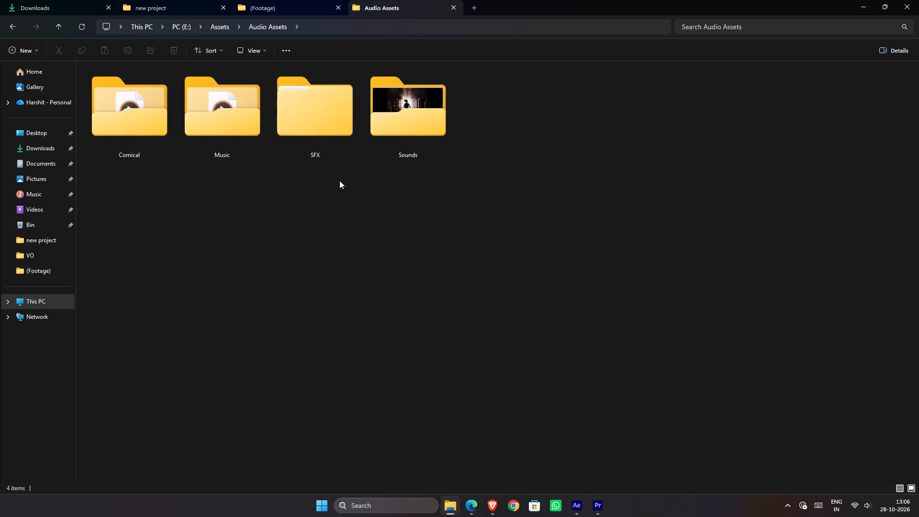
left_click(414, 130)
double_click(402, 124)
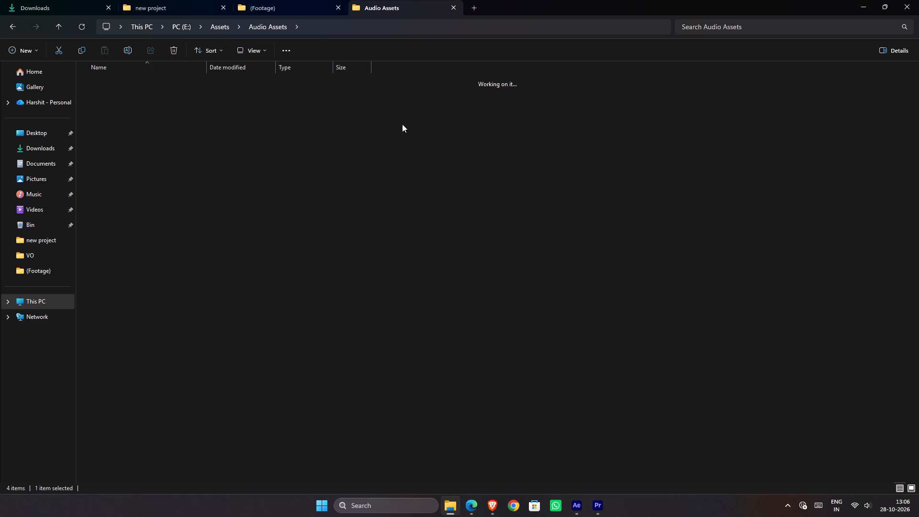
scroll(378, 184, "up", 9, "ctrl")
scroll(377, 184, "down", 2, "ctrl")
scroll(376, 182, "up", 6, "ctrl")
scroll(396, 188, "down", 1, "ctrl")
scroll(389, 187, "up", 4, "ctrl")
scroll(392, 192, "down", 1, "ctrl")
scroll(389, 192, "up", 6, "ctrl")
scroll(386, 199, "down", 1, "ctrl")
scroll(384, 200, "up", 7, "ctrl")
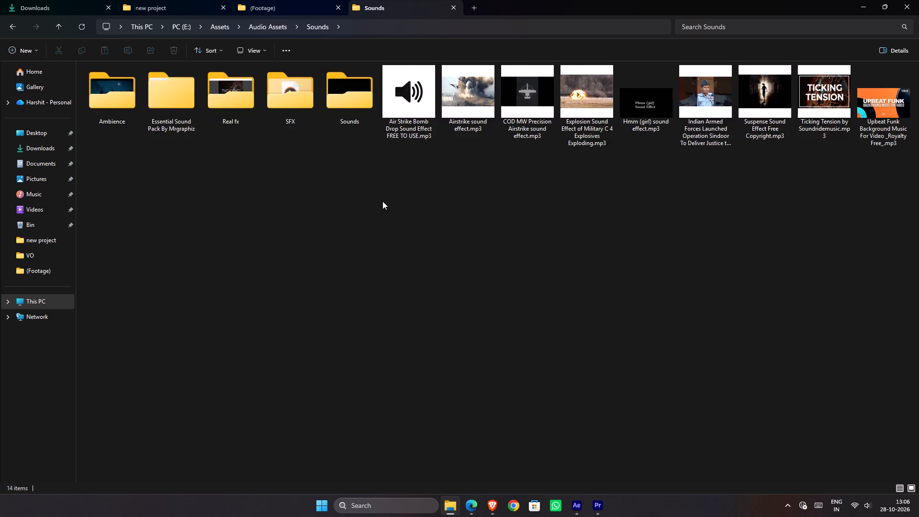
scroll(382, 201, "up", 4, "ctrl")
scroll(382, 201, "down", 1, "ctrl")
scroll(382, 201, "up", 9, "ctrl")
Look through the Ambience folder, preview the "Relaxing nature sounds" MP3, and return to the Sounds folder.
double_click(165, 141)
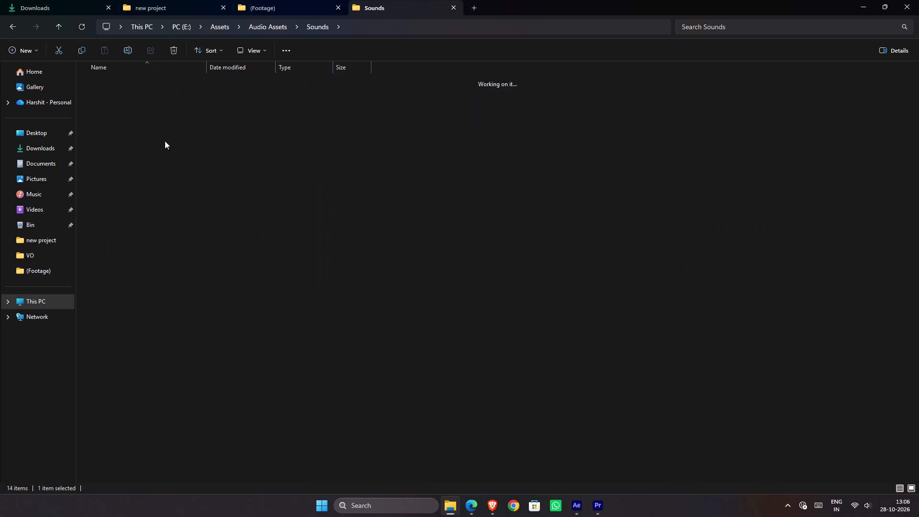
scroll(621, 305, "up", 12, "ctrl")
scroll(624, 299, "down", 1, "ctrl")
scroll(624, 301, "up", 12, "ctrl")
scroll(626, 304, "down", 1, "ctrl")
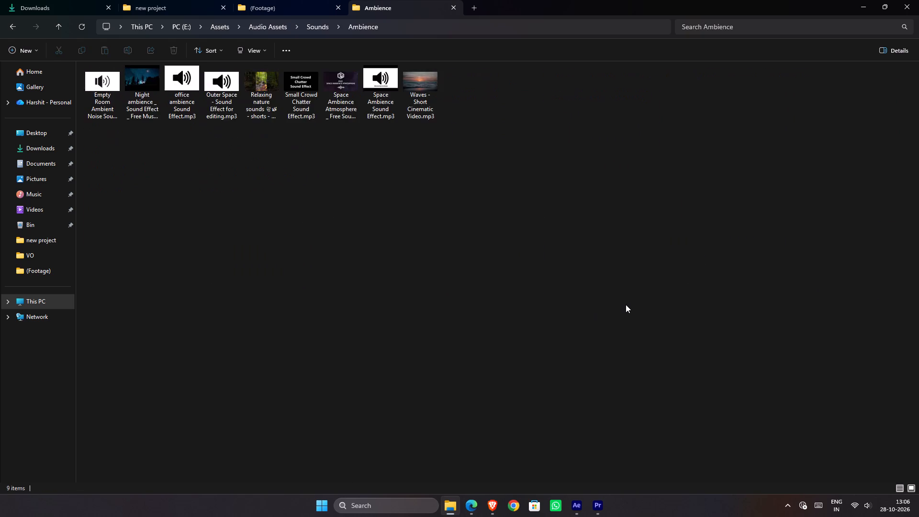
scroll(626, 304, "up", 12, "ctrl")
scroll(626, 304, "down", 1, "ctrl")
scroll(626, 304, "up", 7, "ctrl")
scroll(629, 310, "down", 1, "ctrl")
scroll(629, 312, "up", 3, "ctrl")
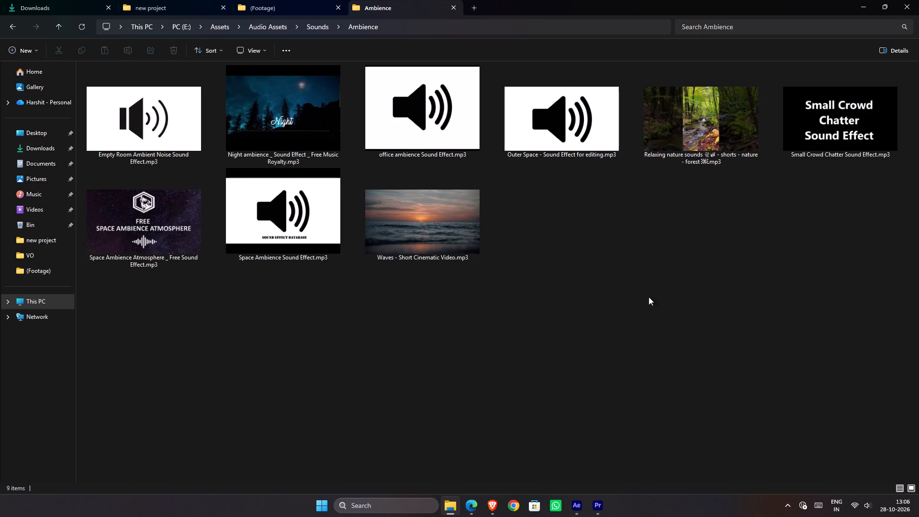
left_click(666, 277)
double_click(715, 139)
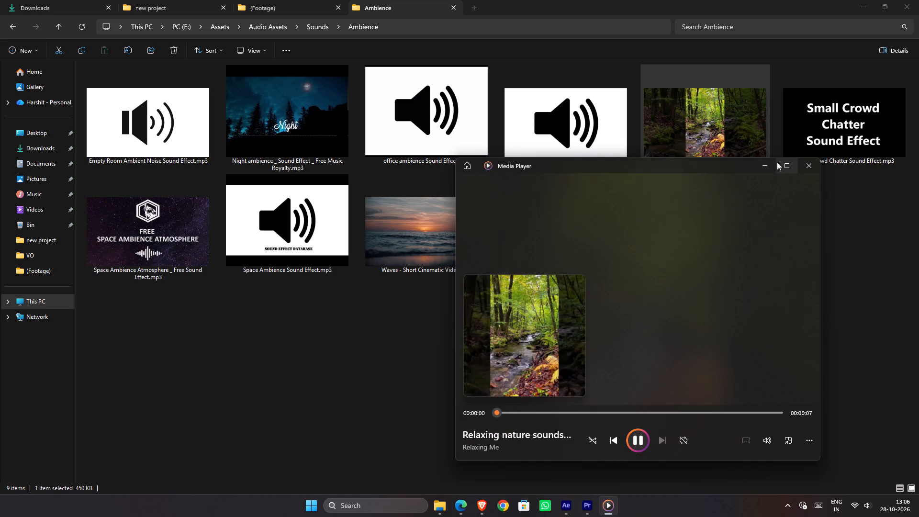
left_click(809, 169)
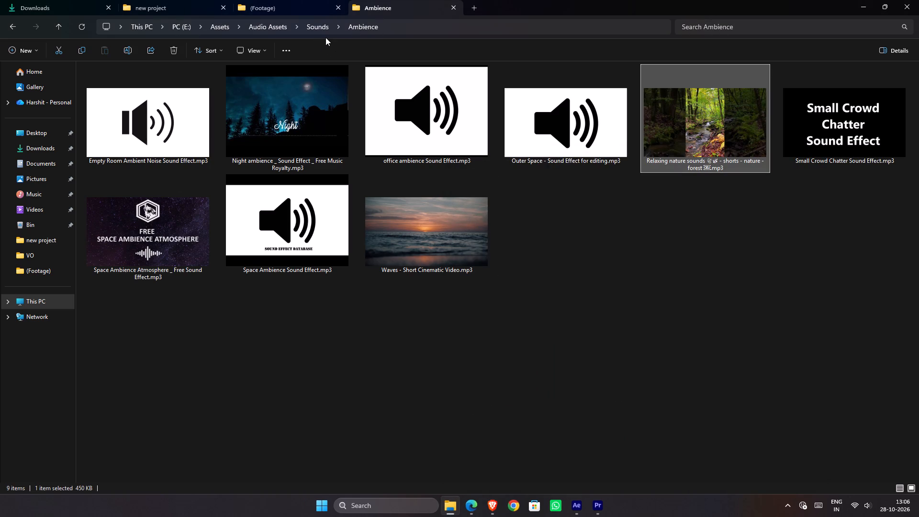
left_click(325, 32)
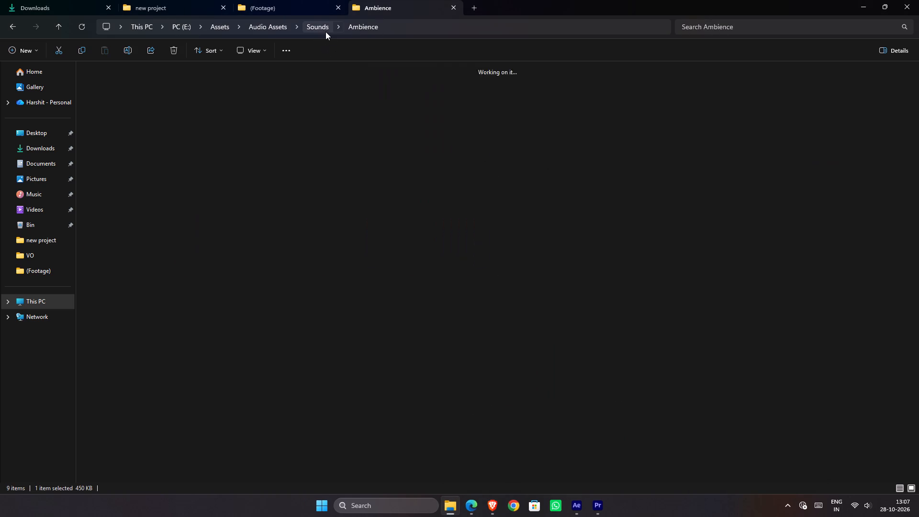
left_click(283, 128)
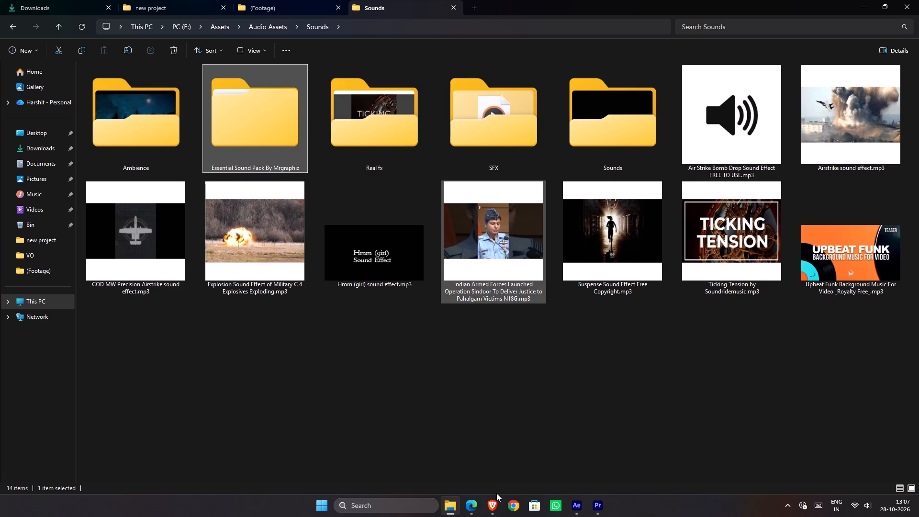
Return to Y2Mate in Brave and save the converted Lake Wind Ambience MP3 to the Downloads folder.
left_click(494, 500)
left_click(307, 0)
left_click(553, 149)
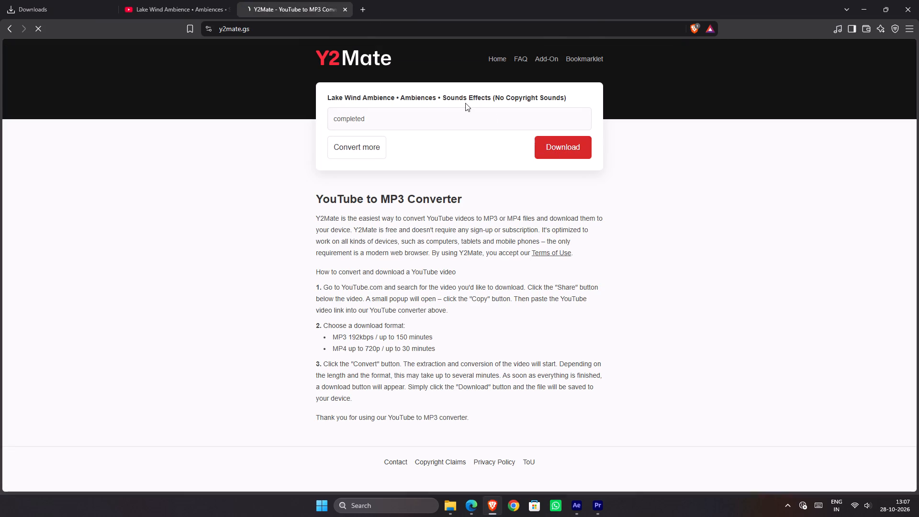
left_click(168, 6)
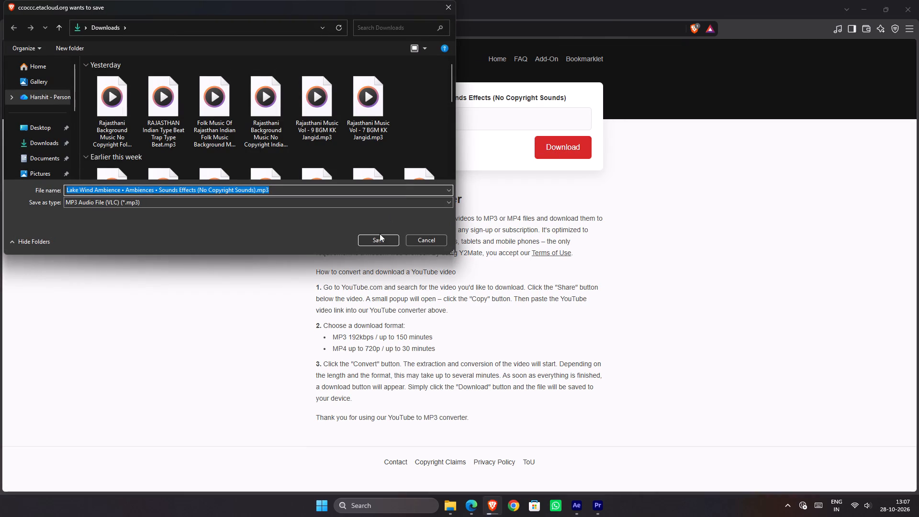
left_click(380, 241)
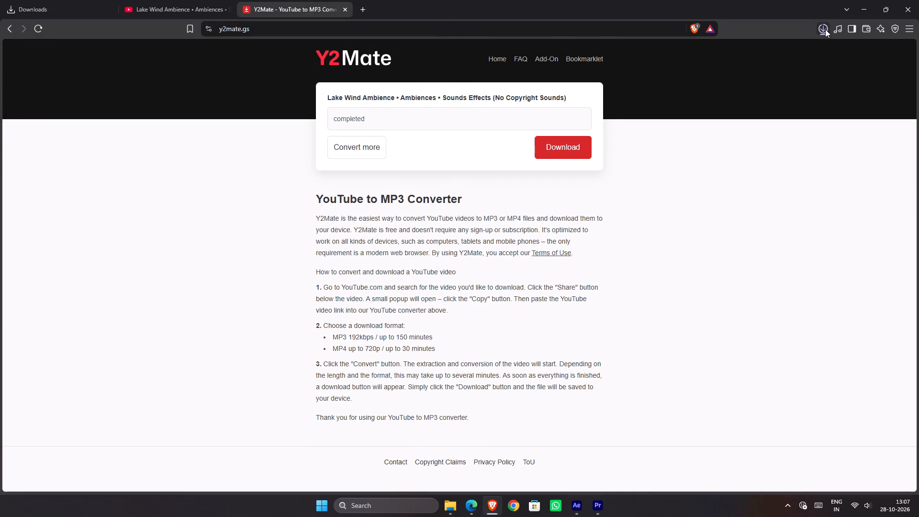
Bring the downloaded Lake Wind Ambience MP3 from Brave into Premiere Pro, placing it at the start of track Audio 4.
left_click(825, 29)
left_click(825, 29)
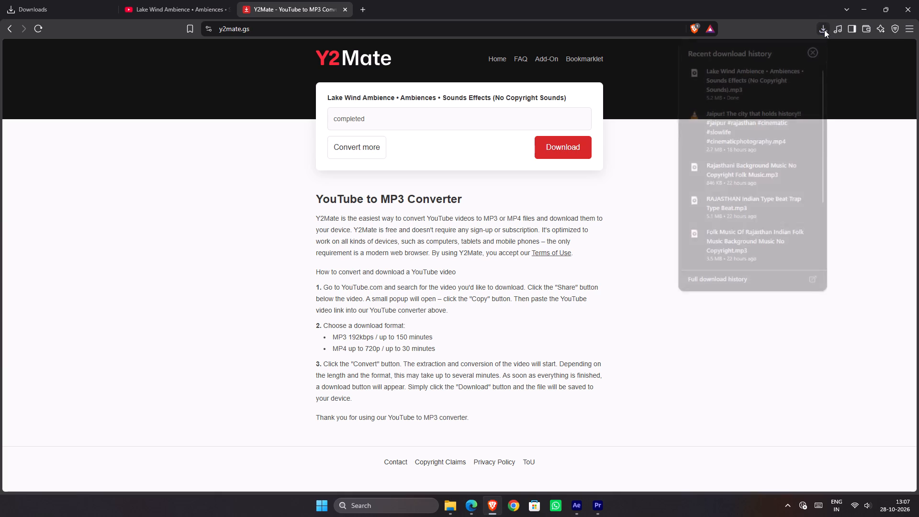
left_click_drag(726, 73, 706, 112)
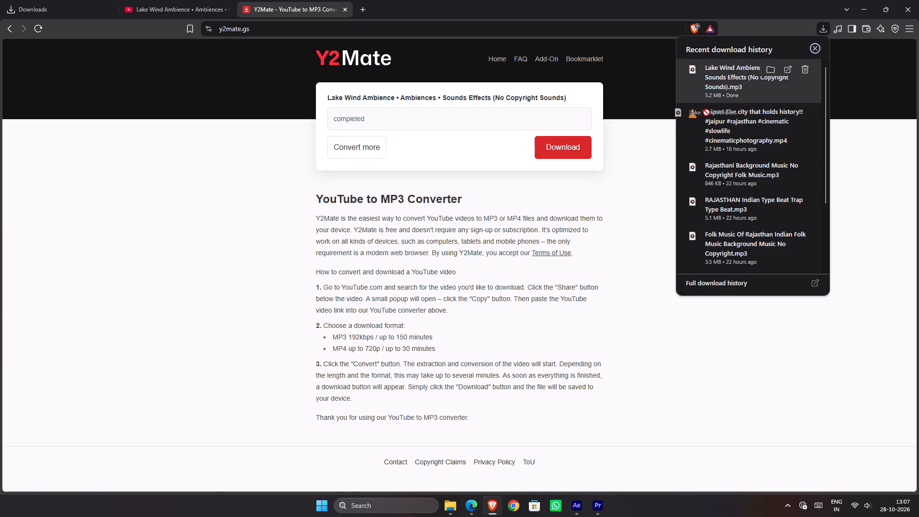
left_click_drag(706, 112, 650, 234)
key("alt+Tab")
key("alt+Tab")
key("alt+Tab")
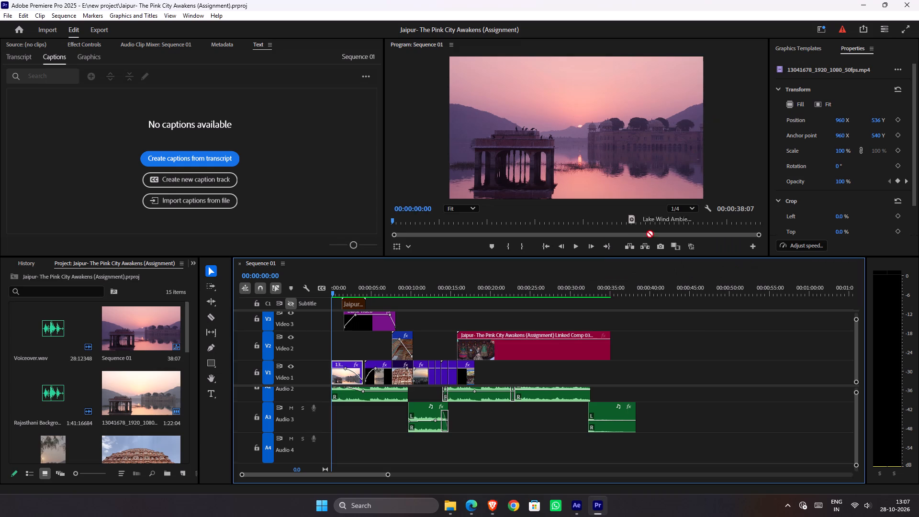
left_click_drag(650, 234, 331, 451)
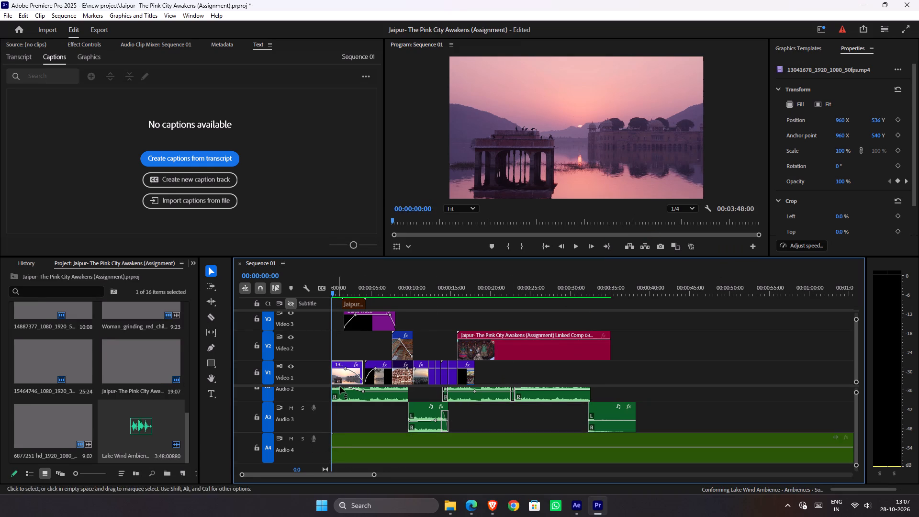
Play the opening, then keyframe the Lake Wind Ambience volume to fall from 0 dB to about -15.5 dB at about 00:00:04:17.
key("space")
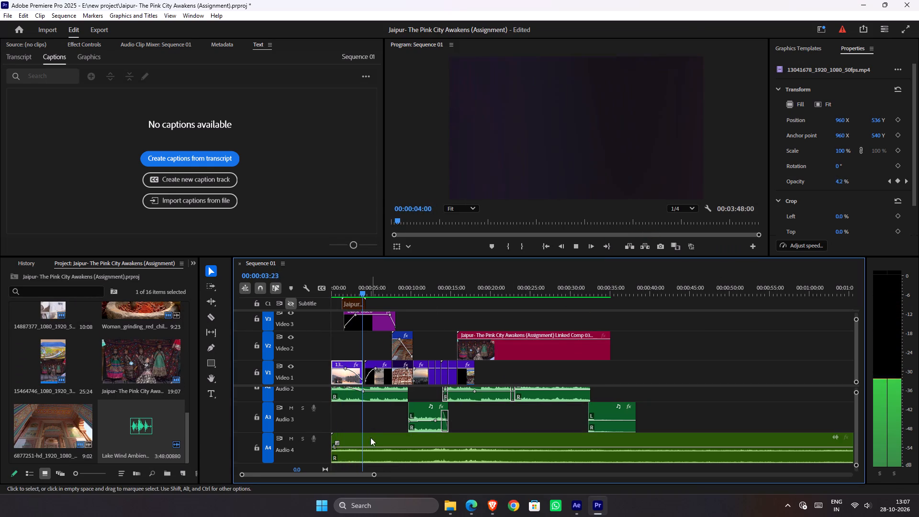
key("space")
left_click(356, 447, "ctrl")
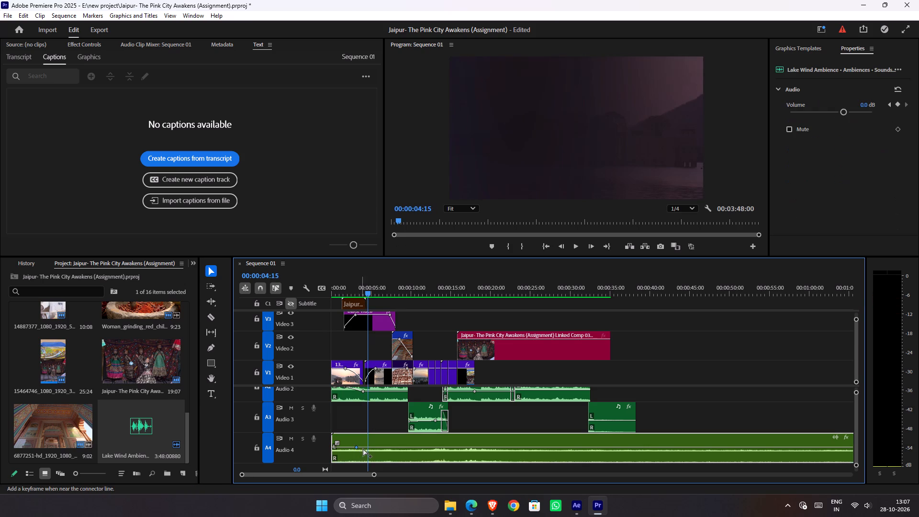
left_click(369, 449, "ctrl")
left_click_drag(371, 449, 371, 452)
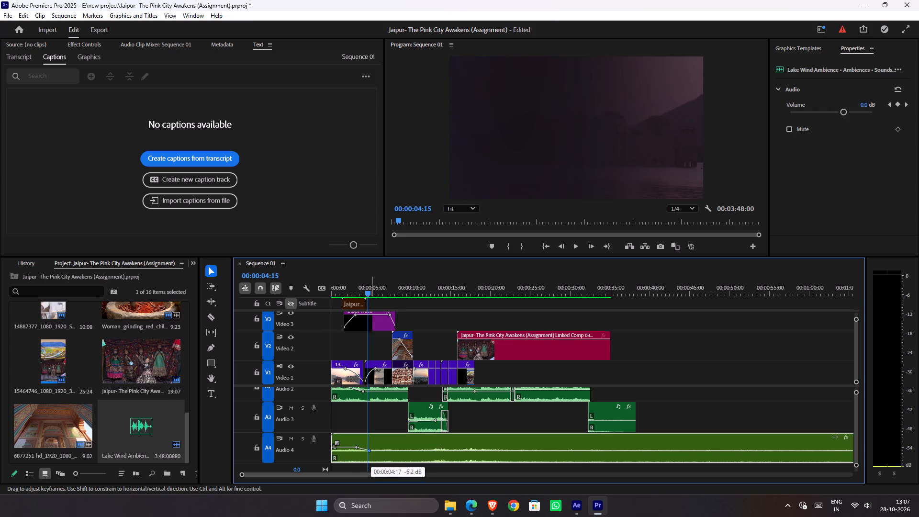
left_click_drag(371, 452, 371, 455)
Replay the opening and move the ambience clip's first 0 dB volume keyframe earlier, to slightly before 00:00:02:15.
left_click_drag(359, 292, 295, 293)
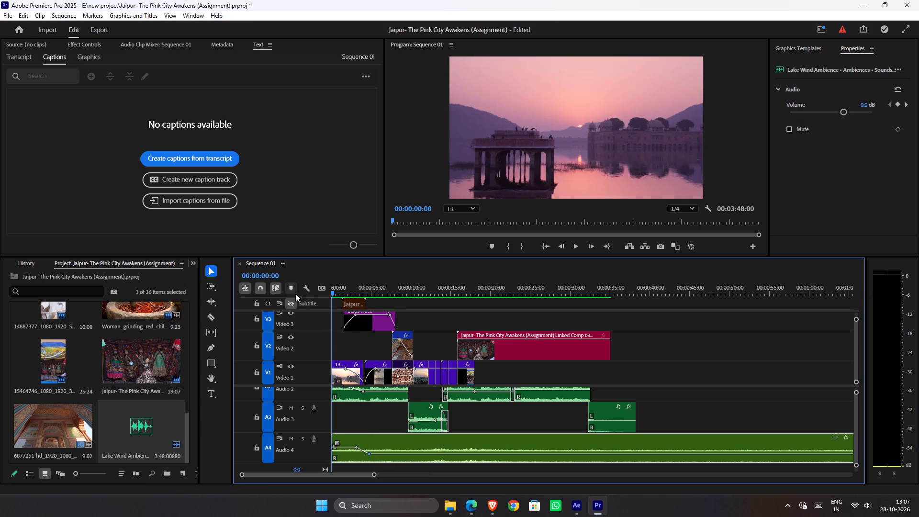
key("space")
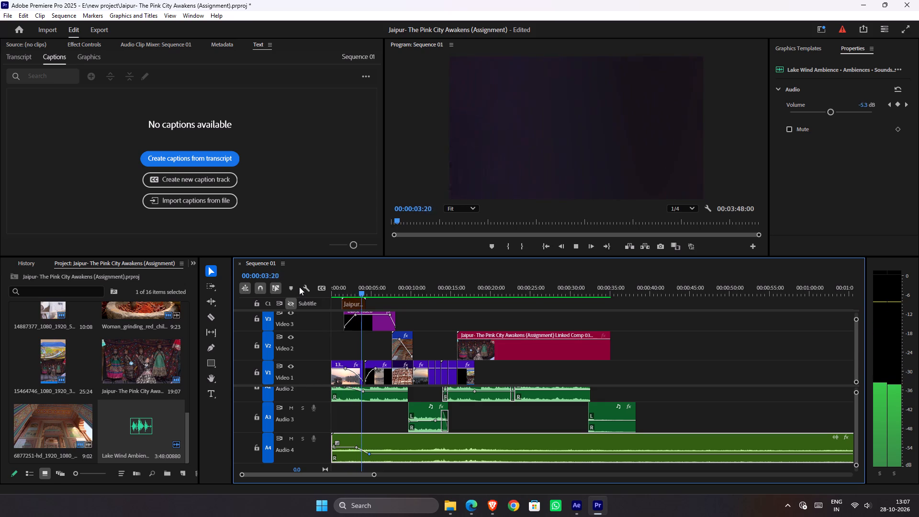
key("space")
left_click_drag(356, 448, 352, 448)
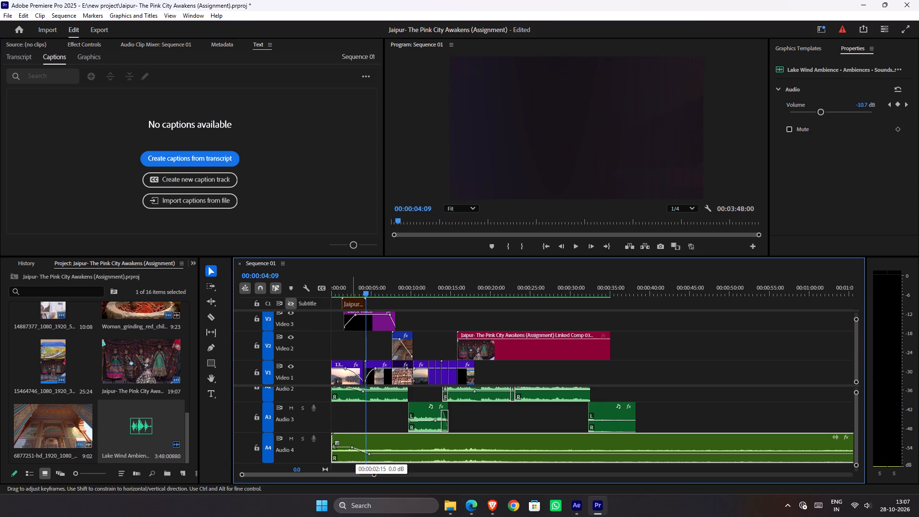
left_click_drag(352, 448, 349, 447)
Play the fade and add two more ambience volume keyframes after the dip, raising the last to about -1.6 dB at 00:00:05:22.
left_click_drag(347, 290, 314, 298)
key("space")
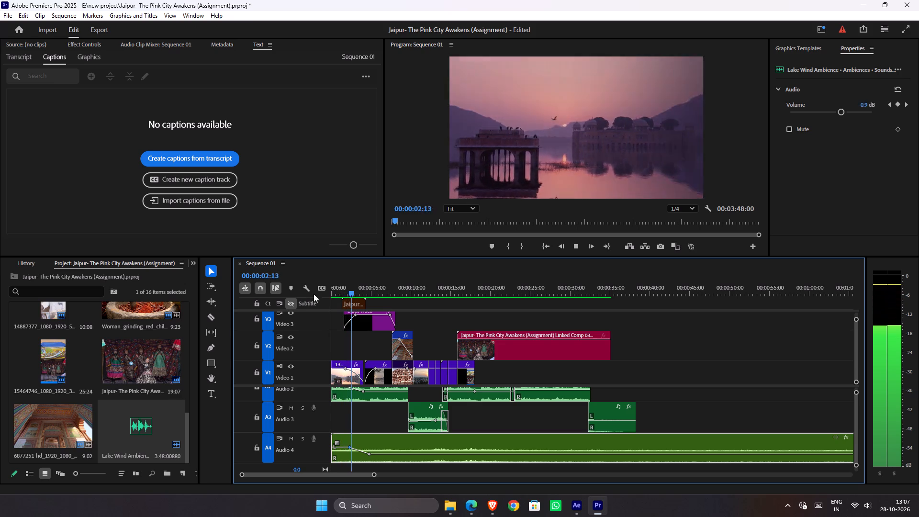
key("space")
left_click(375, 455, "ctrl")
left_click(379, 454, "ctrl")
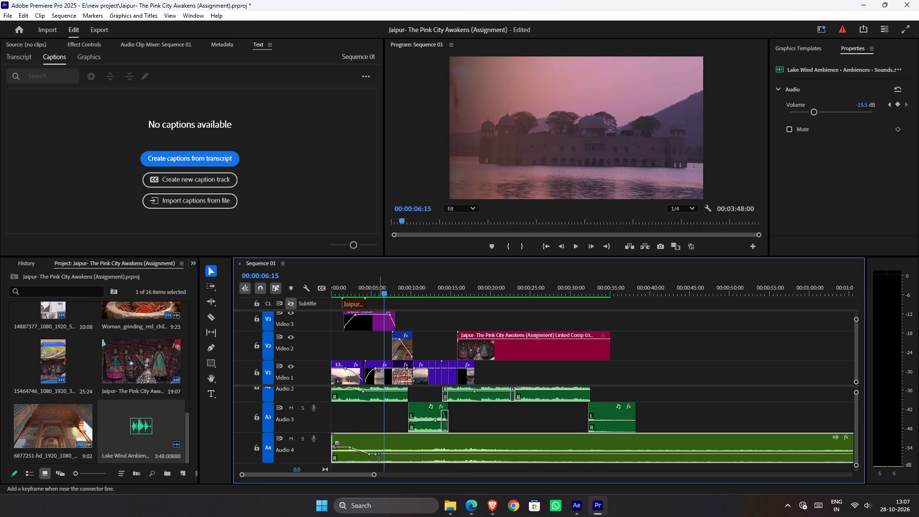
left_click_drag(380, 454, 381, 449)
Replay the ambience fade, split the Lake Wind Ambience clip at 00:00:08:07, and delete the part after the cut.
left_click_drag(377, 286, 368, 288)
key("space")
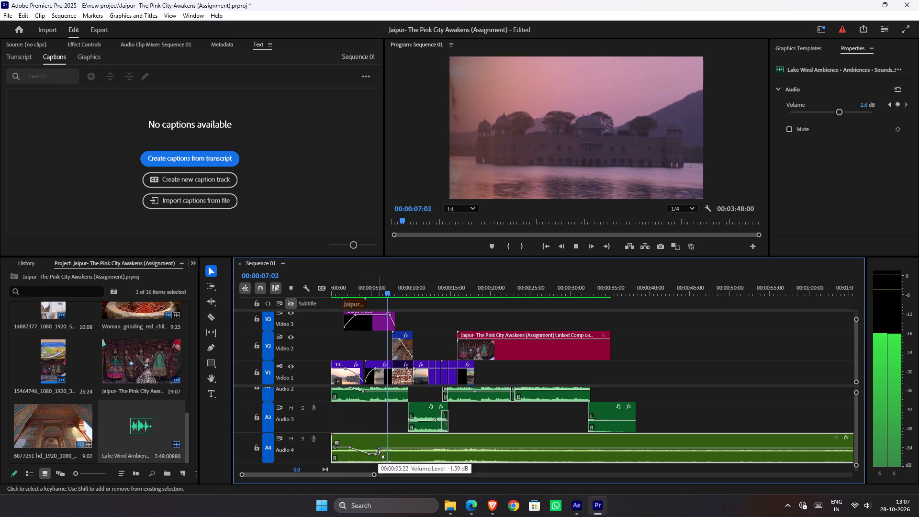
key("space")
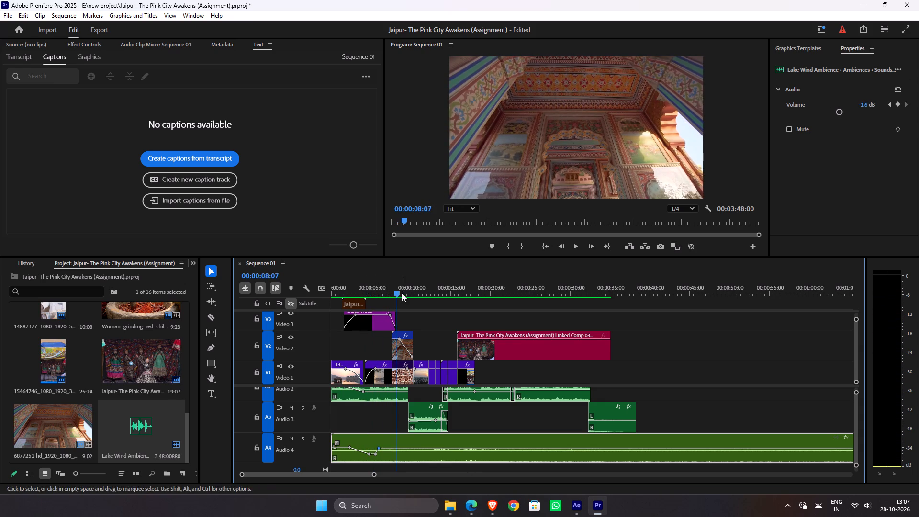
left_click(384, 441)
key("ctrl+k")
left_click(408, 440)
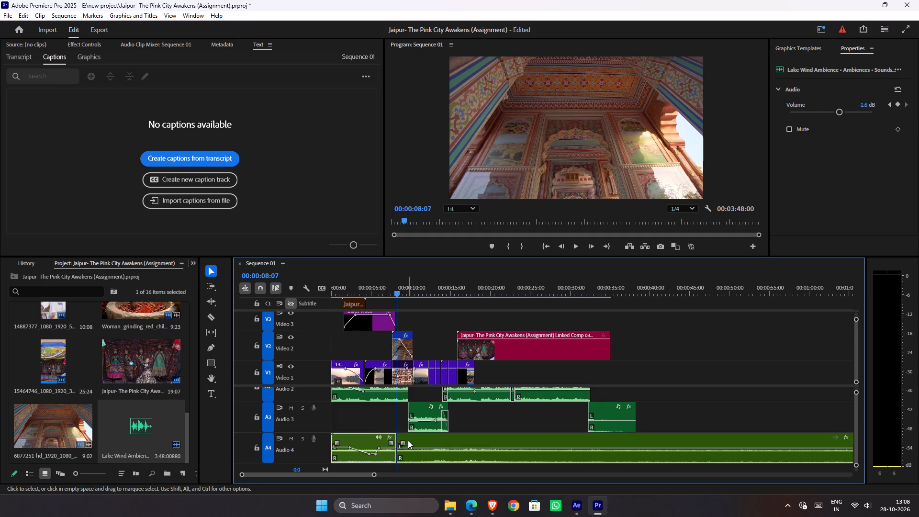
key("Delete")
Add a fade-out of about 00:00:01:04 at the ambience clip's end, return to the sequence start and save the project.
left_click_drag(392, 441, 387, 441)
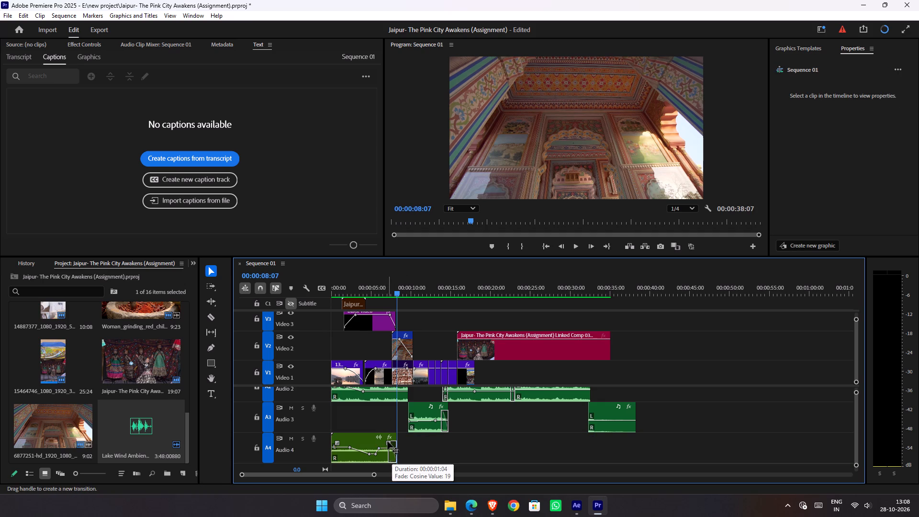
left_click_drag(387, 441, 387, 441)
left_click_drag(388, 291, 303, 290)
key("ctrl+s")
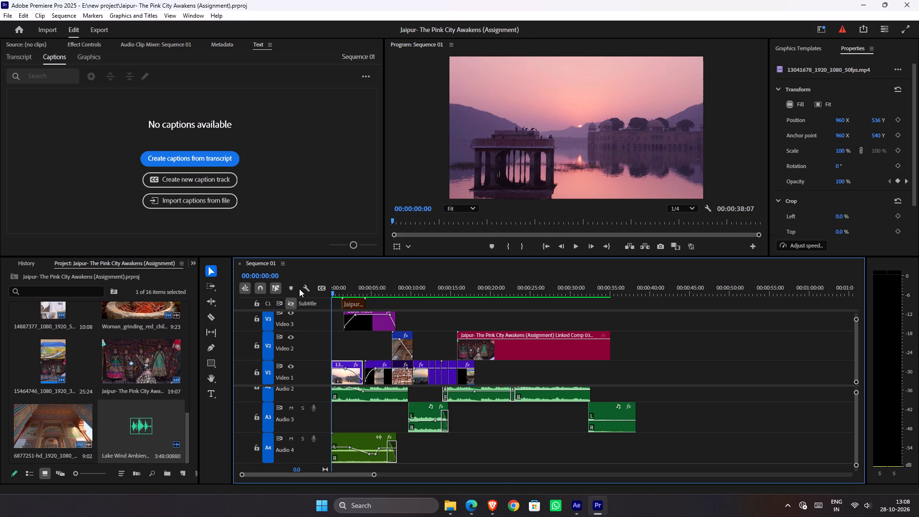
Play the opening, lengthen the ambience fade-out to about 00:00:02:12, and replay it.
key("space")
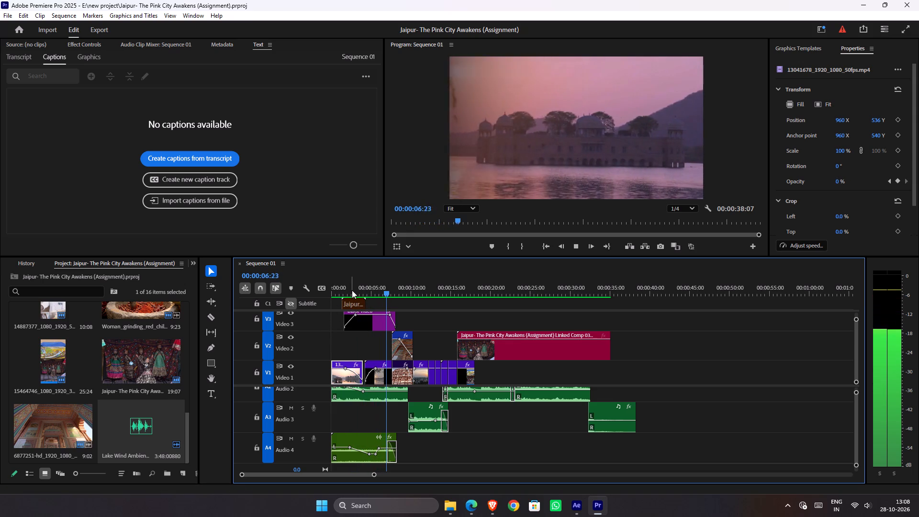
key("space")
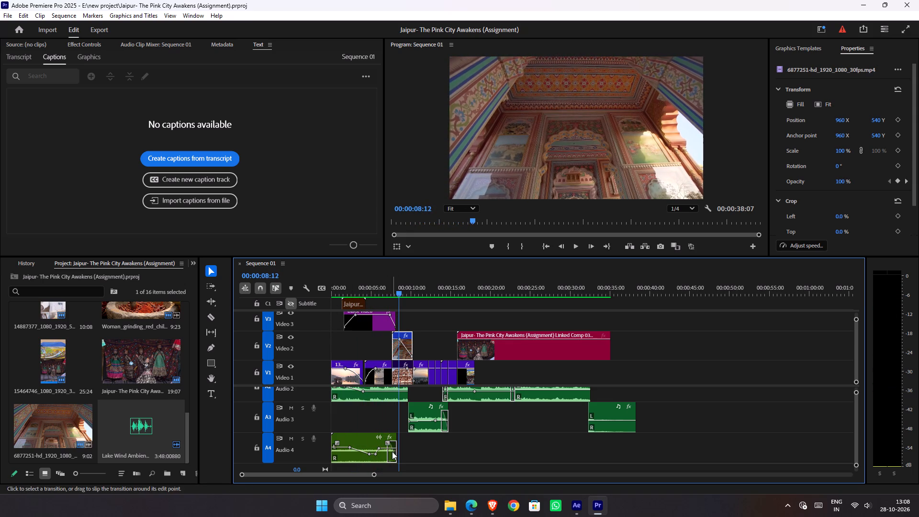
left_click_drag(385, 442, 377, 441)
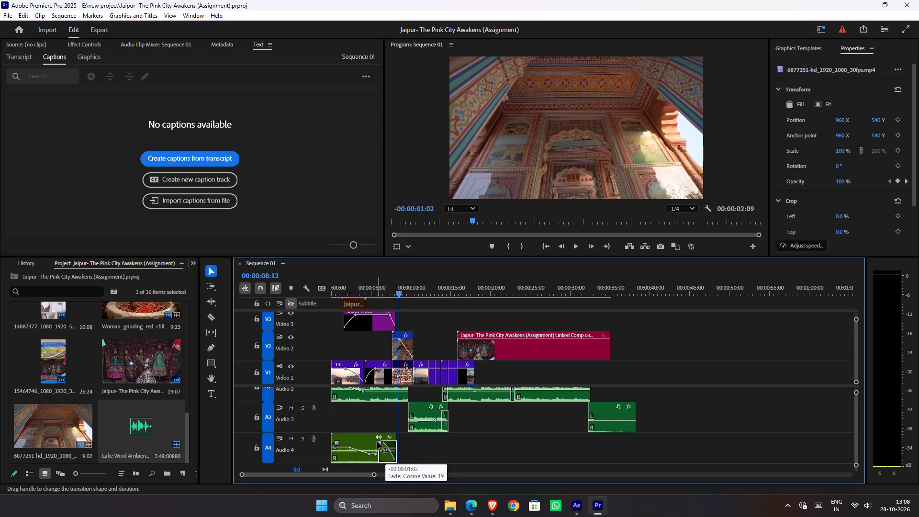
left_click_drag(377, 441, 376, 440)
left_click_drag(373, 291, 345, 294)
key("space")
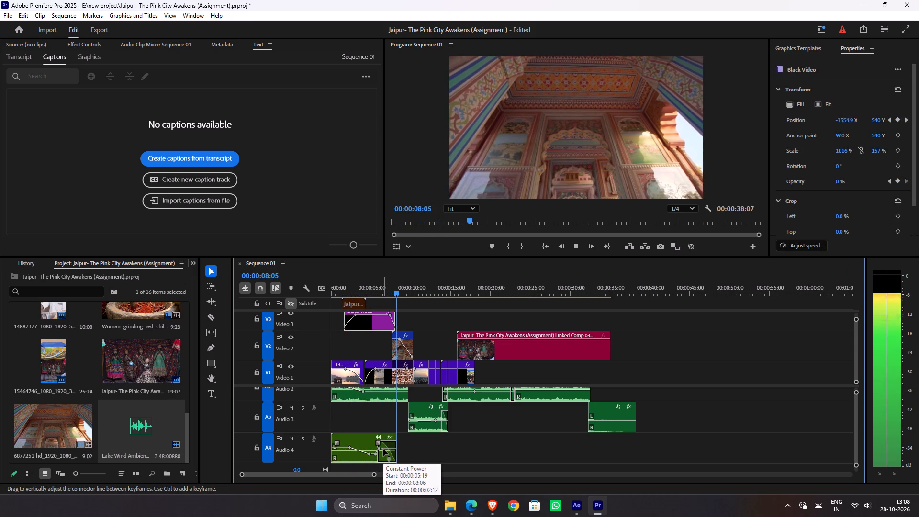
key("space")
Extend the ambience clip's end to match the first Audio 2 clip's end, and stretch its fade-out to about four seconds.
left_click(385, 449)
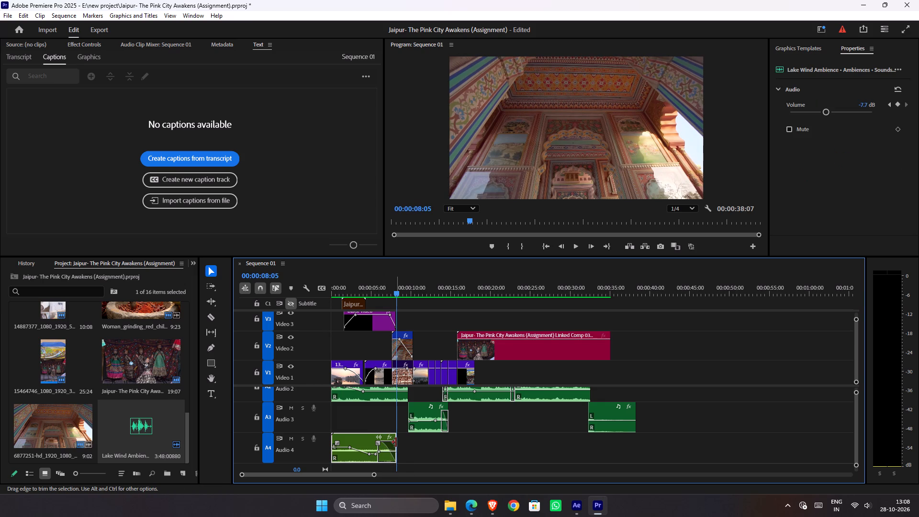
left_click_drag(396, 442, 409, 441)
left_click_drag(390, 442, 379, 442)
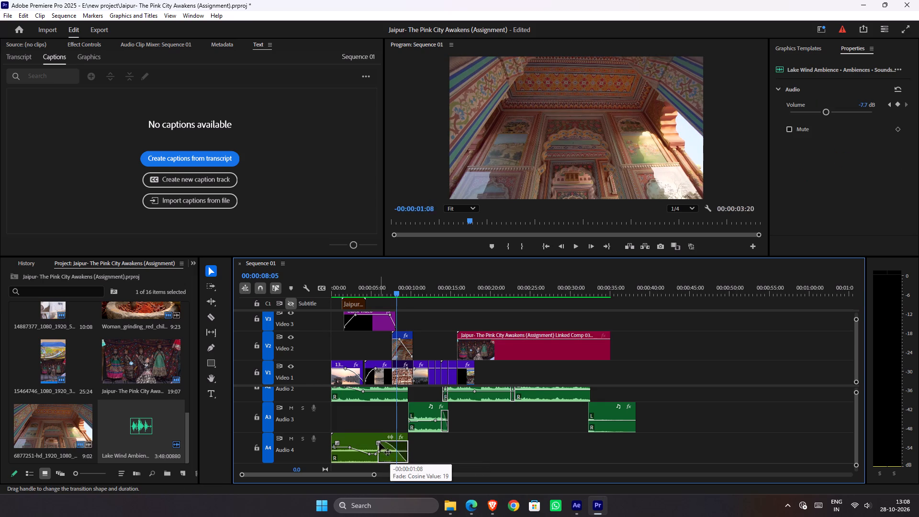
left_click_drag(379, 442, 377, 442)
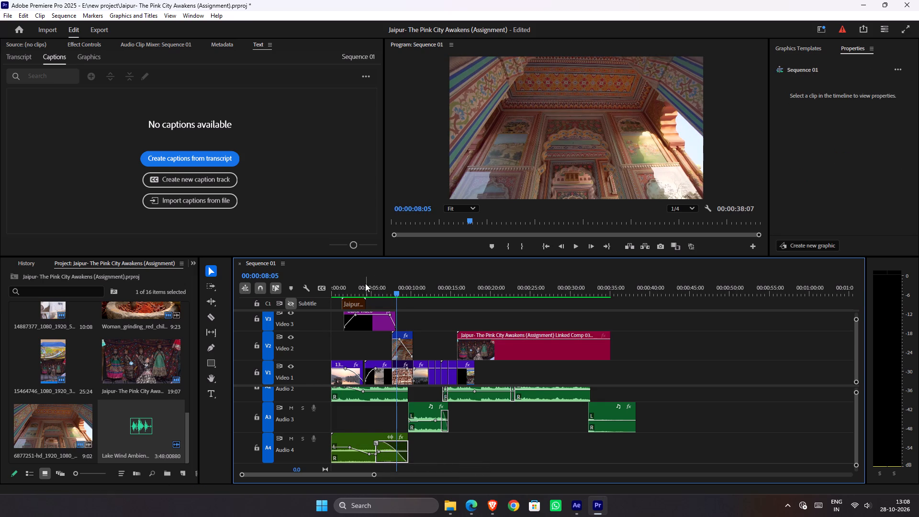
Replay the opening and lengthen the ambience fade-out further so it starts slightly before 00:00:05:00, checking playback from the start.
left_click(365, 283)
key("space")
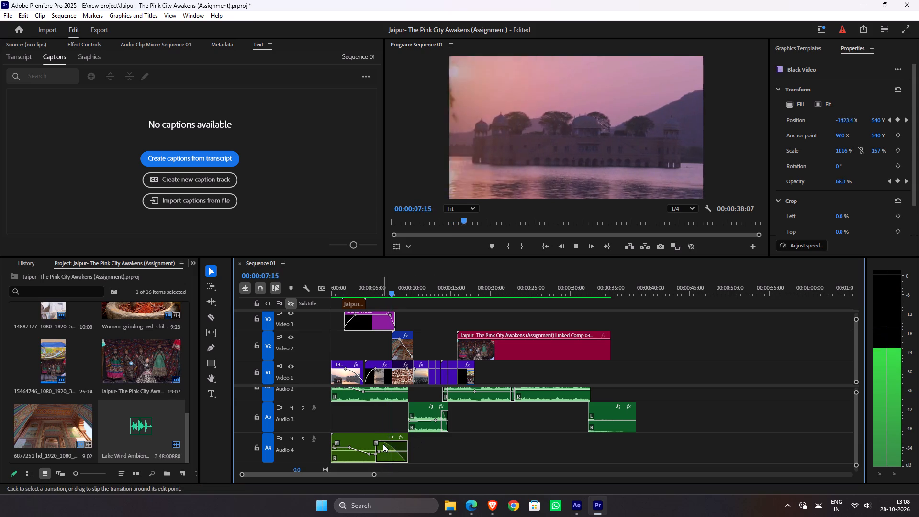
key("space")
left_click_drag(375, 443, 375, 442)
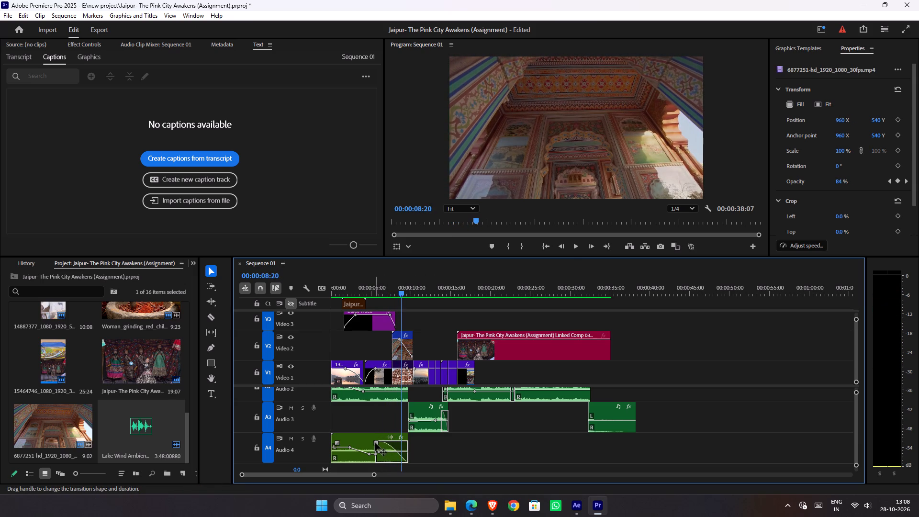
left_click_drag(375, 442, 370, 442)
left_click_drag(370, 289, 309, 292)
key("space")
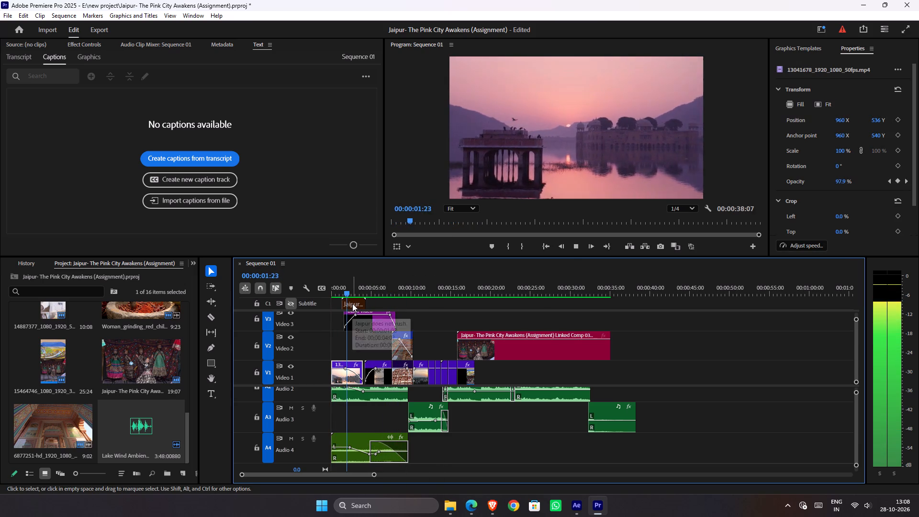
key("space")
Switch to File Explorer and look through the sound effect files in the Sounds folder.
key("alt+Tab")
key("alt+Tab")
key("alt+Tab")
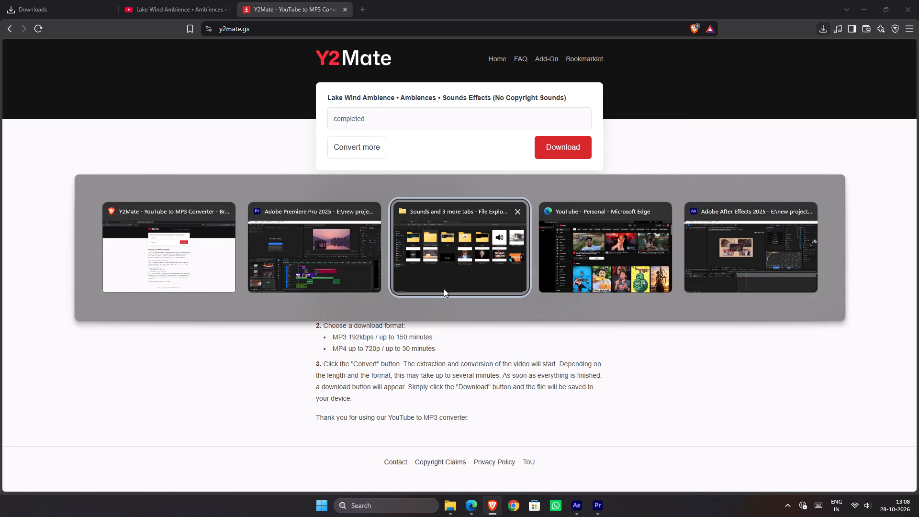
left_click(469, 269, "alt")
left_click(516, 332)
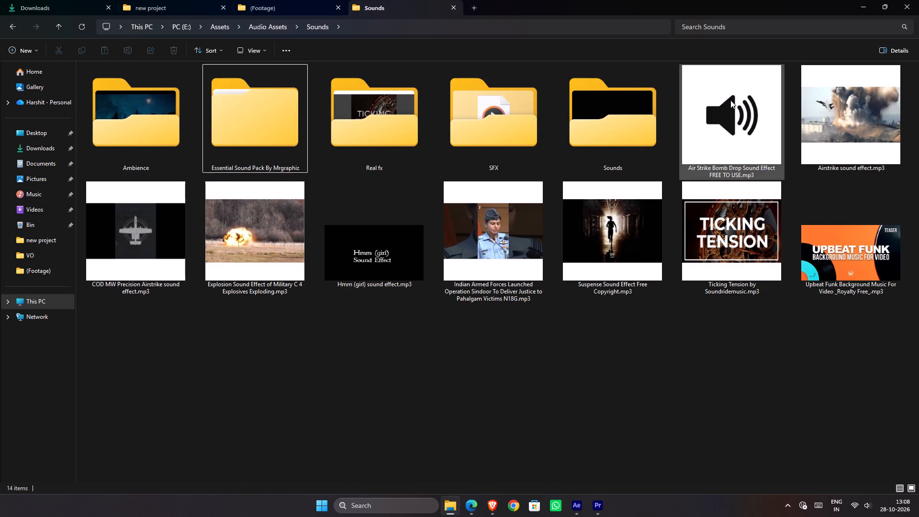
left_click(730, 100)
left_click(854, 160)
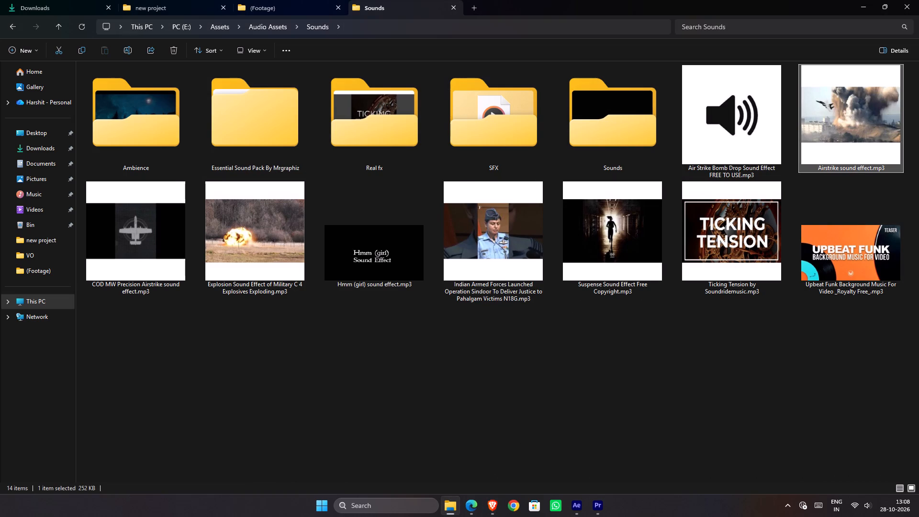
left_click(339, 236)
left_click(280, 228)
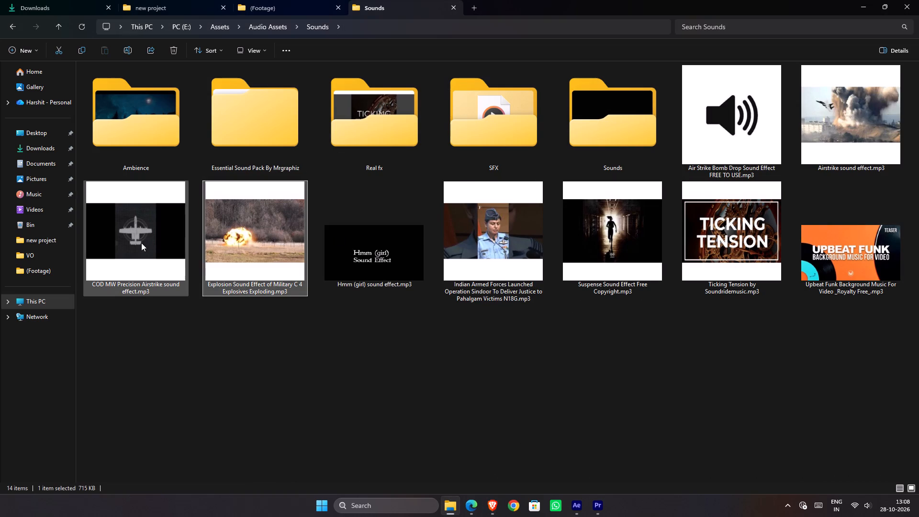
left_click(141, 243)
Open the Real fx folder and examine its sound effects with larger thumbnails for one suited to the opening.
double_click(364, 148)
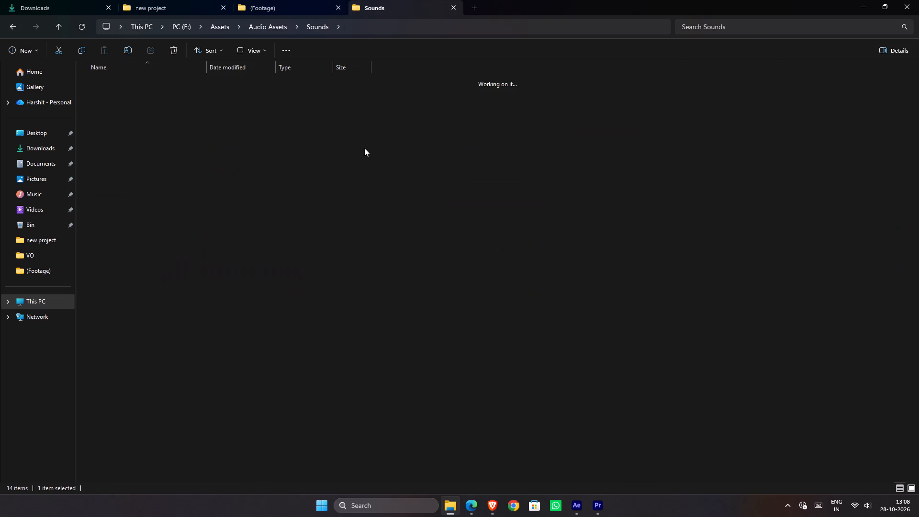
scroll(527, 263, "up", 14, "ctrl")
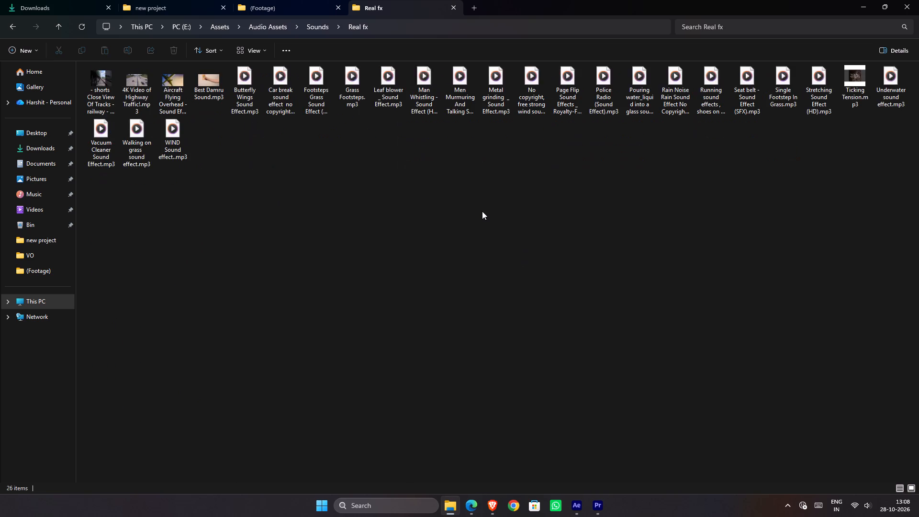
scroll(482, 211, "up", 6, "ctrl")
scroll(482, 211, "down", 2, "ctrl")
scroll(482, 211, "up", 16, "ctrl")
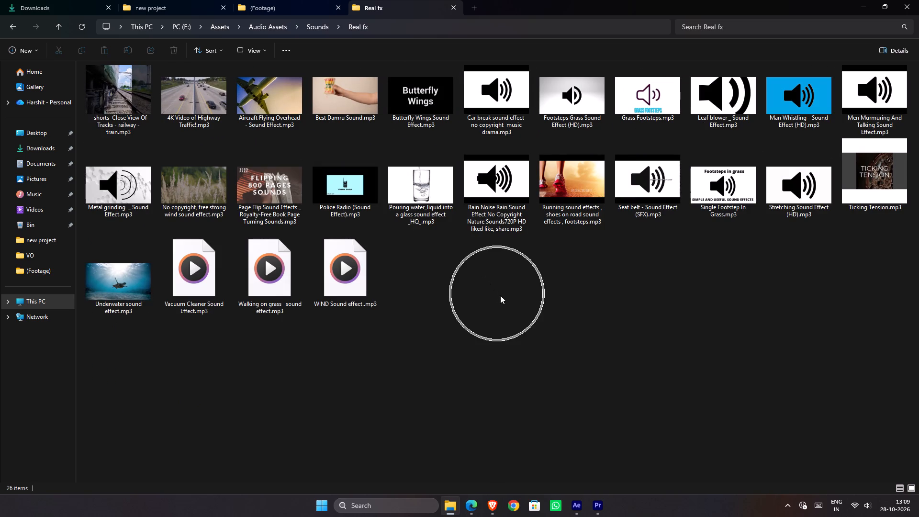
left_click(500, 295)
left_click(402, 106)
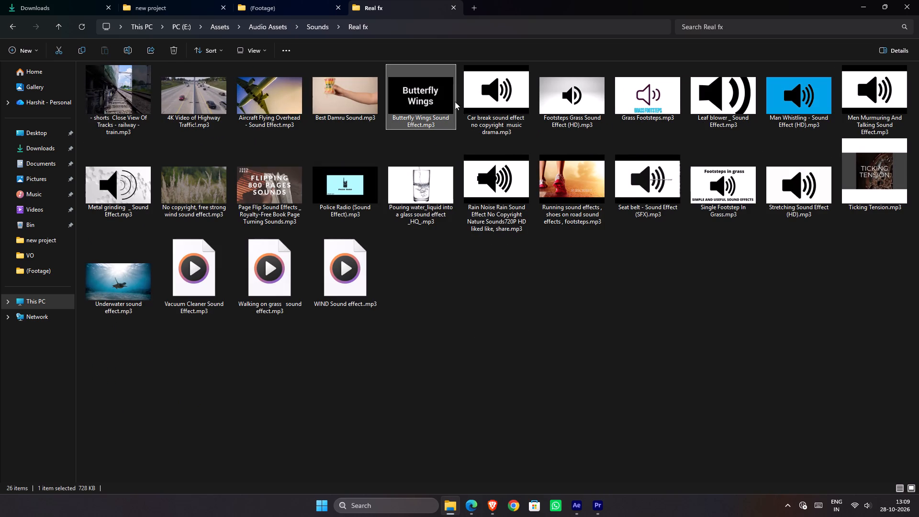
left_click(541, 110)
left_click(646, 112)
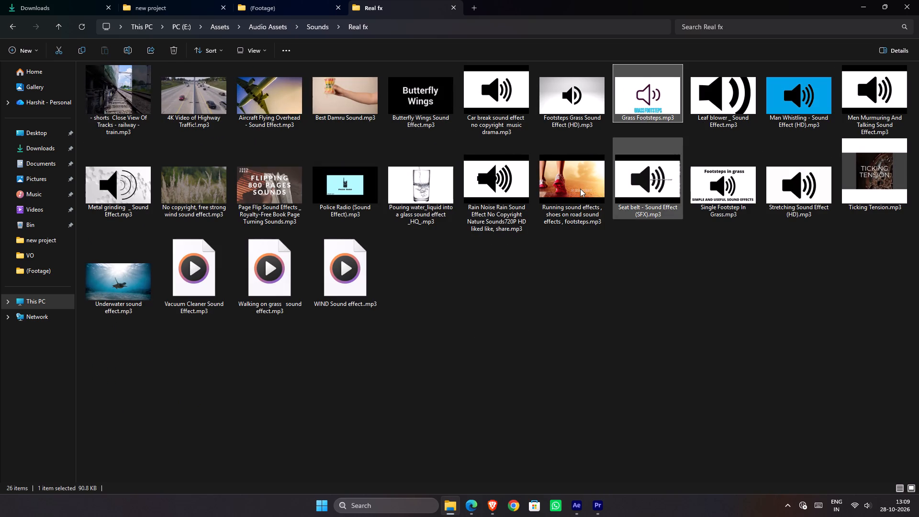
left_click(580, 189)
left_click(205, 211)
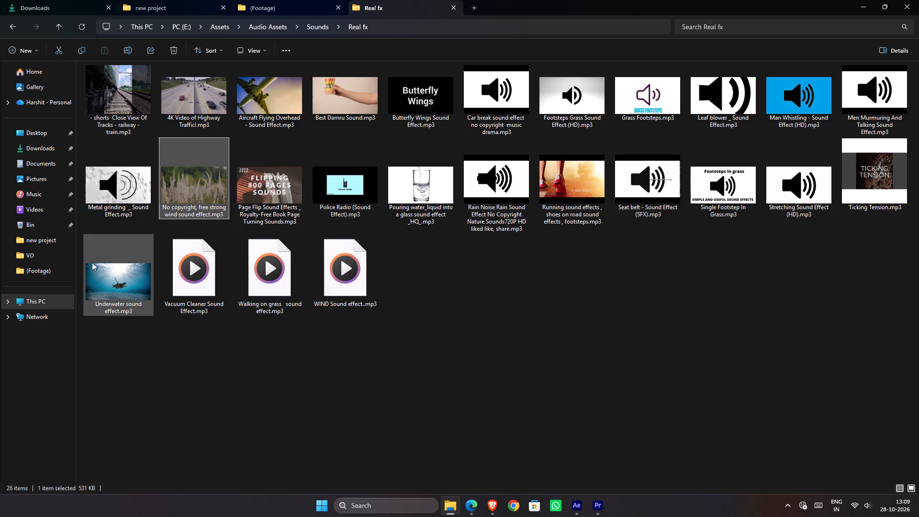
left_click(95, 282)
left_click(872, 168)
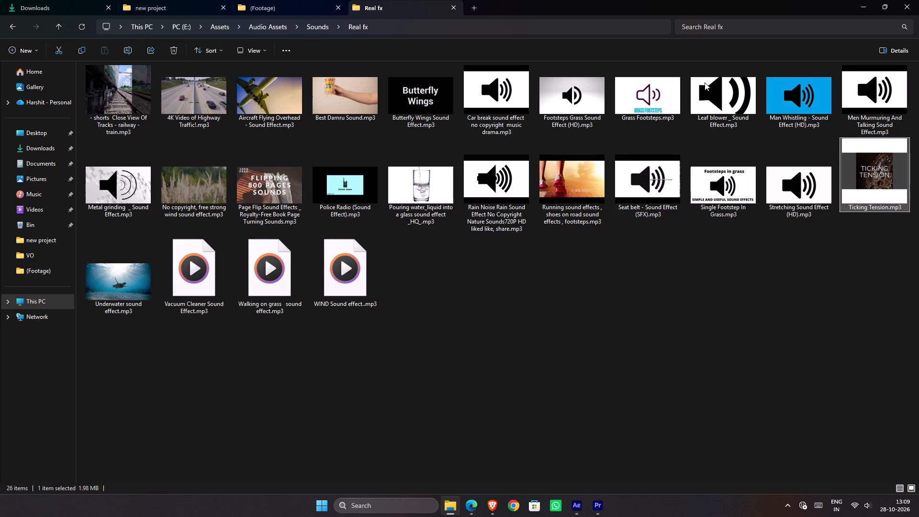
Preview Butterfly Wings Sound Effect.mp3 in Media Player, and close the player.
double_click(434, 105)
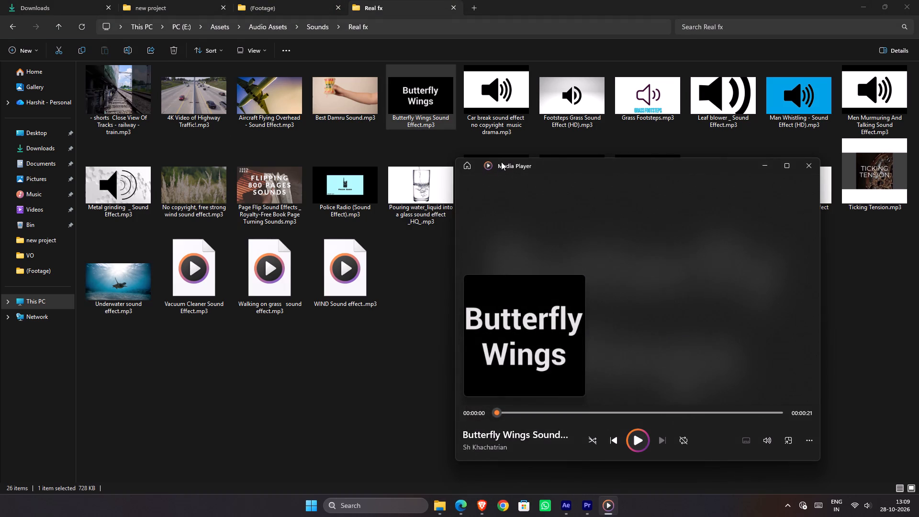
left_click_drag(501, 162, 536, 226)
left_click(841, 230)
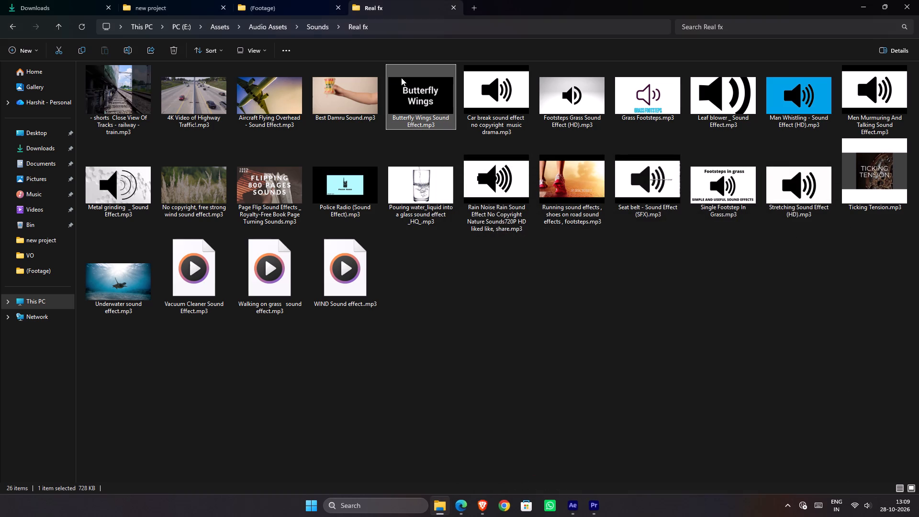
Bring Butterfly Wings Sound Effect.mp3 into Premiere Pro, placing it on Audio 4 directly after the ambience clip.
left_click_drag(414, 86, 427, 155)
key("alt+Tab")
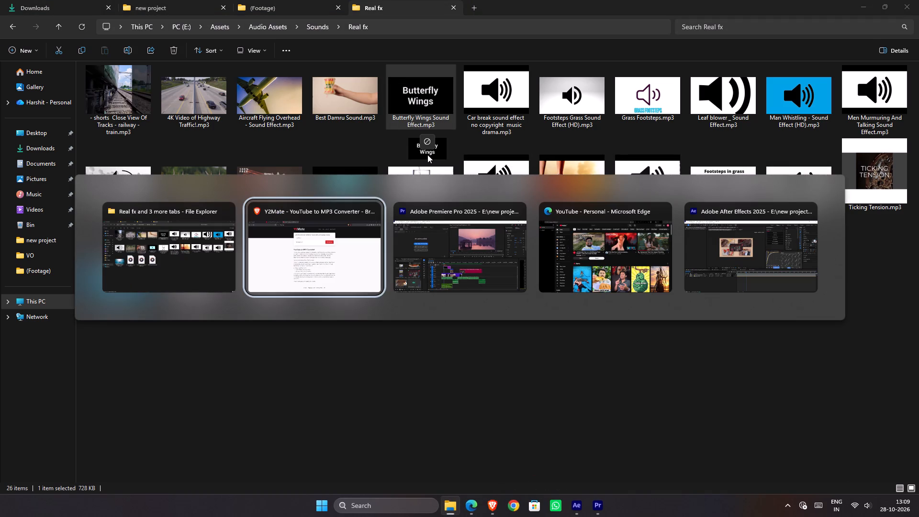
left_click_drag(427, 155, 408, 450)
key("alt+Tab")
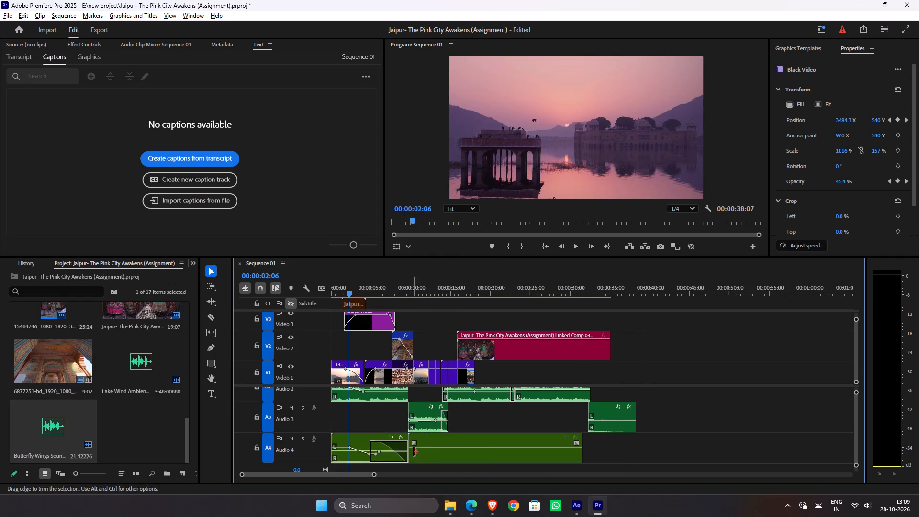
Move the Butterfly Wings clip onto a new Audio 5 track, starting where the ambience fade-out begins.
scroll(449, 430, "down", 6, "ctrl")
left_click_drag(443, 425, 443, 427)
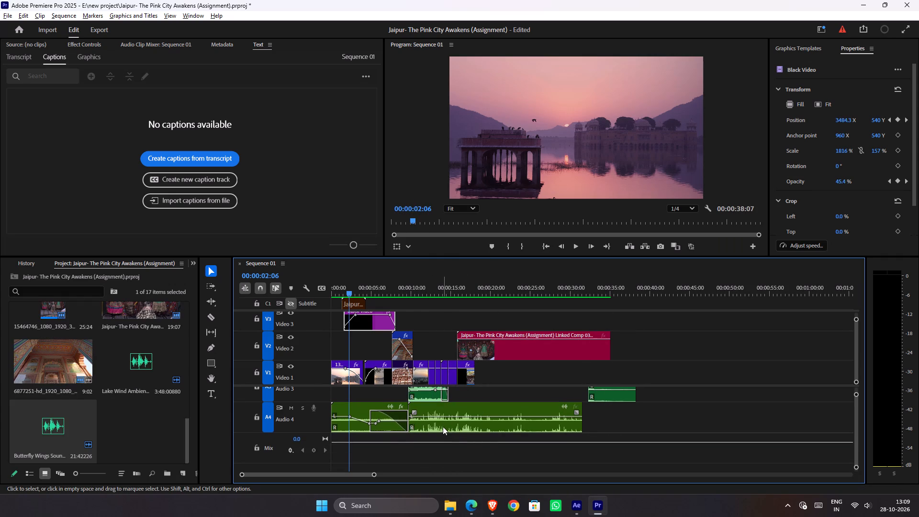
left_click_drag(443, 427, 407, 451)
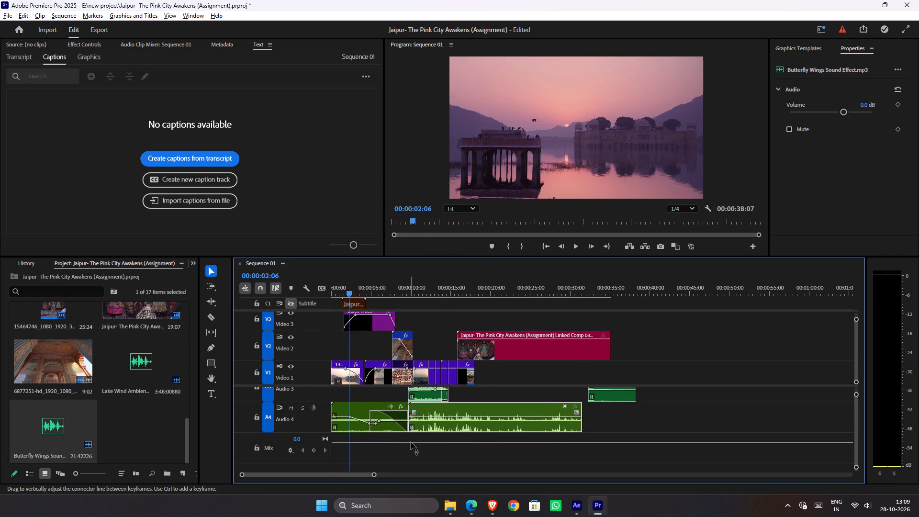
scroll(414, 438, "down", 2)
left_click_drag(415, 427, 380, 459)
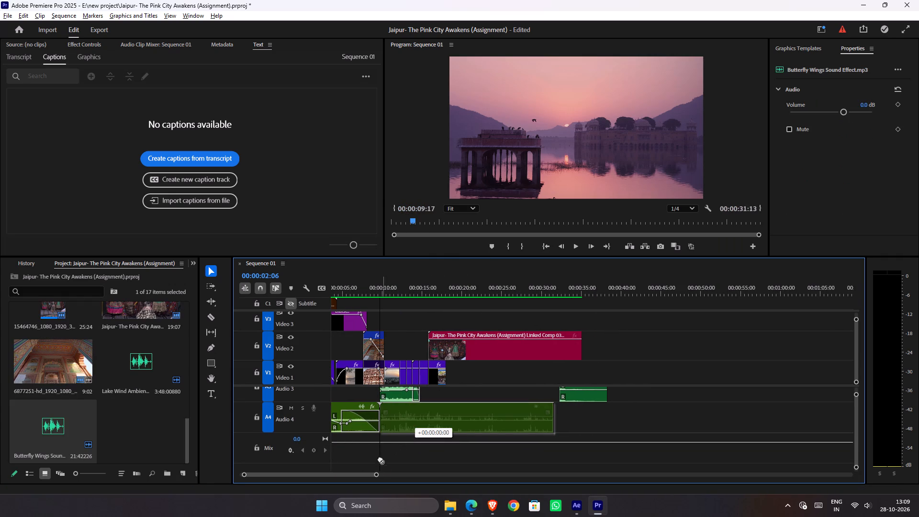
left_click_drag(380, 459, 377, 469)
scroll(415, 427, "down", 8, "ctrl")
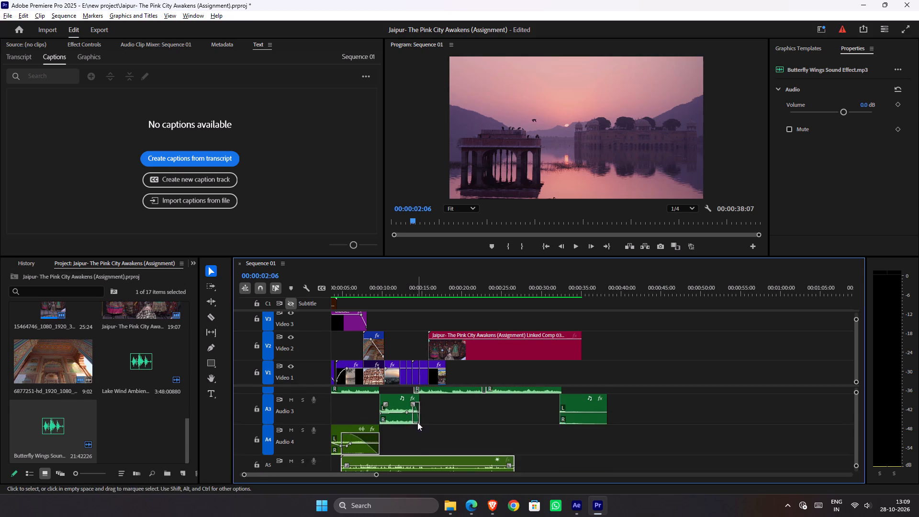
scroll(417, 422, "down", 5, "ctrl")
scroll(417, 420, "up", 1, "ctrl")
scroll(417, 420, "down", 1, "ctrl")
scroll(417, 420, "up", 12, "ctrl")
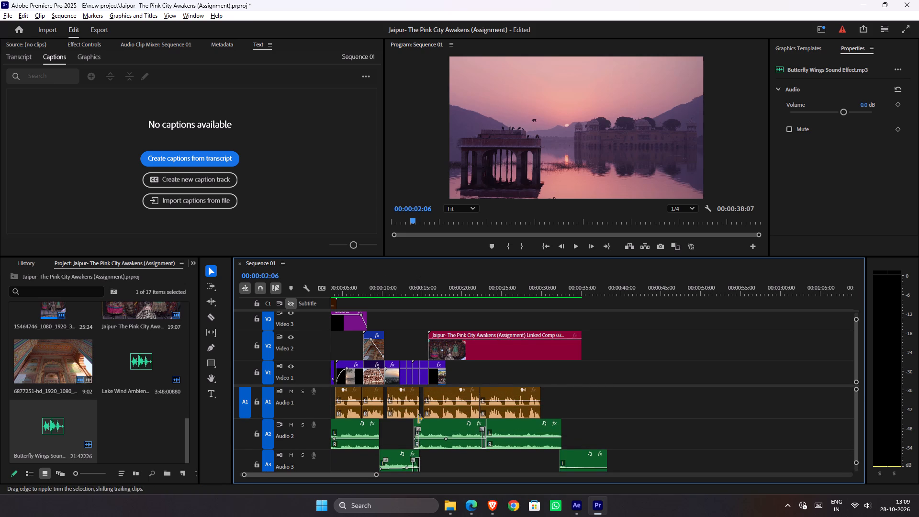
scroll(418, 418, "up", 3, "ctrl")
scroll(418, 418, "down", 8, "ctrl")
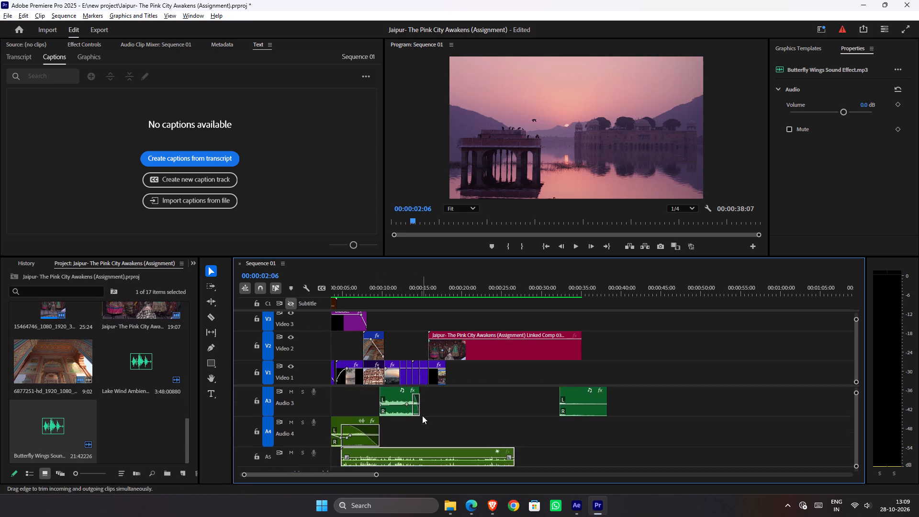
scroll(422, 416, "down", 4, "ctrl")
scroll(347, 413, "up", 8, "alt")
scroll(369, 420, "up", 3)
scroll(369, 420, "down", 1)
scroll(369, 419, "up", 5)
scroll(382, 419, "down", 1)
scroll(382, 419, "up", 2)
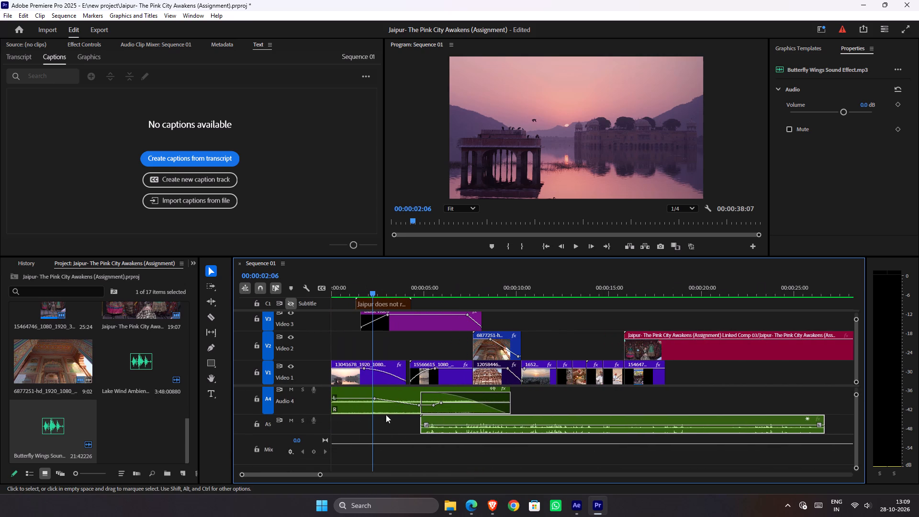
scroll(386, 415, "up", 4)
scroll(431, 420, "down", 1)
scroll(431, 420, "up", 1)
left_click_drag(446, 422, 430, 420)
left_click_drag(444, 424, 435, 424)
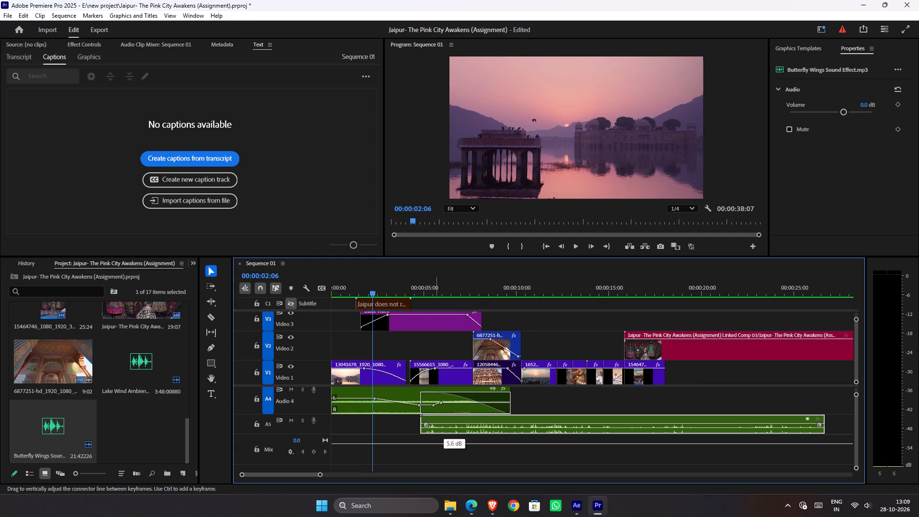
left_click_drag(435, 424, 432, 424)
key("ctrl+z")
Move the Butterfly Wings clip on Audio 5 to the very start of the sequence and play the opening to check it.
left_click_drag(462, 430, 444, 430)
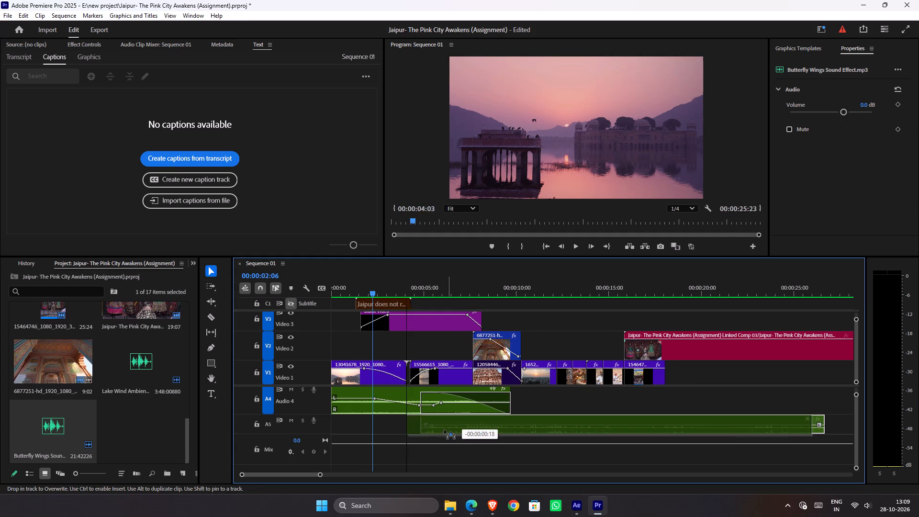
left_click_drag(444, 430, 362, 427)
left_click_drag(356, 289, 298, 289)
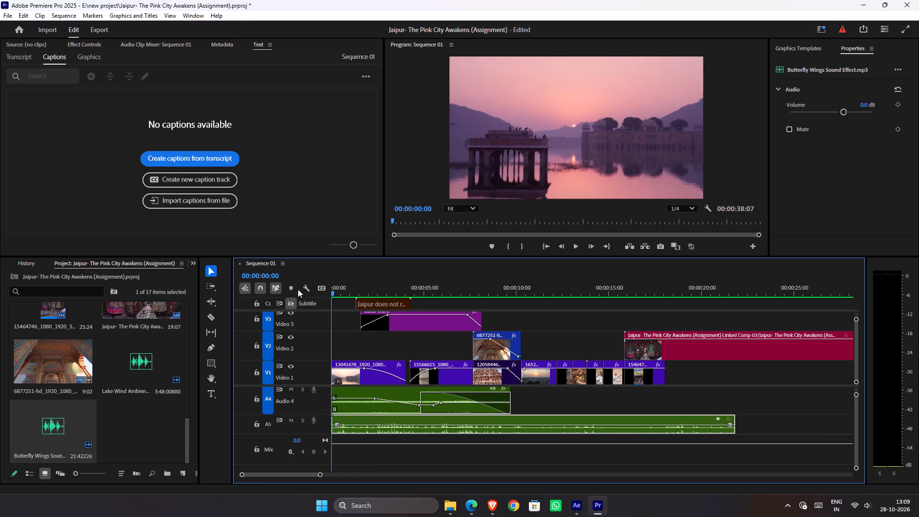
left_click_drag(298, 289, 266, 290)
key("space")
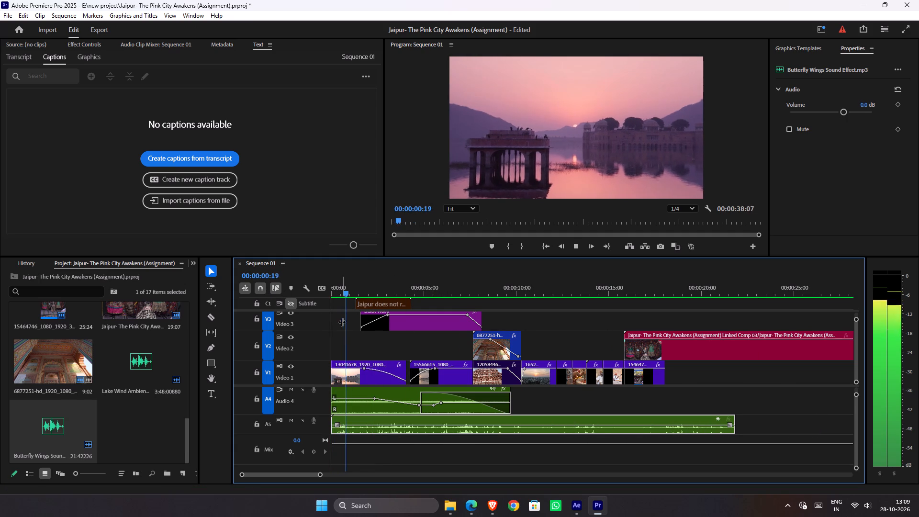
key("space")
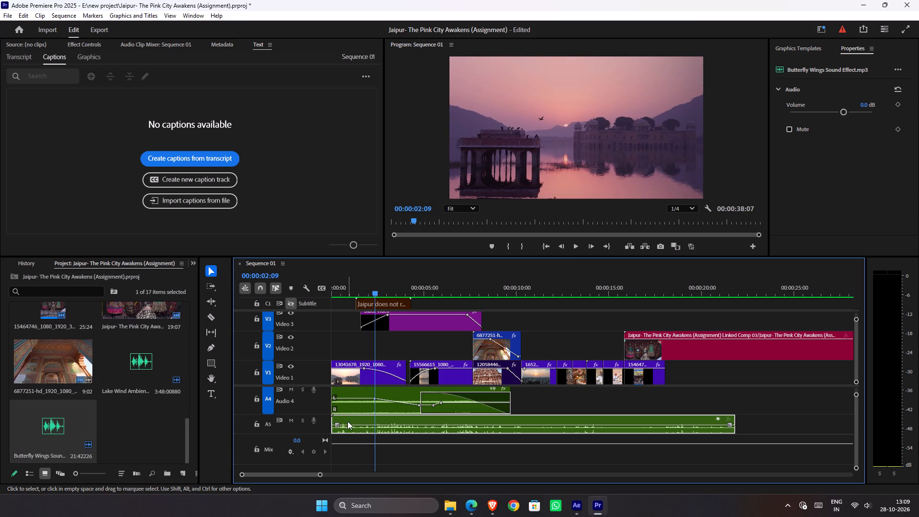
Shift the Butterfly Wings clip about half a second later and lower its volume to -18.3 dB.
left_click_drag(354, 422, 363, 421)
left_click_drag(358, 425, 358, 428)
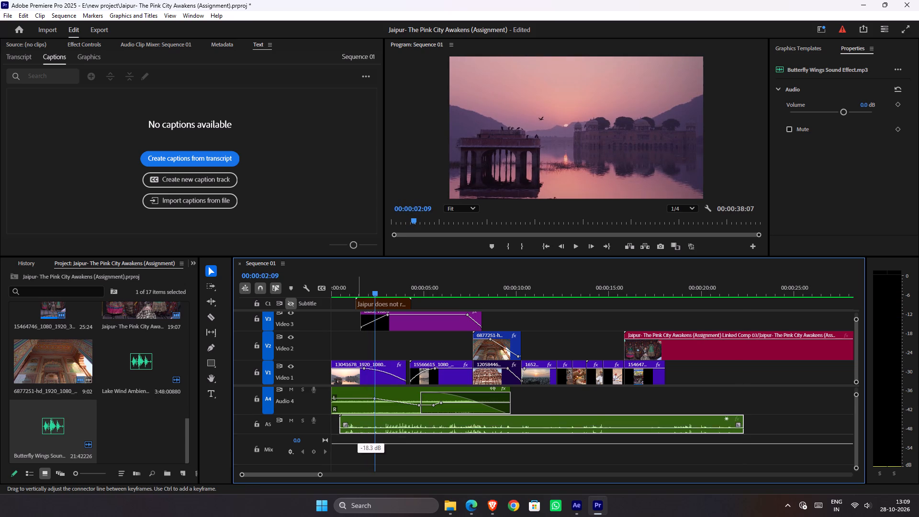
left_click_drag(358, 428, 358, 429)
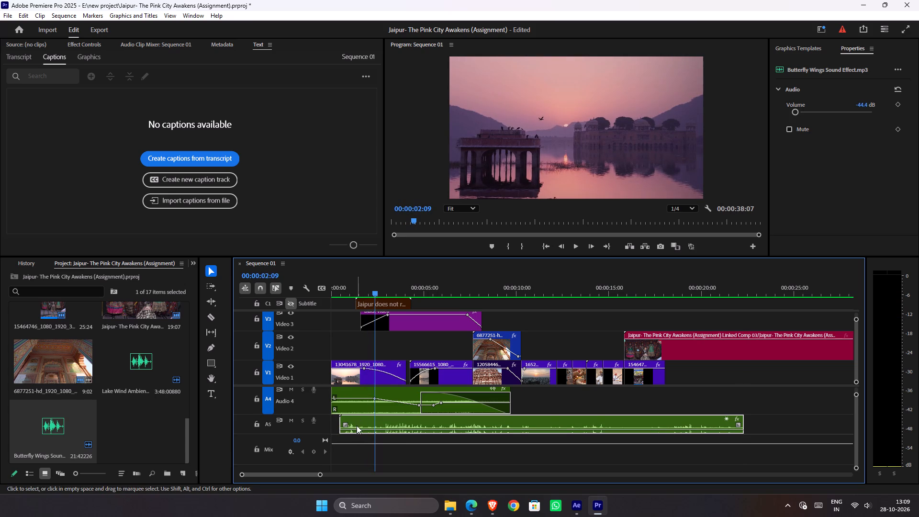
left_click(354, 428)
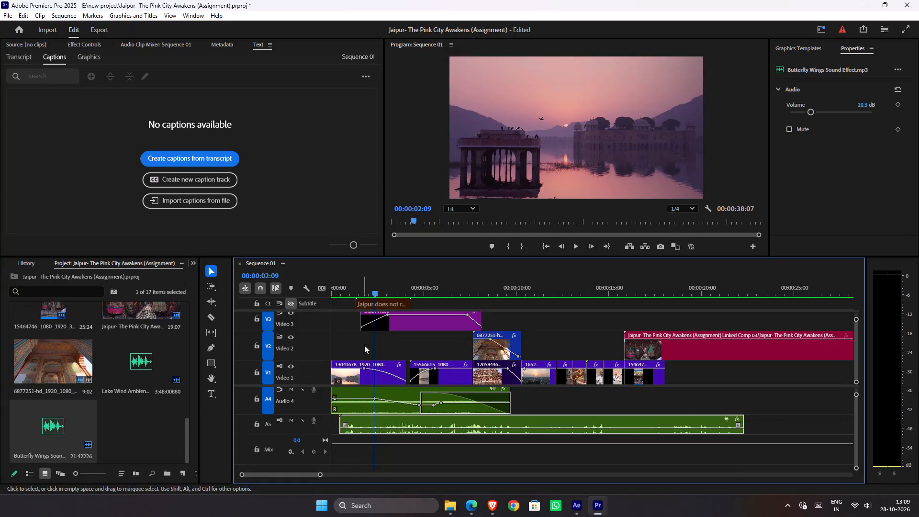
Play the opening from the start and trim the end of the Butterfly Wings clip to 00:00:02:21.
left_click_drag(362, 292, 234, 298)
key("space")
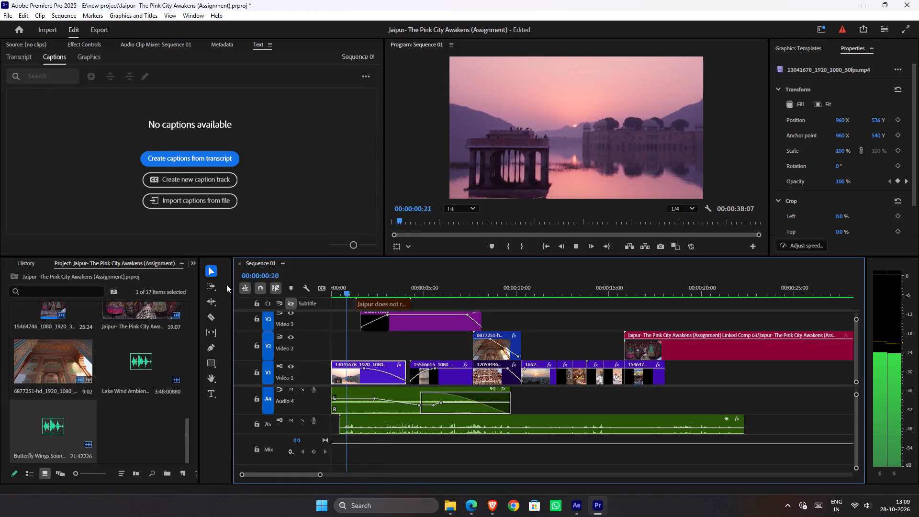
key("space")
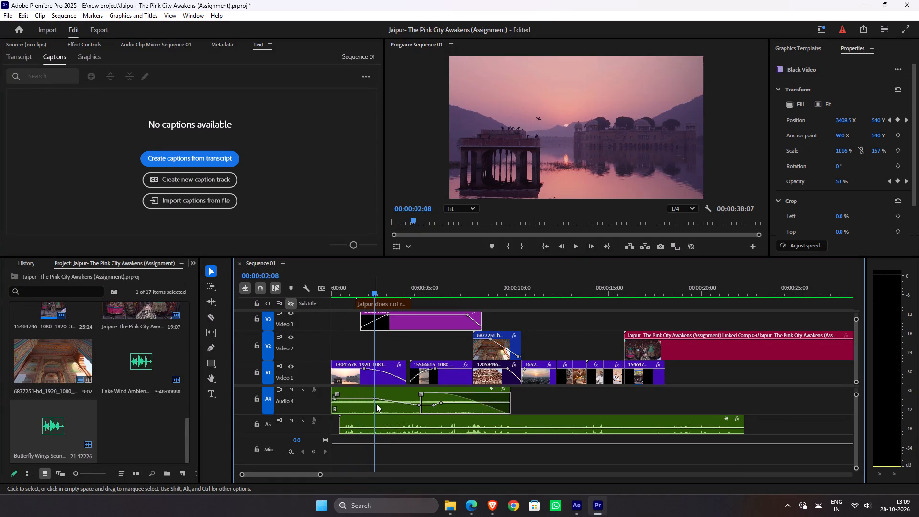
key("space")
key("space")
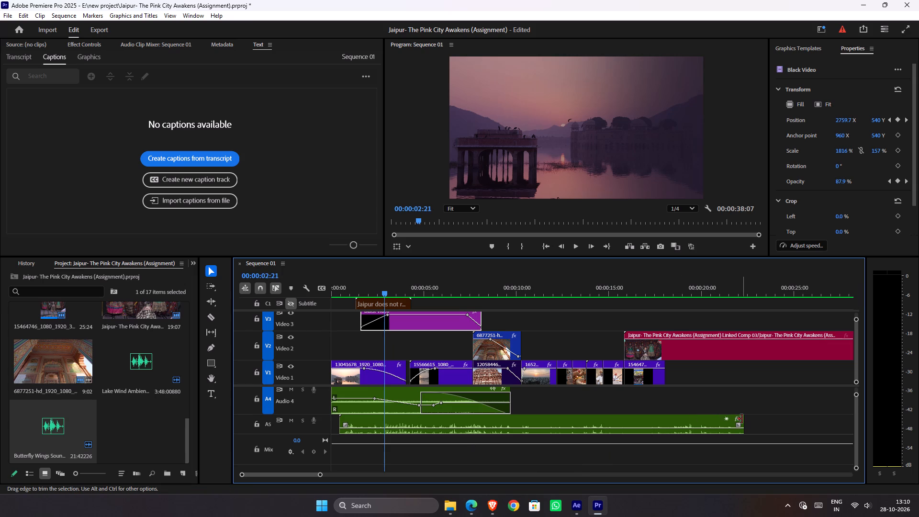
left_click_drag(742, 419, 384, 435)
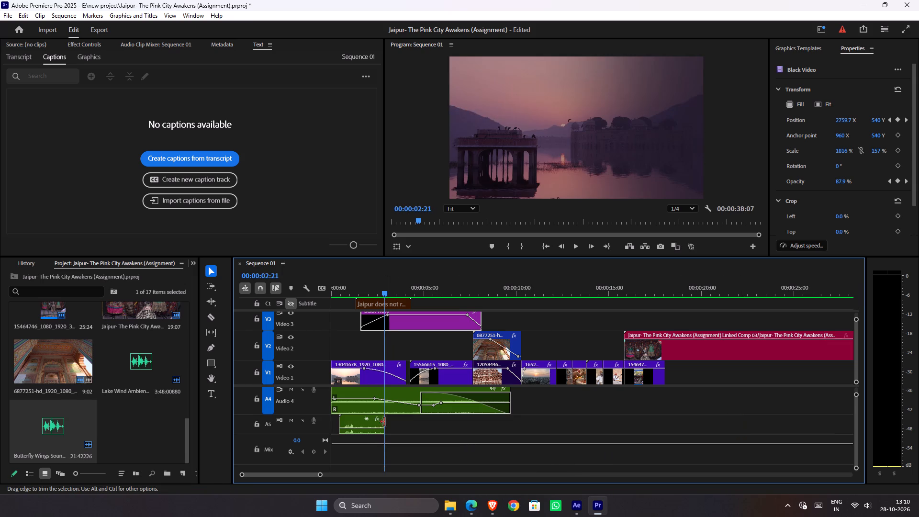
Play the sequence from the start to review the opening audio with the trimmed Butterfly Wings clip.
left_click_drag(365, 290, 273, 301)
key("space")
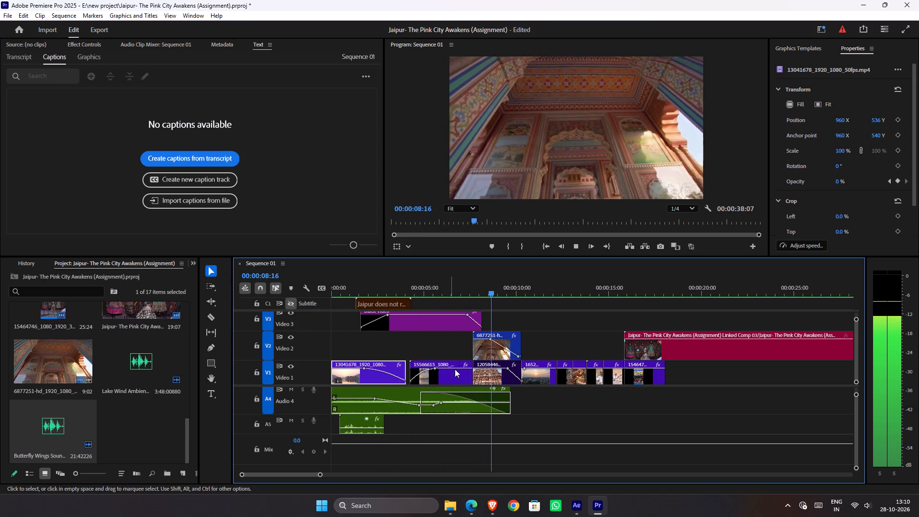
key("space")
key("space")
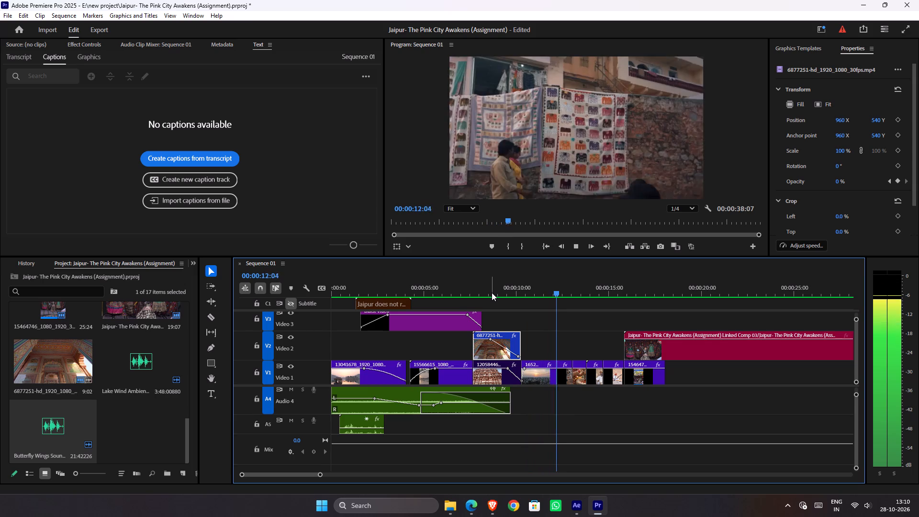
key("space")
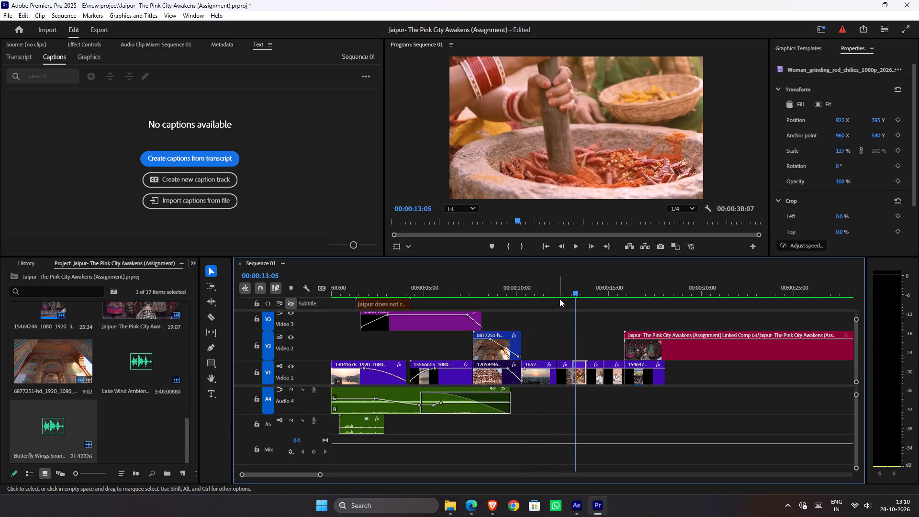
left_click_drag(565, 291, 224, 296)
key("space")
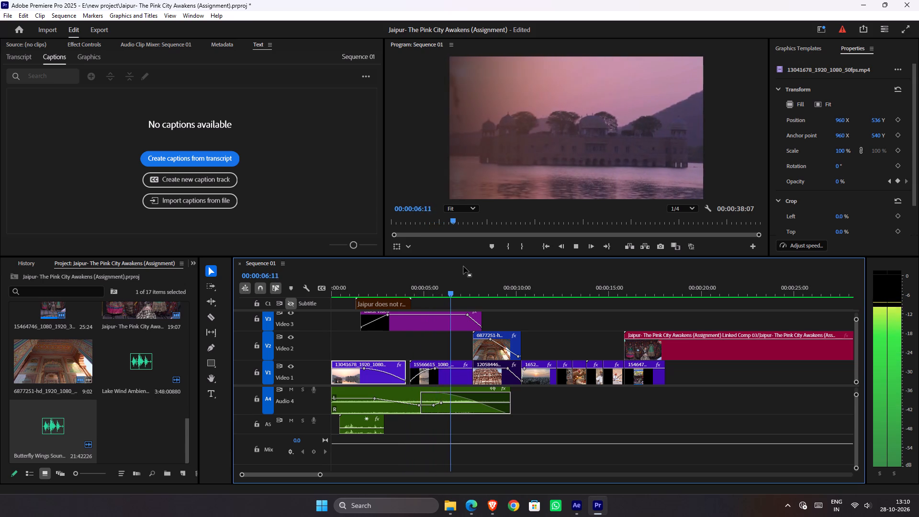
key("space")
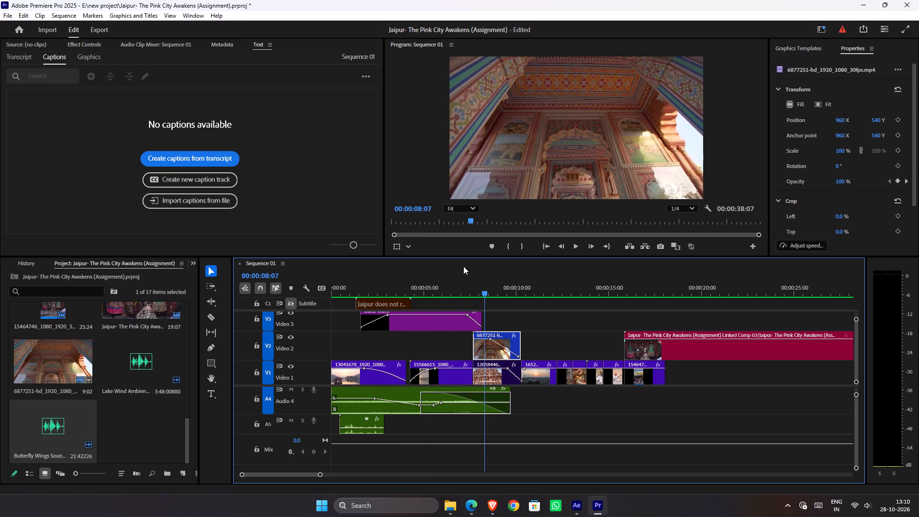
Save the project.
key("ctrl+s")
Switch to File Explorer and examine the Real fx folder for another suitable sound effect.
left_click(454, 509)
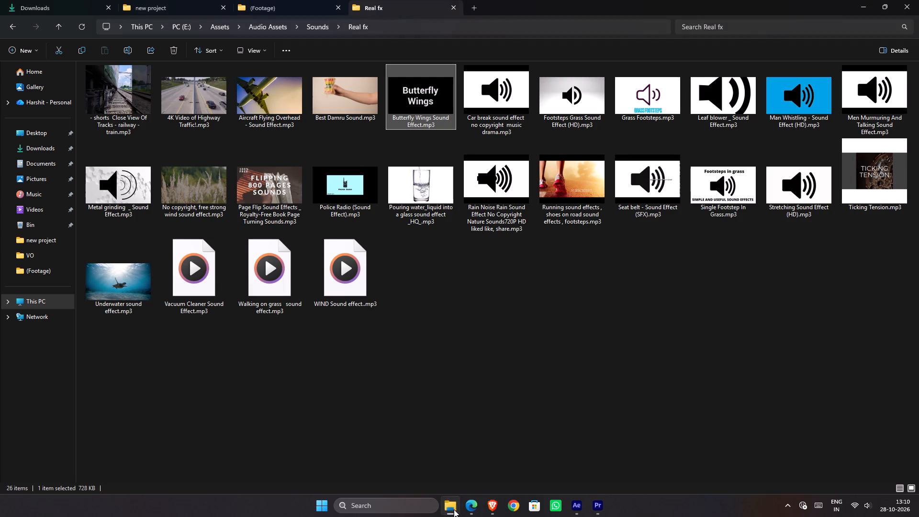
left_click(519, 317)
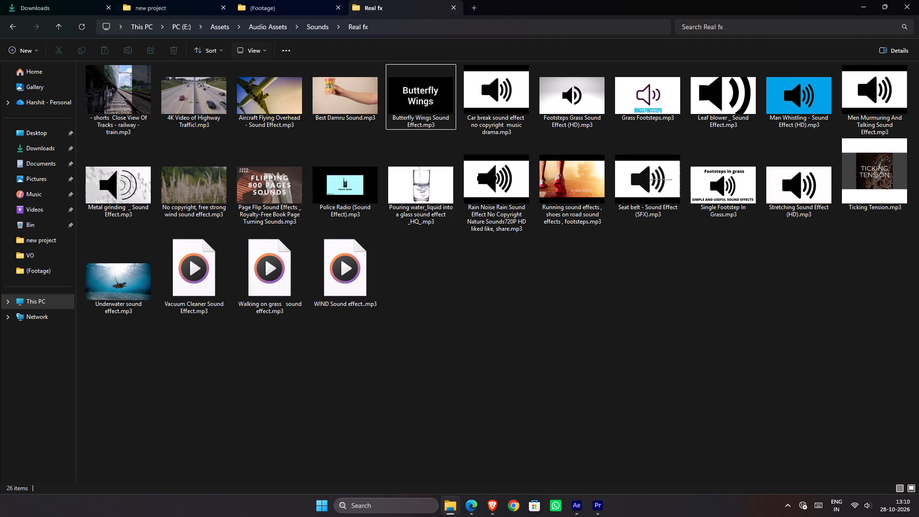
left_click(190, 194)
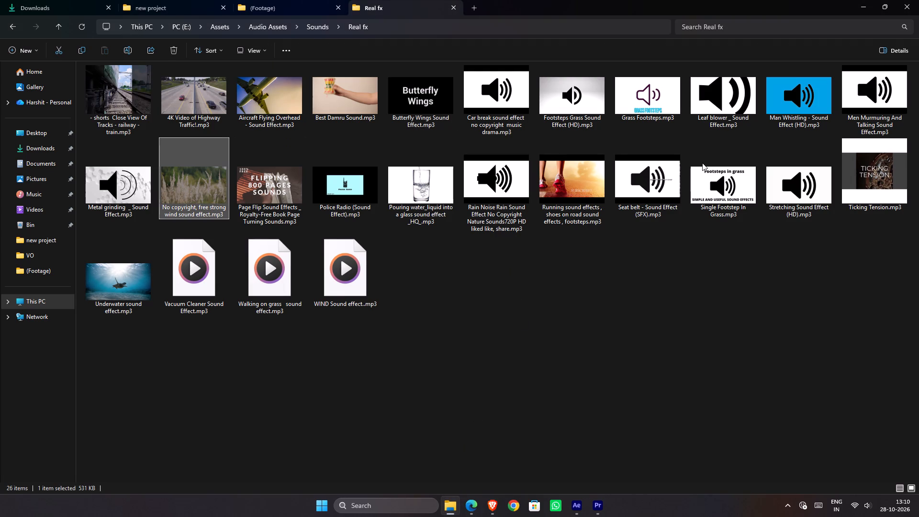
left_click(702, 163)
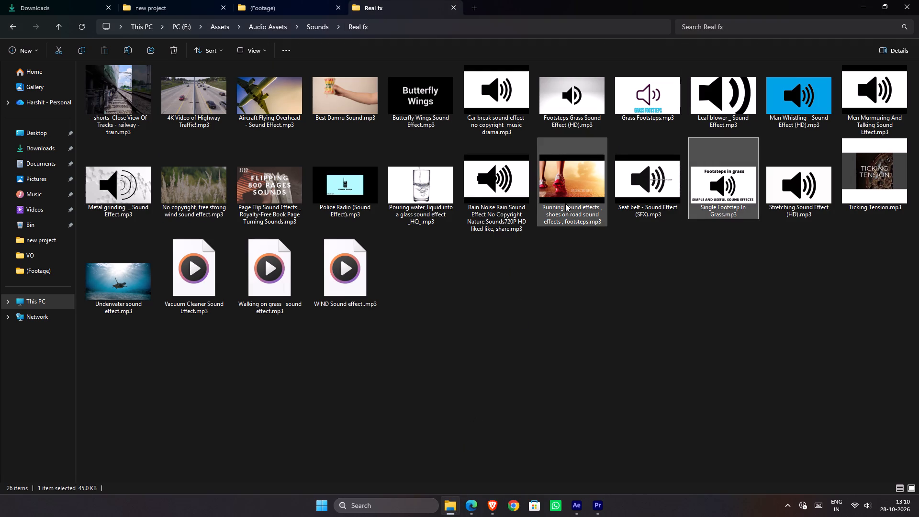
left_click(565, 203)
left_click(514, 204)
left_click(420, 193)
left_click(340, 191)
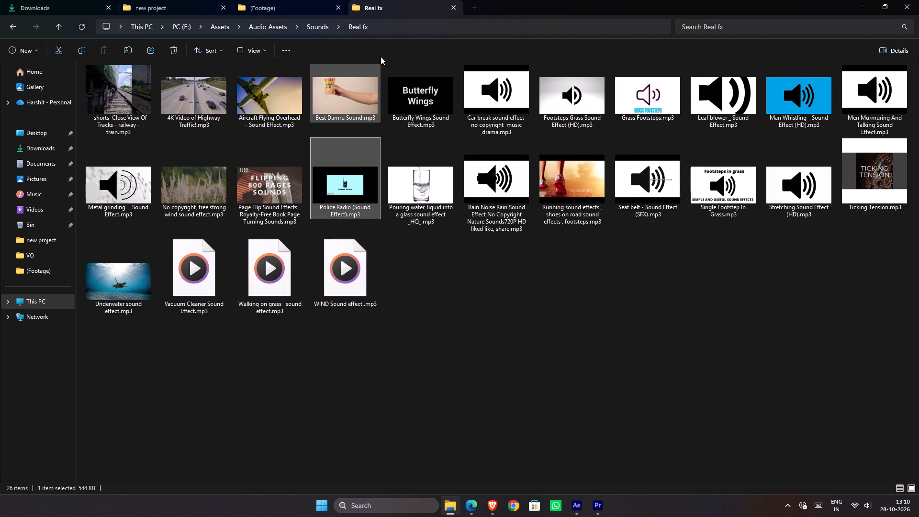
Look through the SFX and Ambience folders inside Sounds for a suitable sound.
left_click(318, 29)
double_click(482, 154)
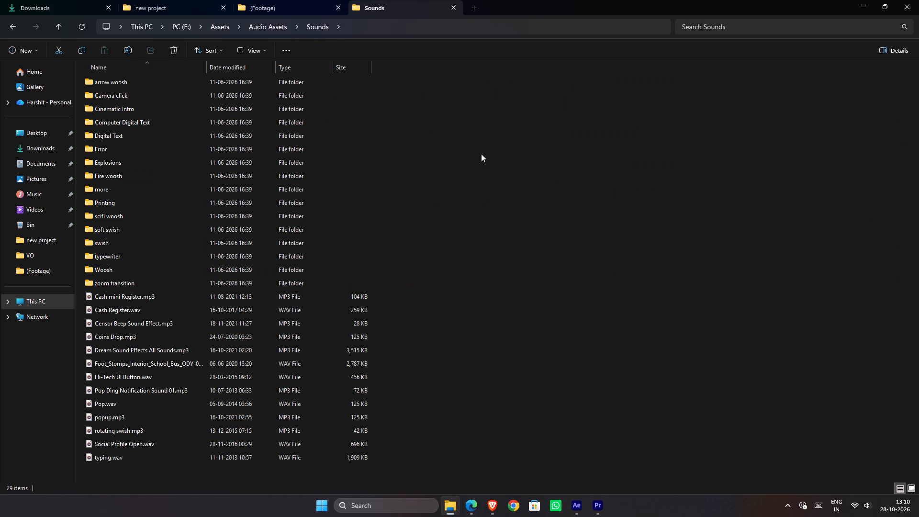
scroll(470, 183, "up", 10, "ctrl")
scroll(499, 215, "down", 1, "ctrl")
scroll(499, 214, "up", 10, "ctrl")
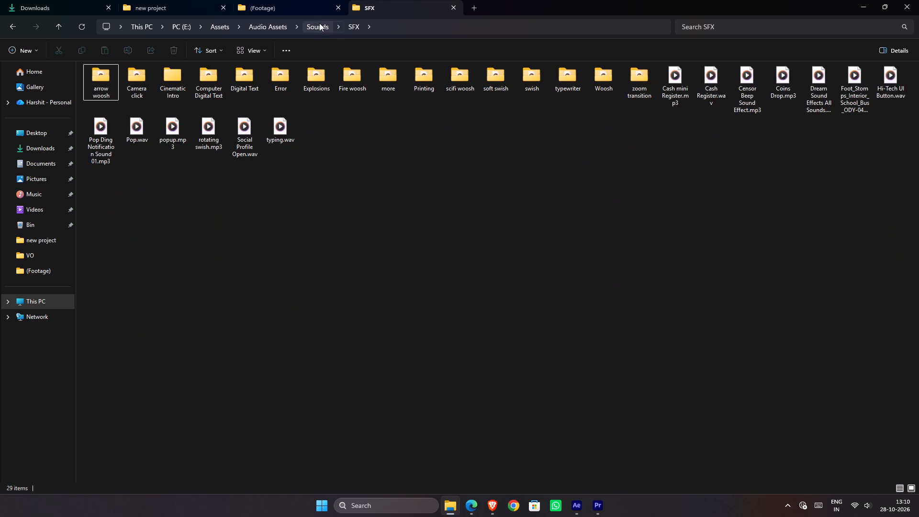
left_click(319, 22)
double_click(150, 134)
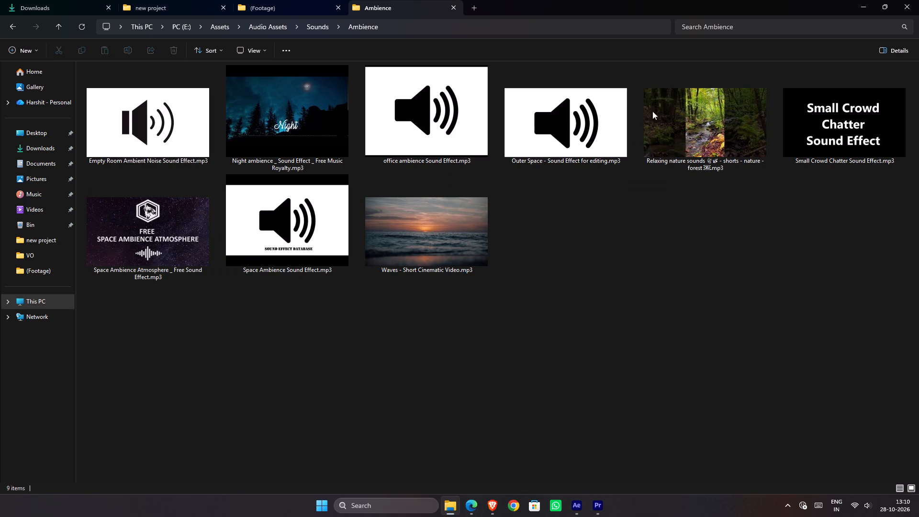
left_click(319, 25)
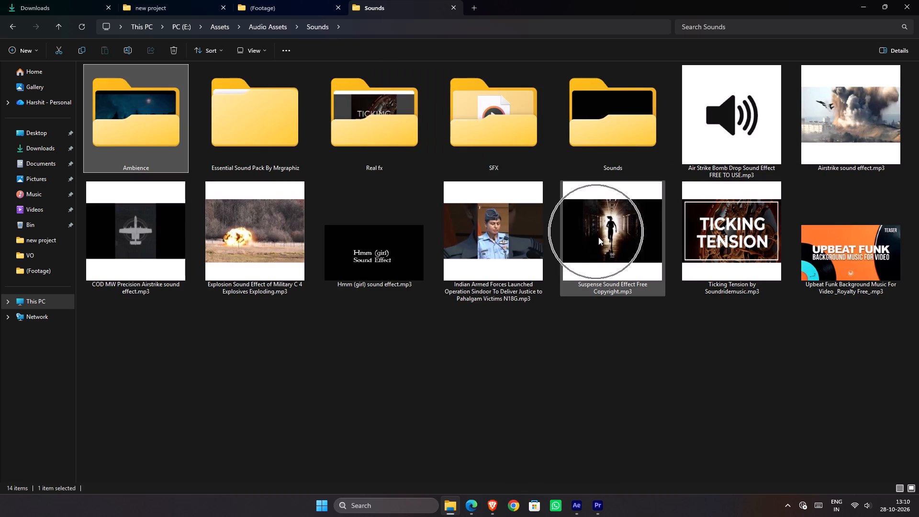
Look through the Sounds folder inside the Sounds directory for a bird sound effect.
double_click(618, 153)
scroll(395, 273, "up", 4, "ctrl")
scroll(395, 272, "down", 1, "ctrl")
scroll(392, 267, "up", 3, "ctrl")
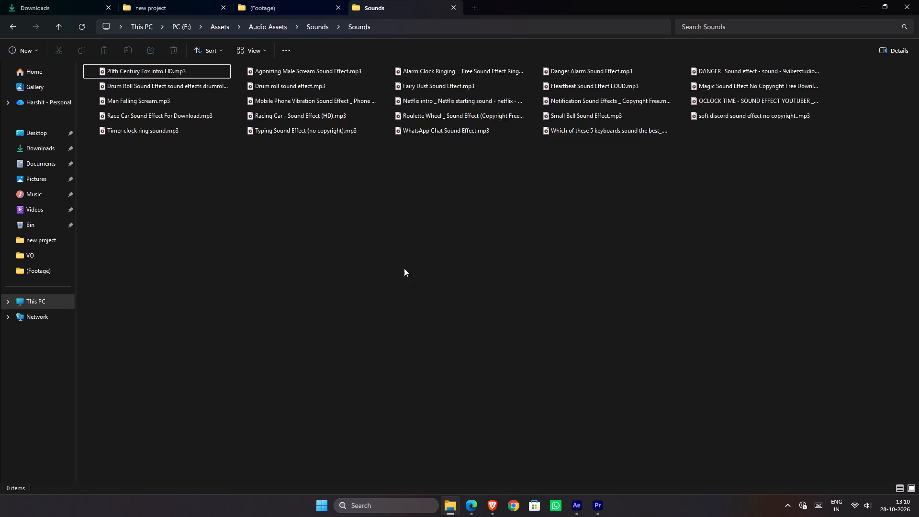
scroll(404, 268, "up", 2, "ctrl")
scroll(413, 272, "down", 2, "ctrl")
scroll(413, 272, "up", 14, "ctrl")
scroll(317, 242, "down", 1, "ctrl")
scroll(317, 242, "up", 6, "ctrl")
scroll(317, 242, "down", 1, "ctrl")
scroll(317, 242, "up", 11, "ctrl")
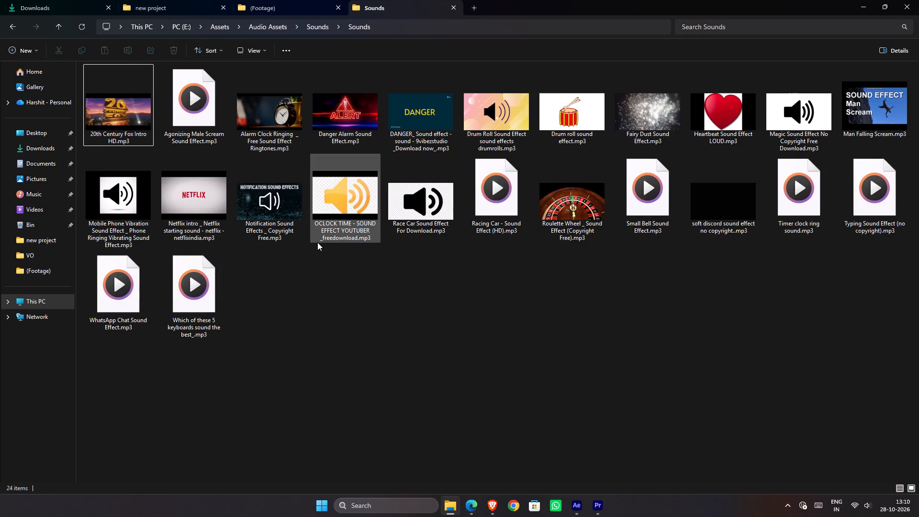
scroll(317, 242, "up", 1, "ctrl")
left_click(333, 301)
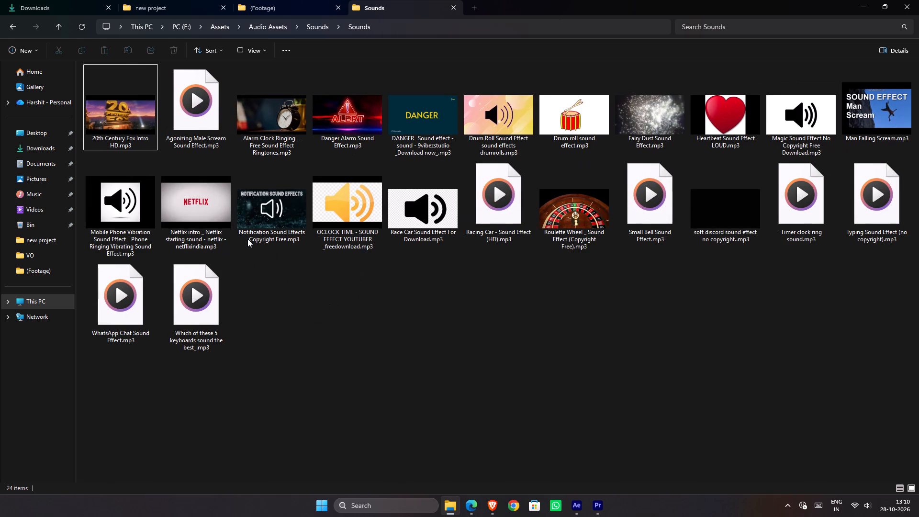
type("bird")
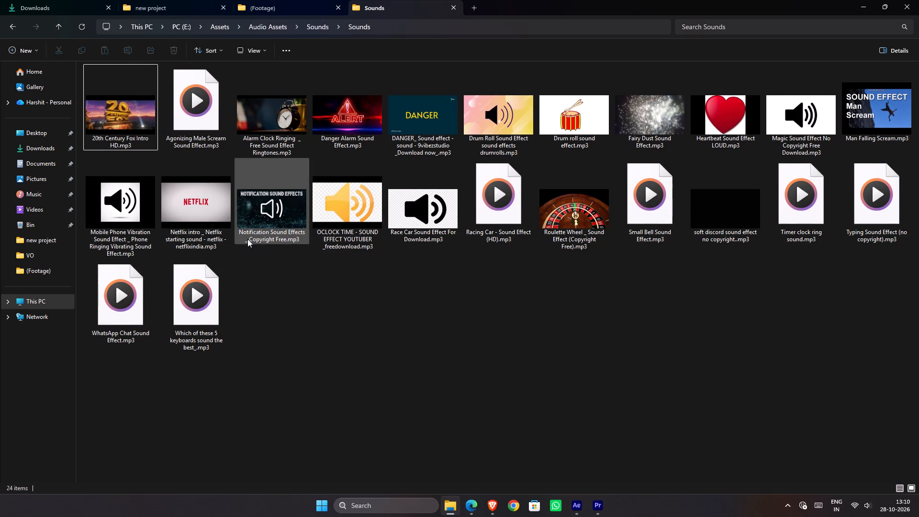
left_click(823, 352)
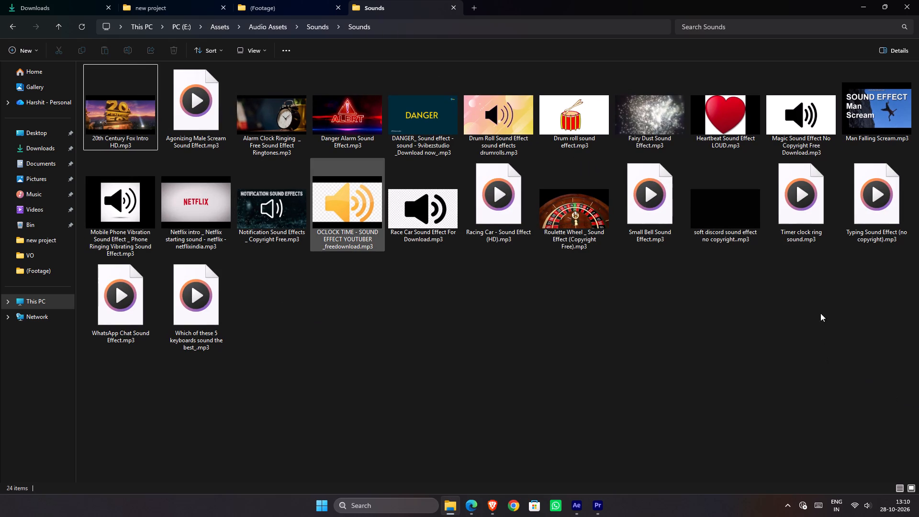
left_click(855, 227)
left_click(823, 227)
left_click(717, 227)
left_click(650, 225)
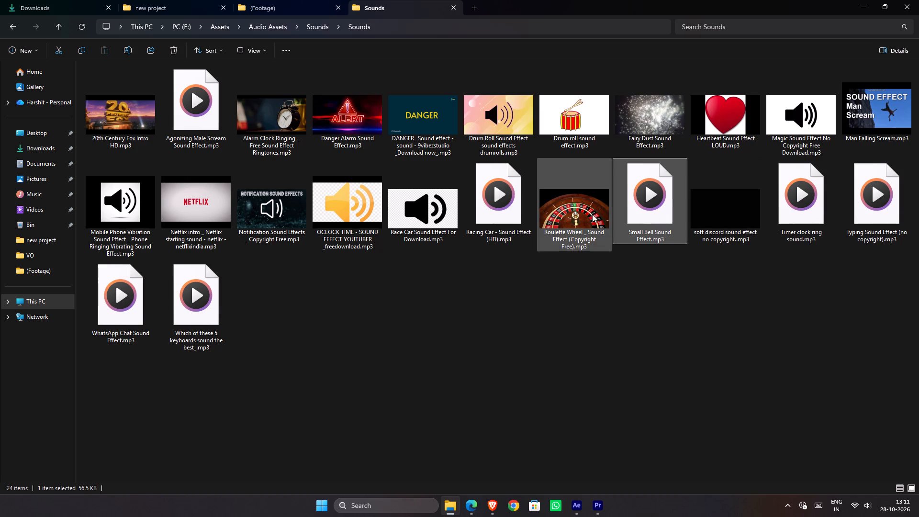
left_click(563, 214)
left_click(499, 219)
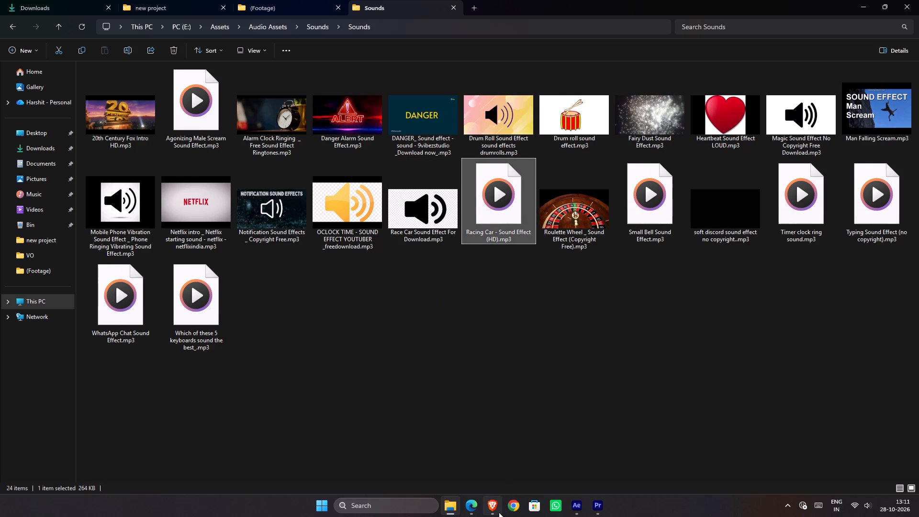
Switch to Brave and search YouTube for bird ambience sounds.
left_click(499, 512)
left_click(201, 4)
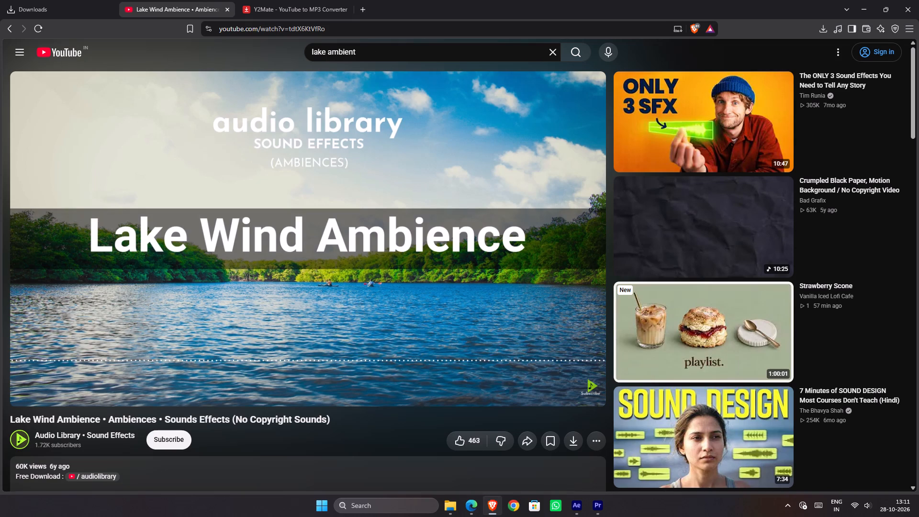
left_click_drag(361, 49, 257, 49)
type("birf")
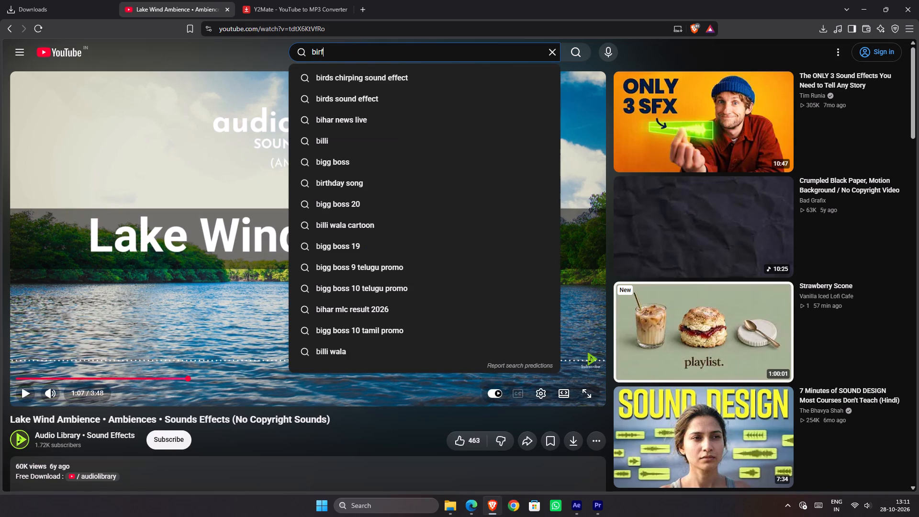
key("space")
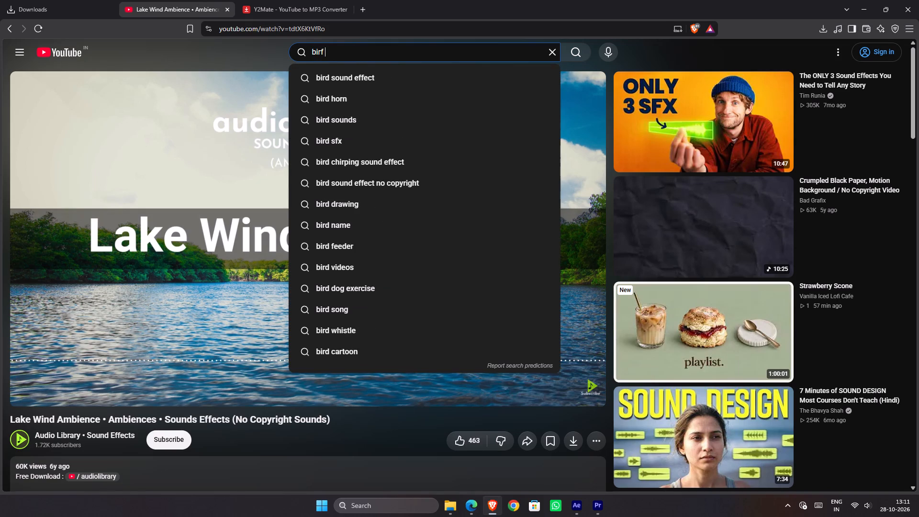
type("ambienct")
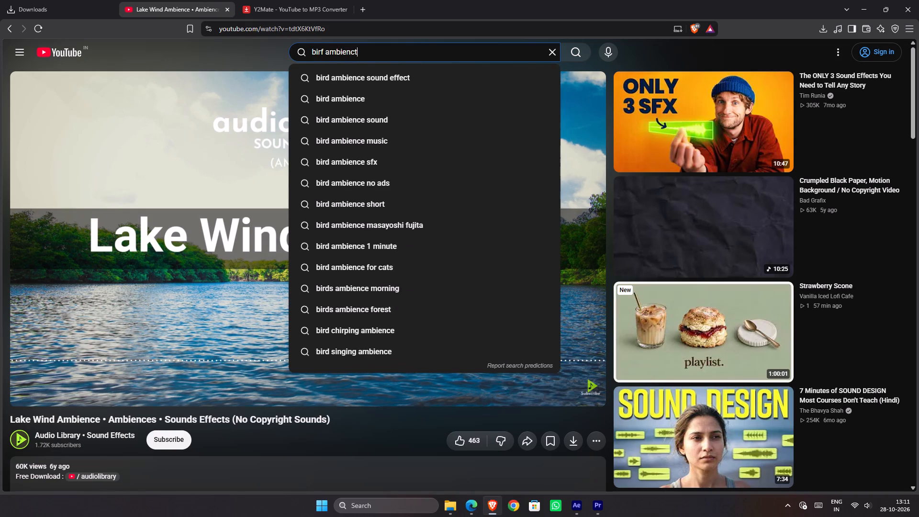
key("Return")
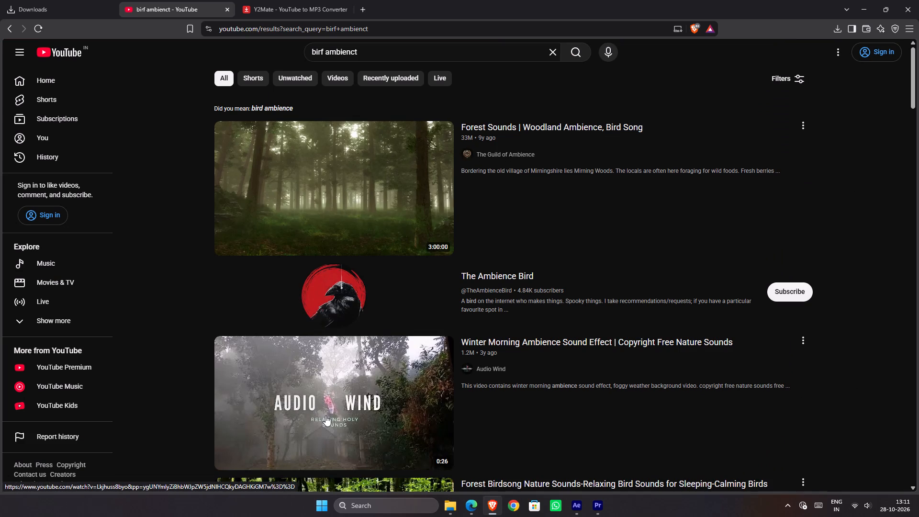
Preview the audio of the Winter Morning Ambience Sound Effect video in the search results.
left_click(439, 350)
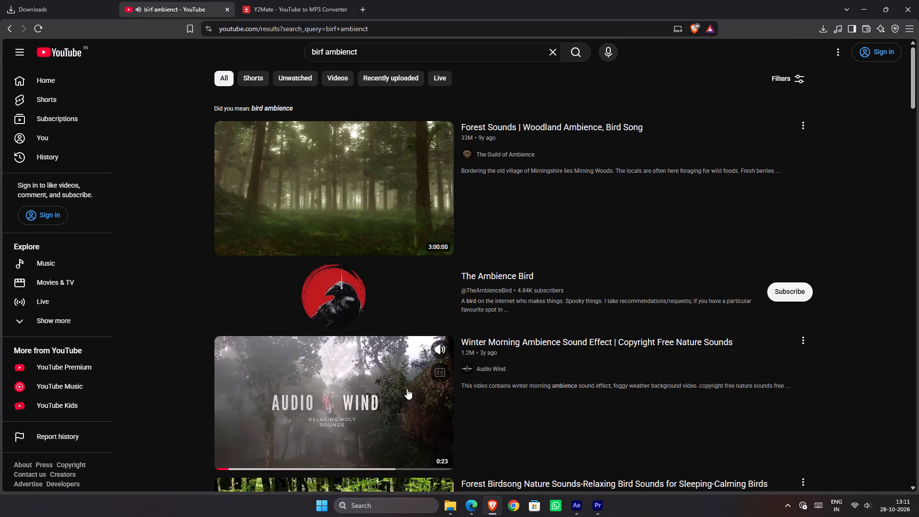
scroll(393, 401, "down", 1)
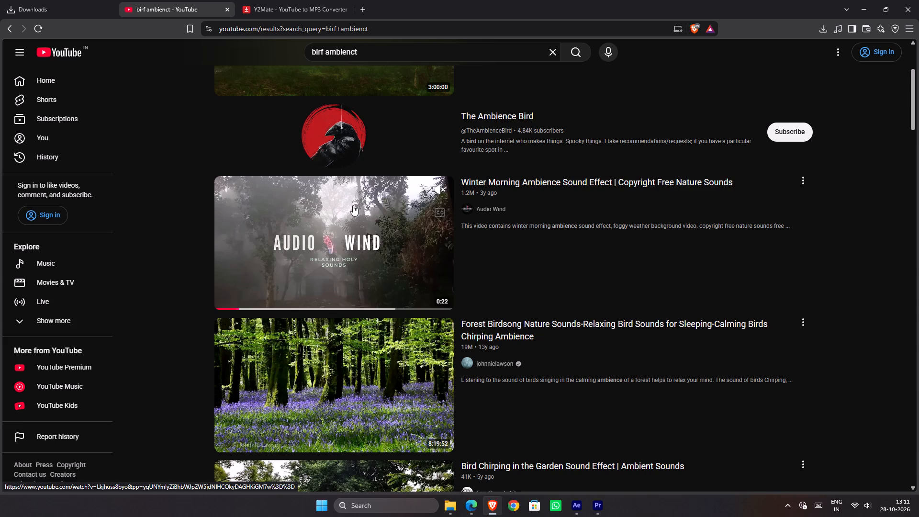
left_click(437, 187)
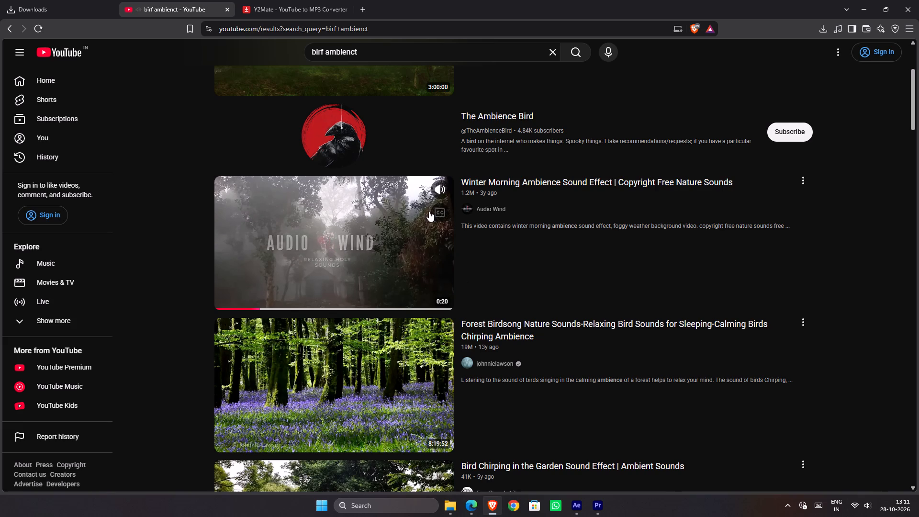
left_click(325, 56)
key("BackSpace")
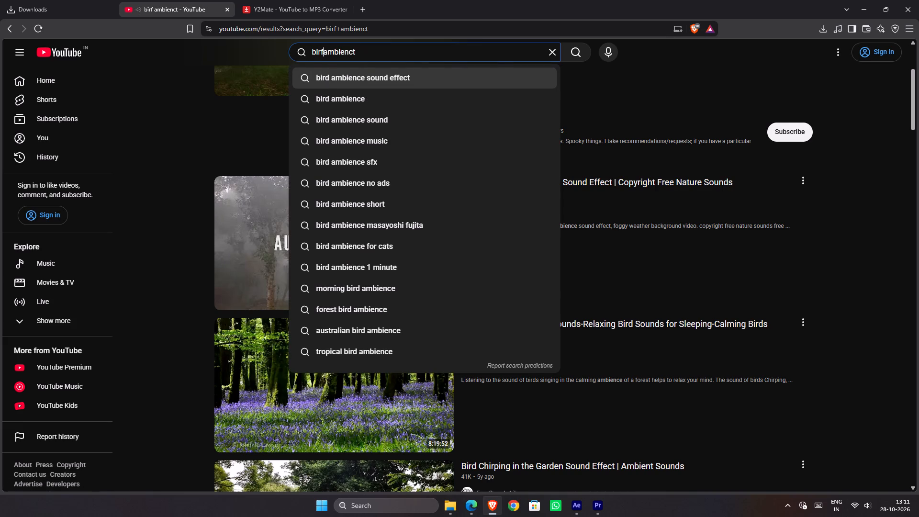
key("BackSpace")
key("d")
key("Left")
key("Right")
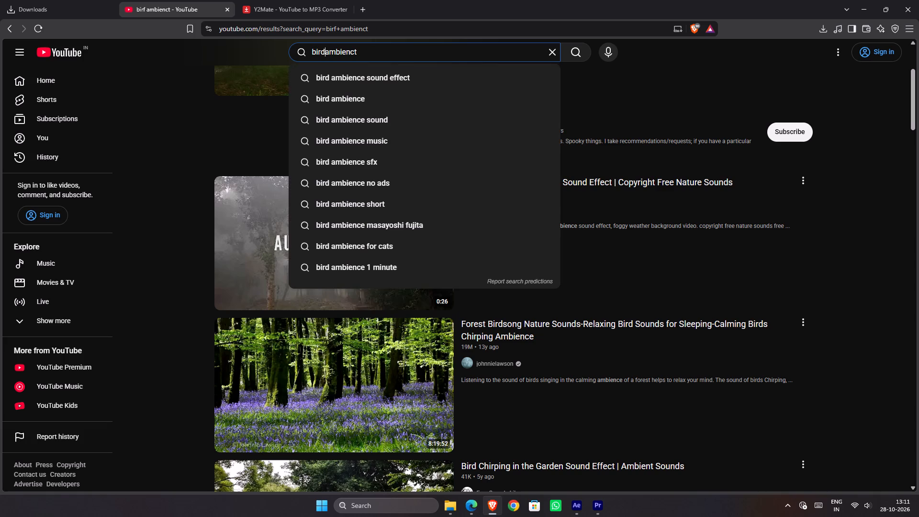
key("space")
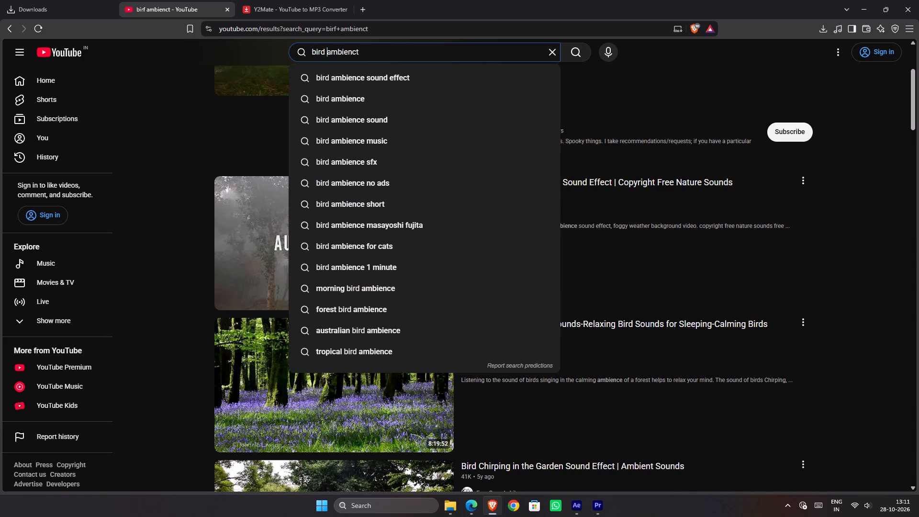
Replace the bird query with a YouTube search for Indian market ambience.
key("BackSpace")
key("BackSpace")
key("BackSpace")
key("BackSpace")
key("BackSpace")
key("BackSpace")
key("BackSpace")
key("BackSpace")
key("BackSpace")
key("BackSpace")
key("BackSpace")
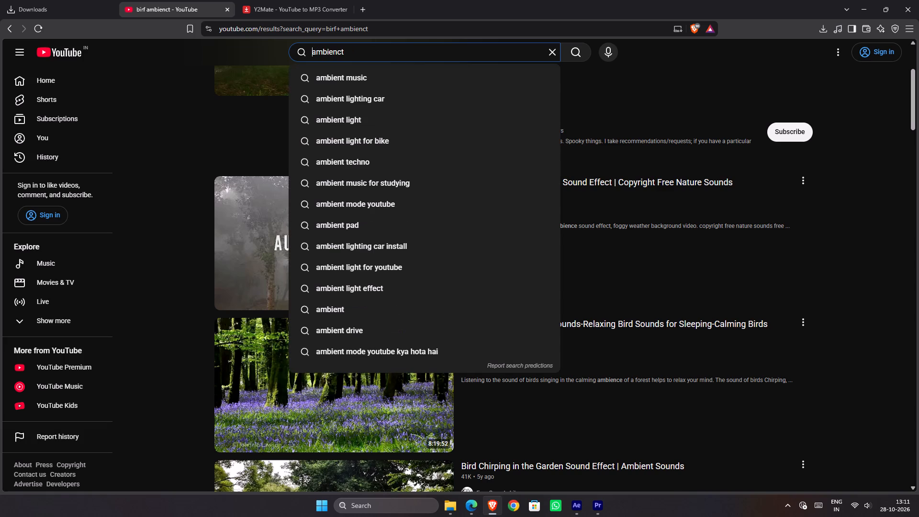
type("indin")
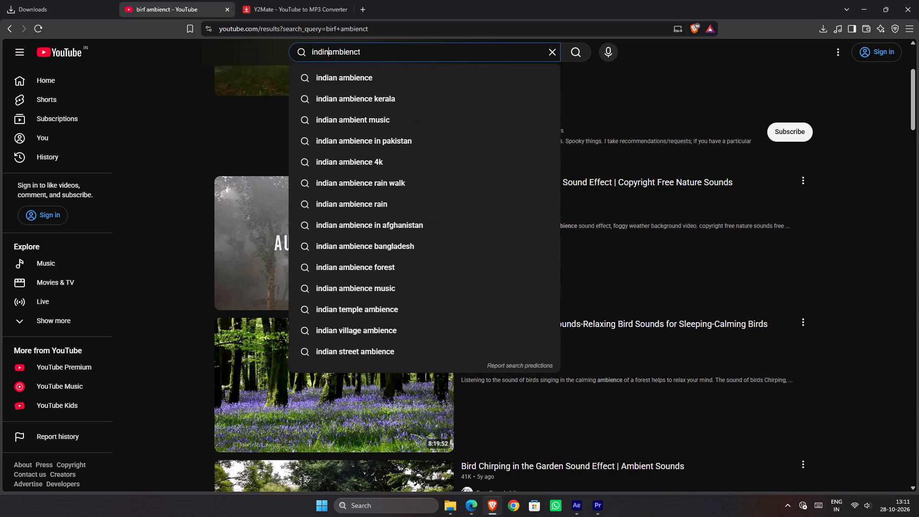
key("BackSpace")
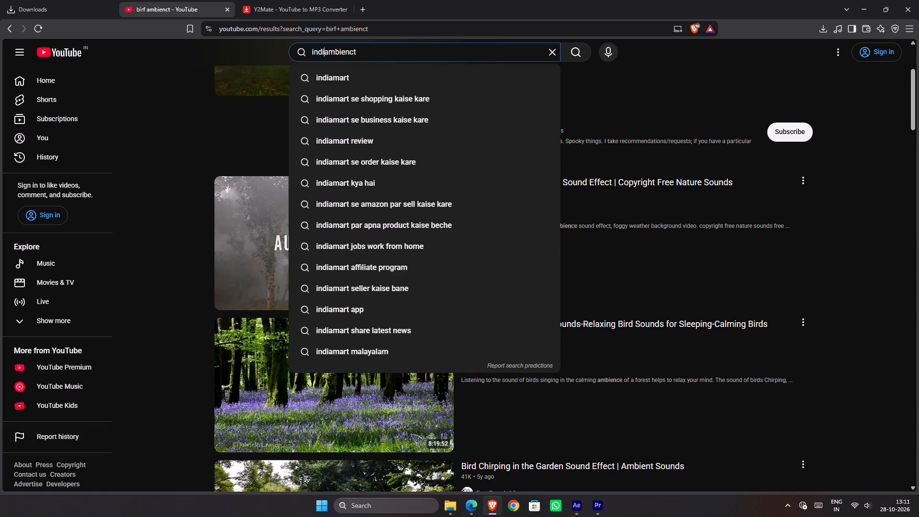
type("an market ambient")
key("space")
key("Return")
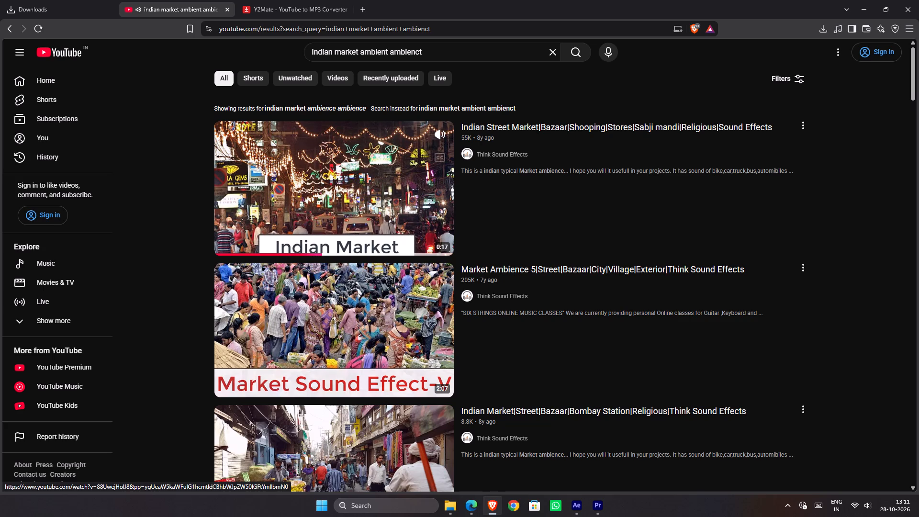
Preview the Indian Market Bombay Station sound effect by Think Sound Effects, skipping ahead within it.
scroll(381, 190, "down", 1)
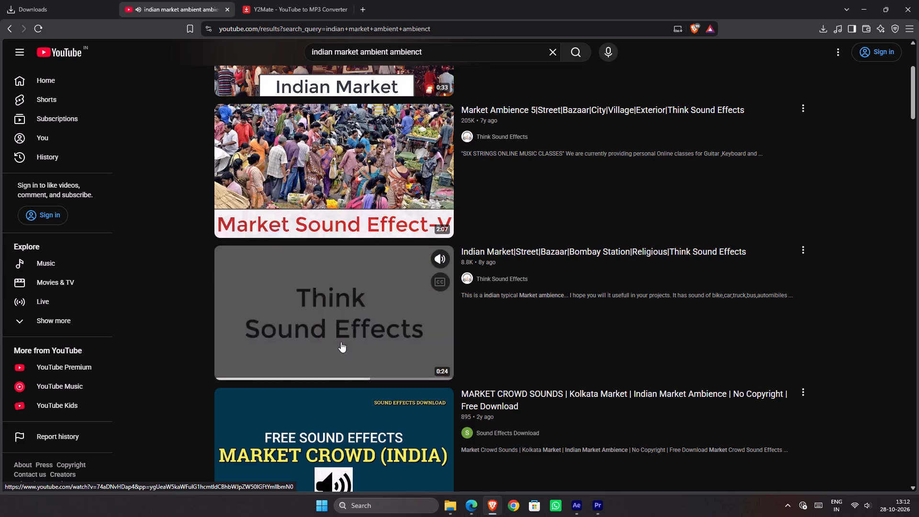
left_click(290, 379)
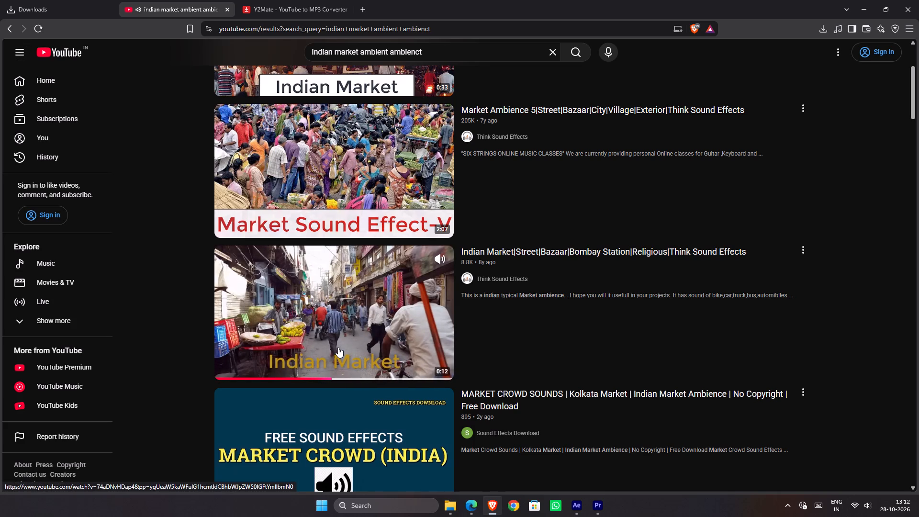
Preview the Market Ambience 1 video by Think Sound Effects with its sound on, skipping ahead within it.
scroll(338, 347, "down", 2)
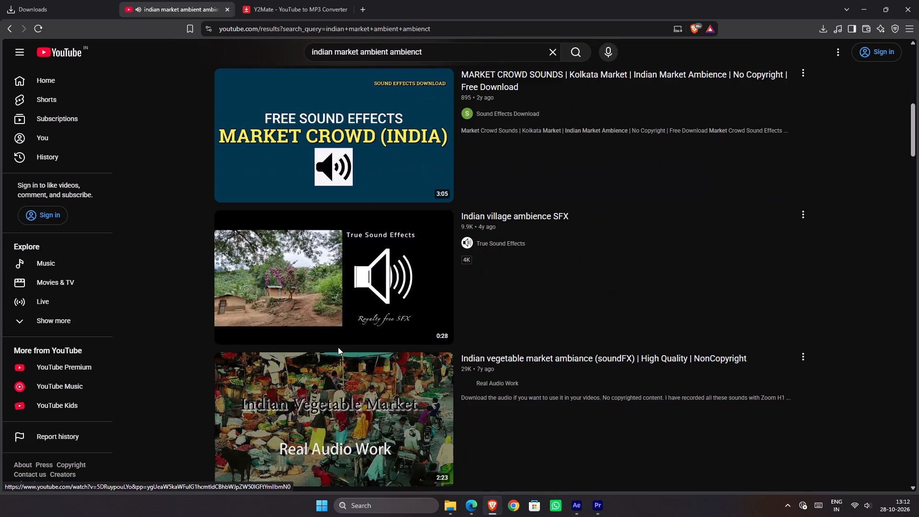
scroll(345, 400, "down", 1)
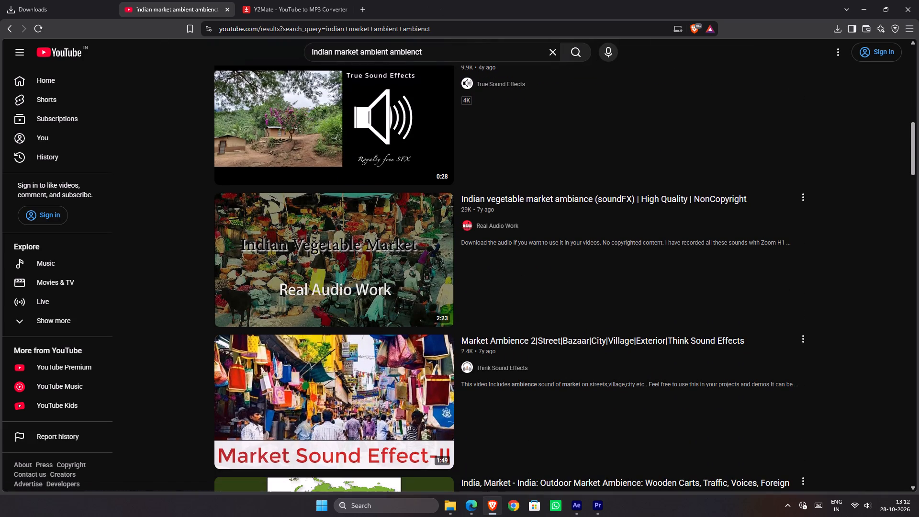
scroll(317, 444, "down", 2)
scroll(355, 257, "down", 1)
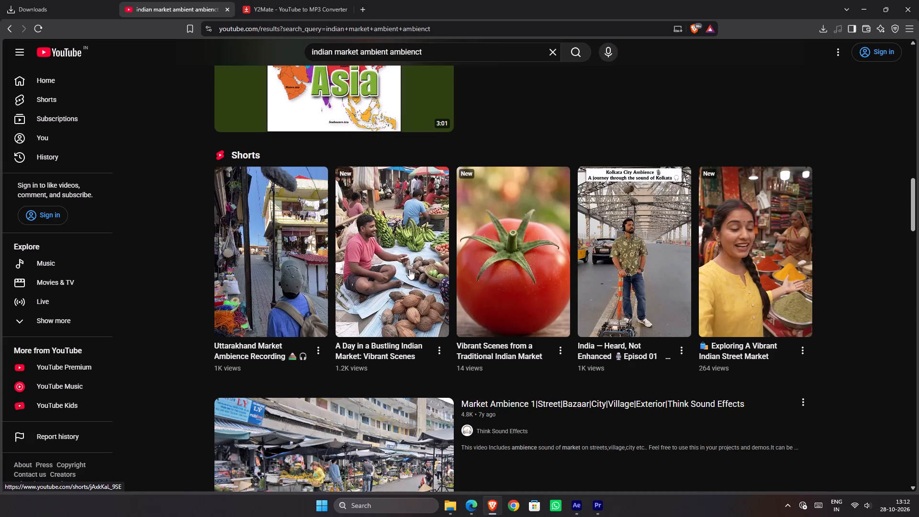
scroll(409, 269, "down", 1)
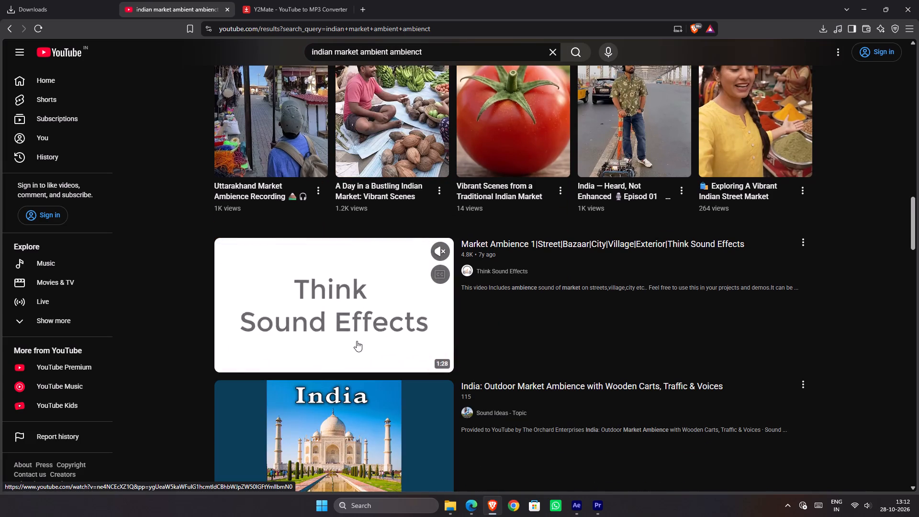
left_click(310, 364)
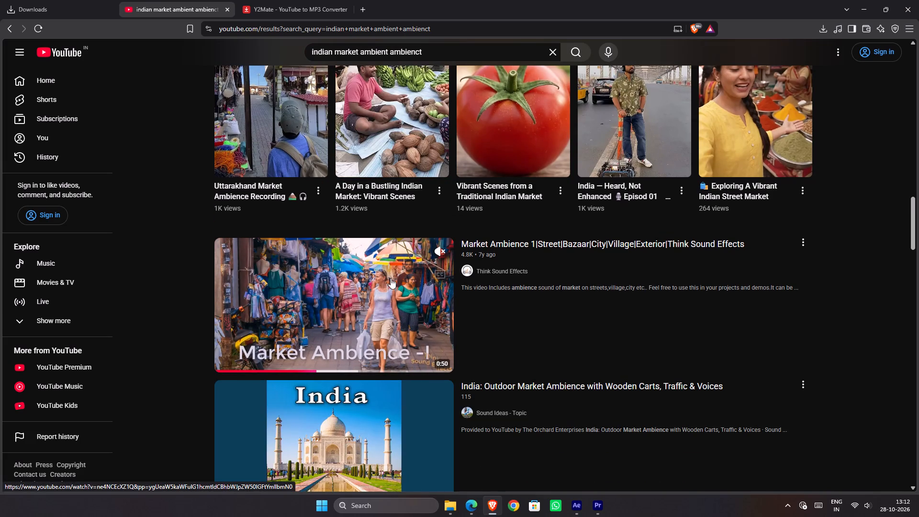
left_click(440, 249)
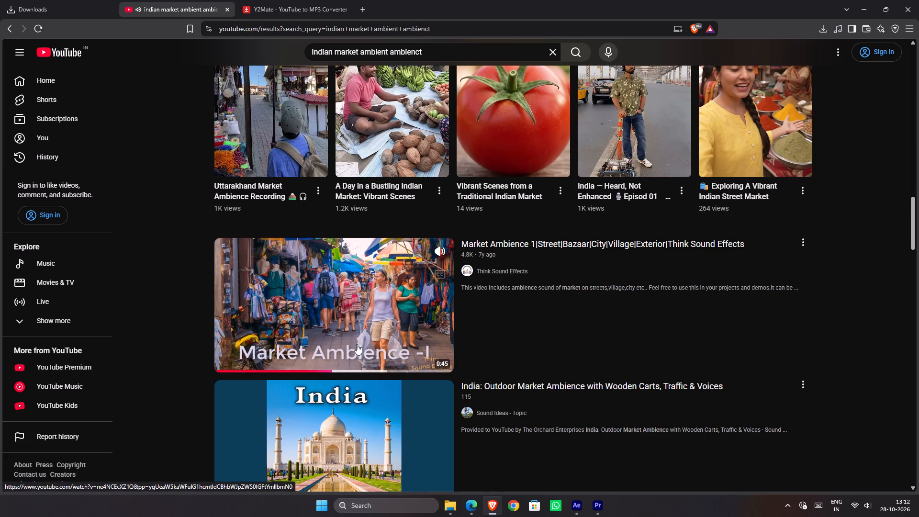
Preview the Indian Street 2 market ambience video by Think Sound Effects, skipping ahead within it.
scroll(357, 344, "down", 4)
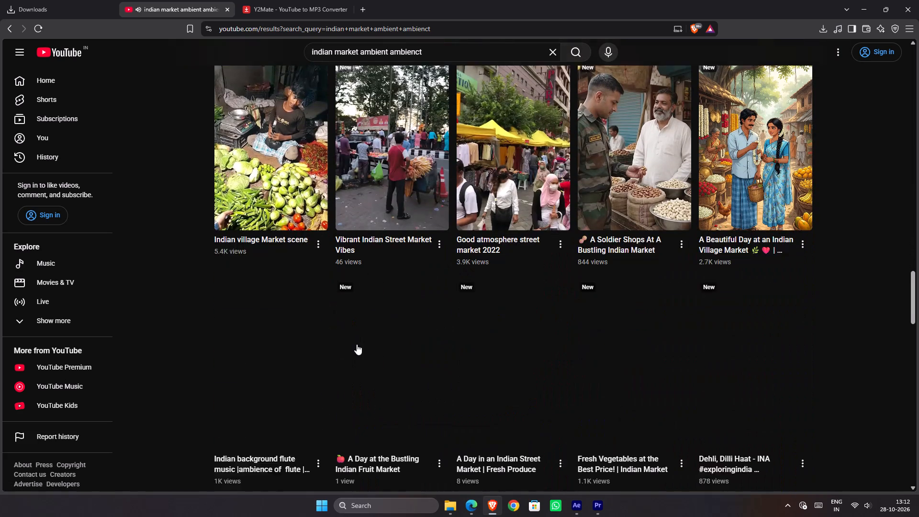
scroll(381, 310, "down", 1)
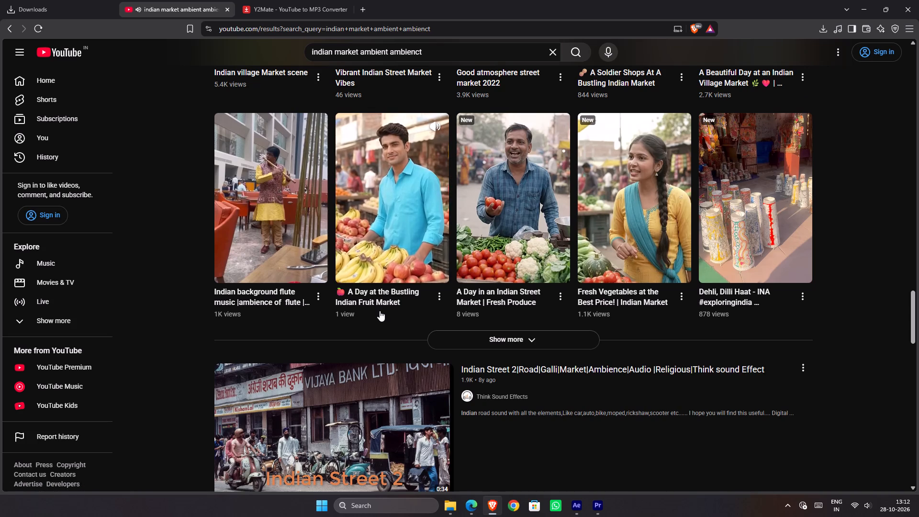
scroll(377, 312, "down", 1)
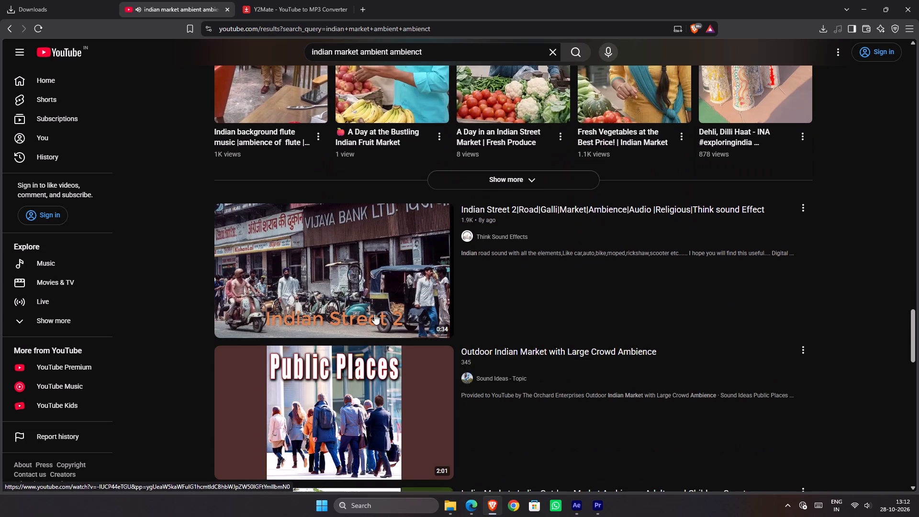
left_click(357, 334)
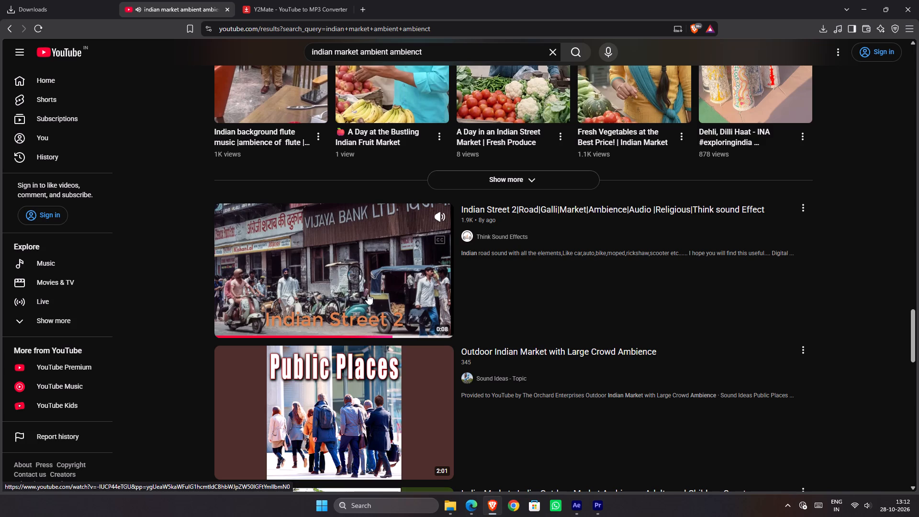
Preview the Outdoor Market, Small Crowd Ambience video by Relaxing World with its sound on, skipping ahead within it.
scroll(368, 294, "down", 3)
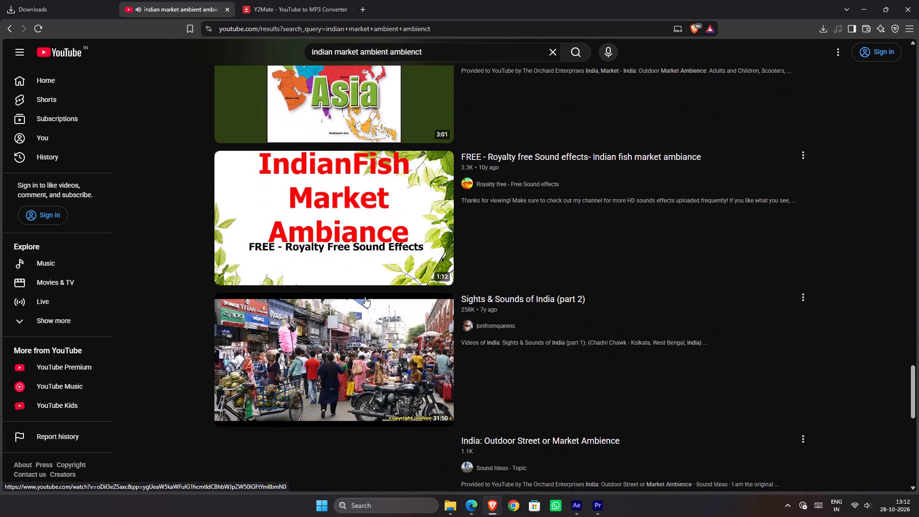
scroll(367, 298, "down", 2)
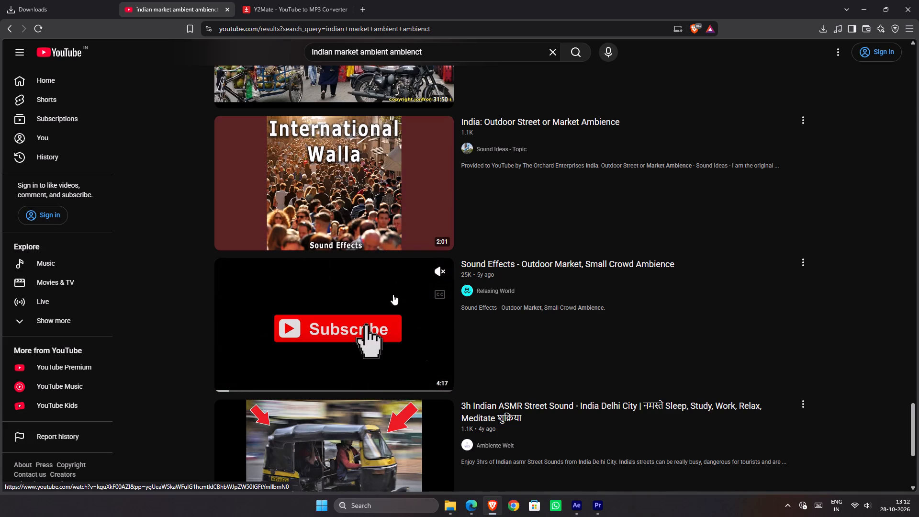
left_click(377, 388)
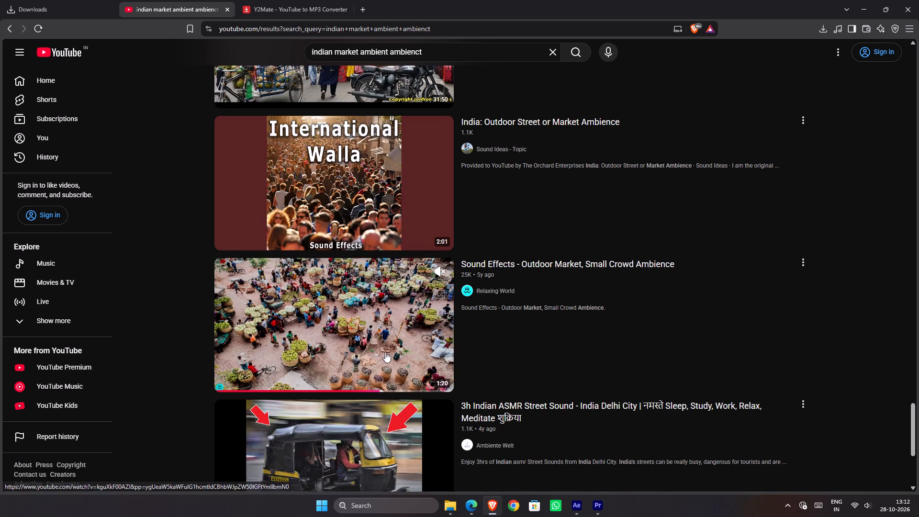
left_click(434, 273)
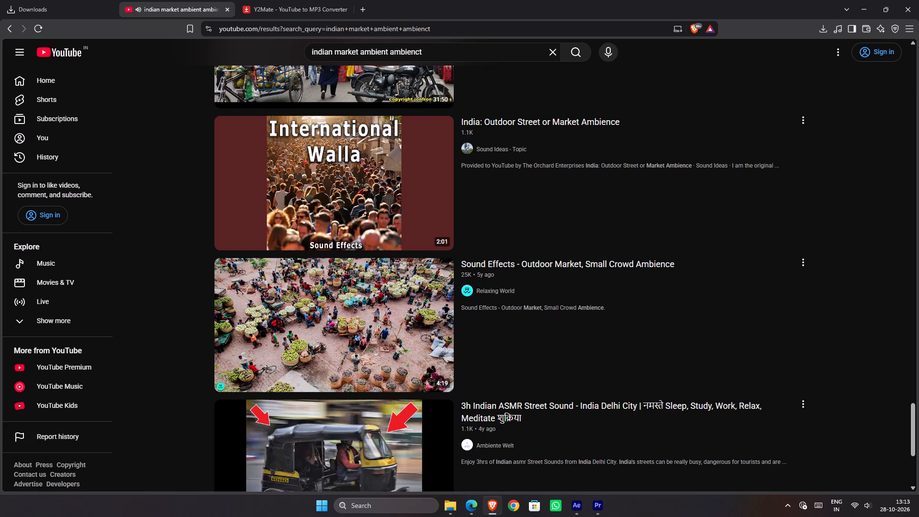
Change the YouTube search to indian morning sound.
left_click_drag(425, 53, 336, 50)
type("morning sound")
key("Return")
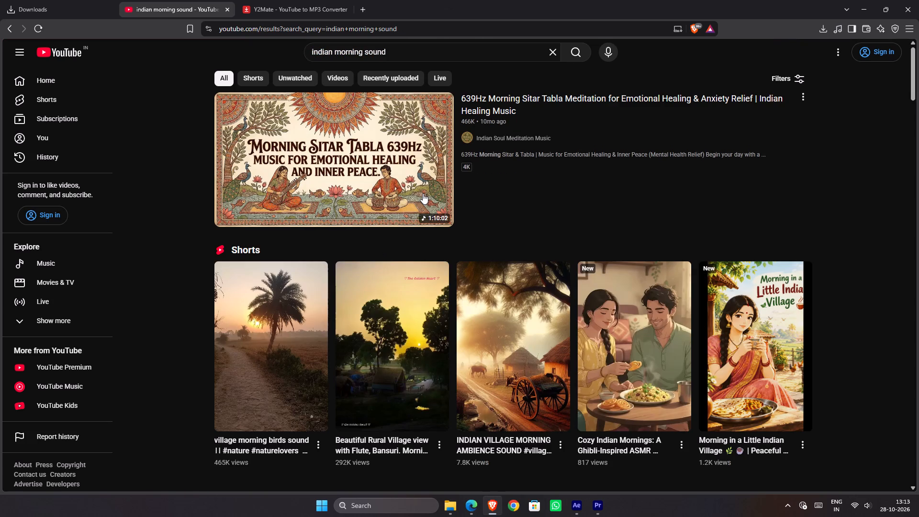
Find the Morning Bird Sound in Village video by Relaxing Nature Sound and preview it with sound.
scroll(415, 247, "down", 1)
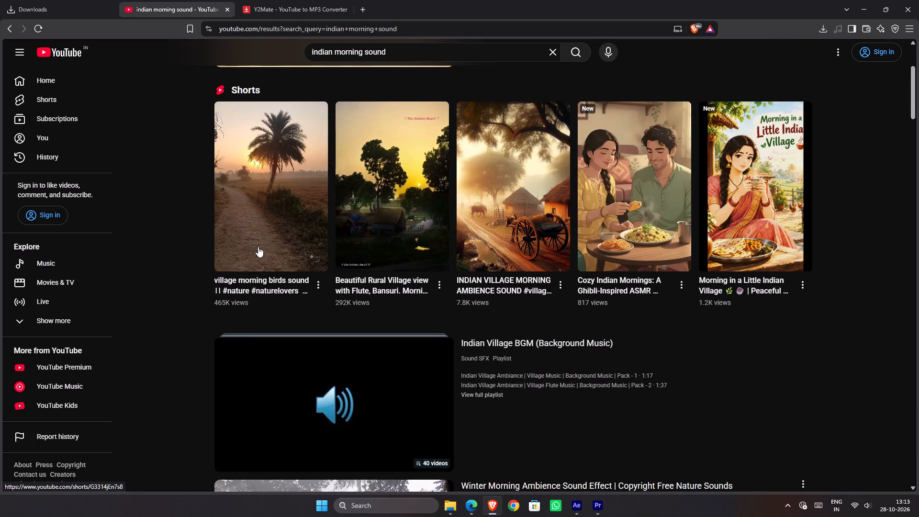
scroll(258, 247, "down", 1)
scroll(367, 318, "down", 1)
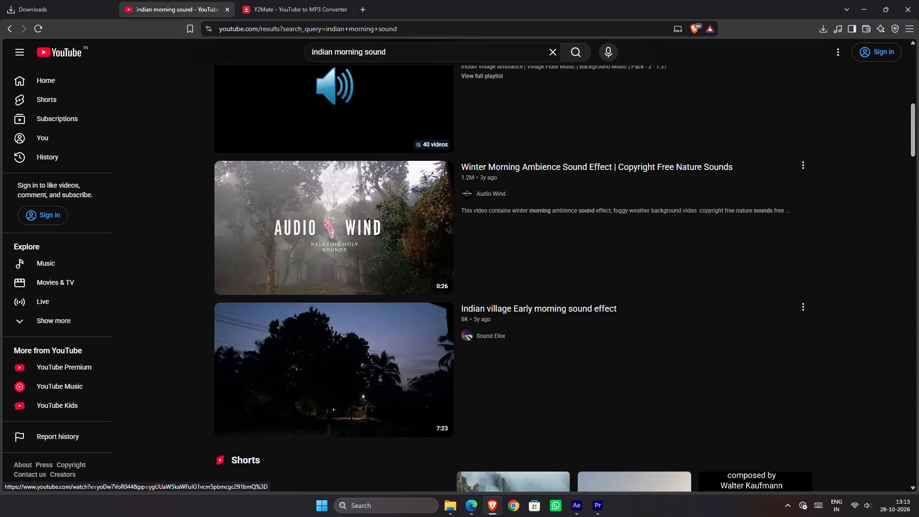
scroll(378, 315, "down", 1)
scroll(417, 285, "down", 3)
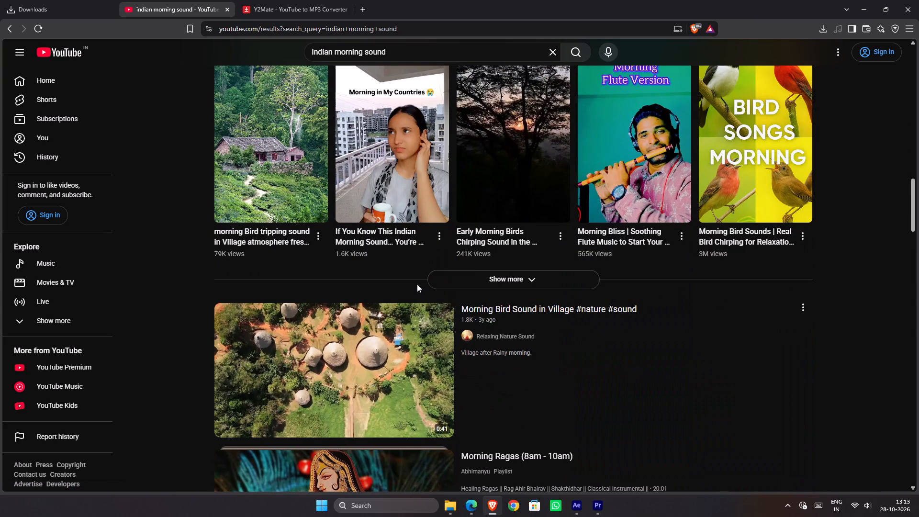
scroll(420, 279, "down", 1)
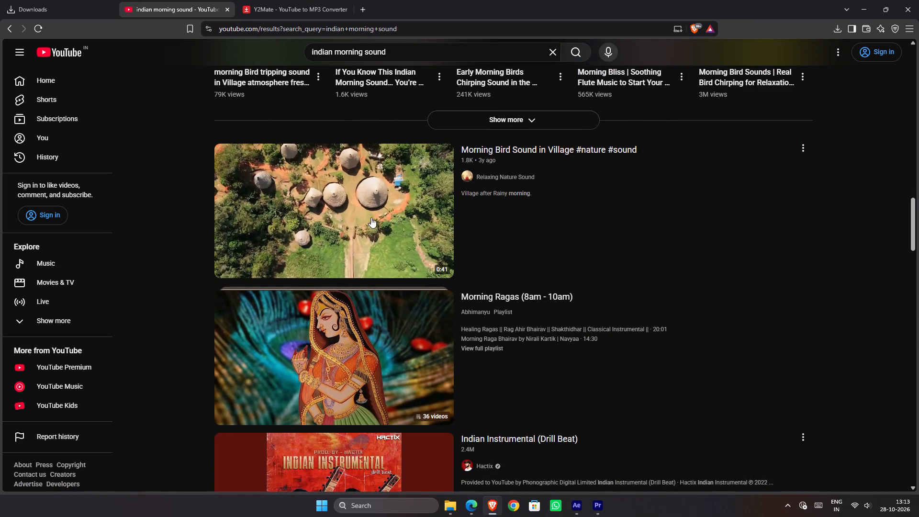
left_click(435, 150)
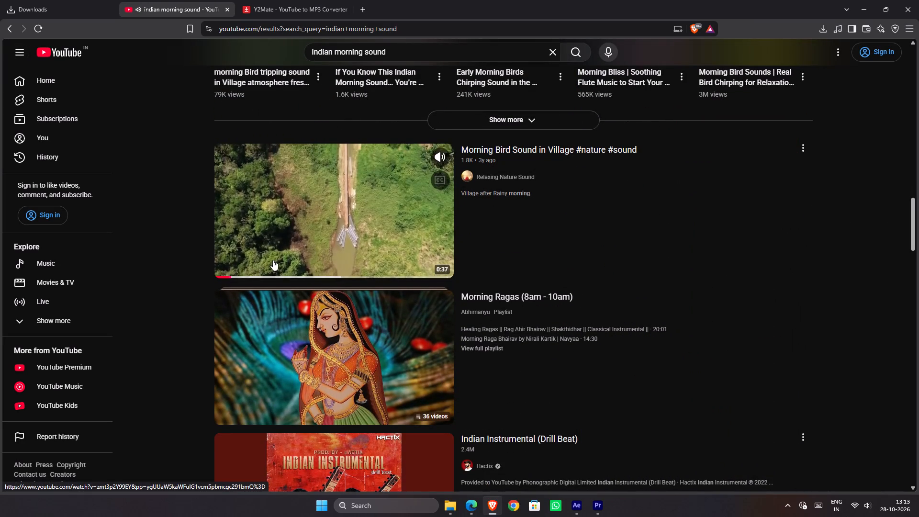
Open the Morning Bird Sound in Village video, pause it and copy its share link.
left_click(314, 232)
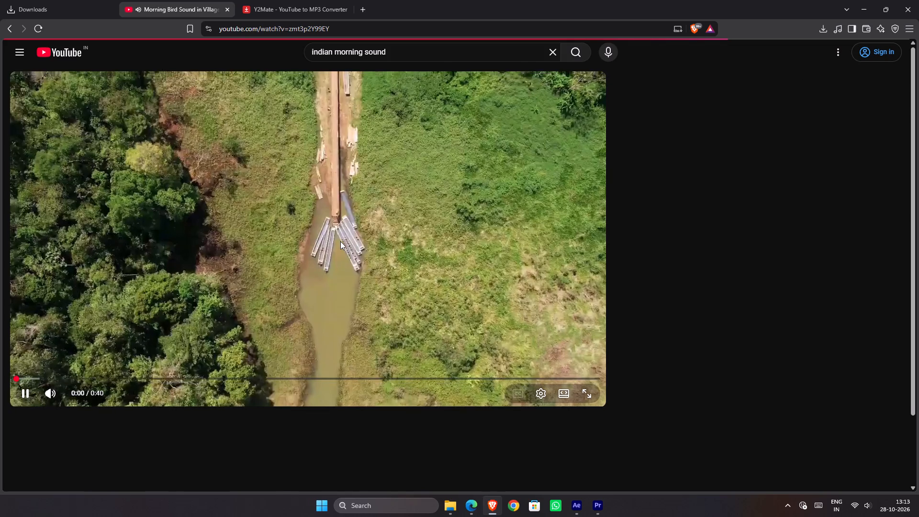
left_click(340, 241)
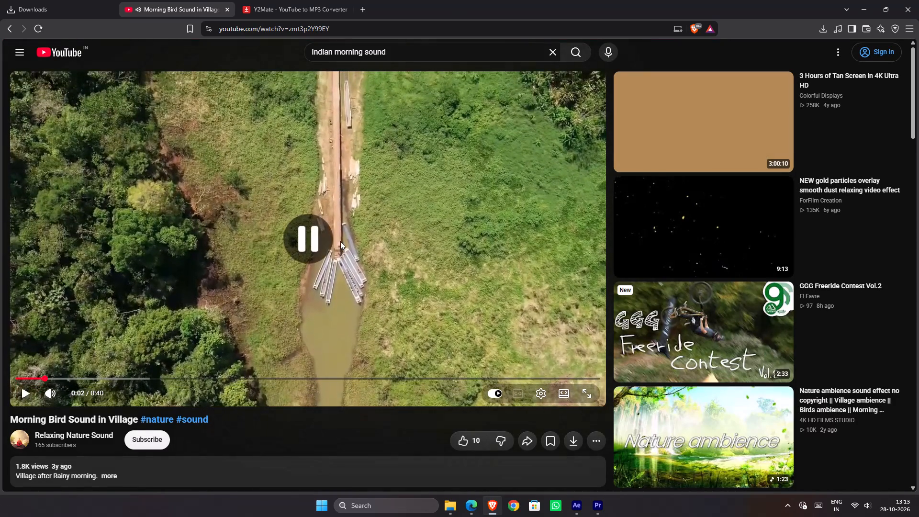
left_click(533, 435)
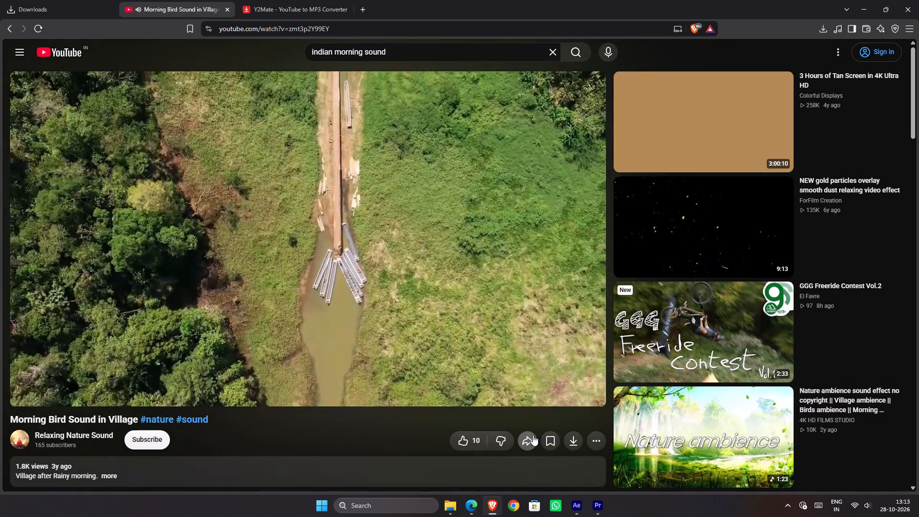
left_click(547, 281)
Start a new MP3 conversion in Y2Mate using the copied bird sound video link.
left_click(290, 0)
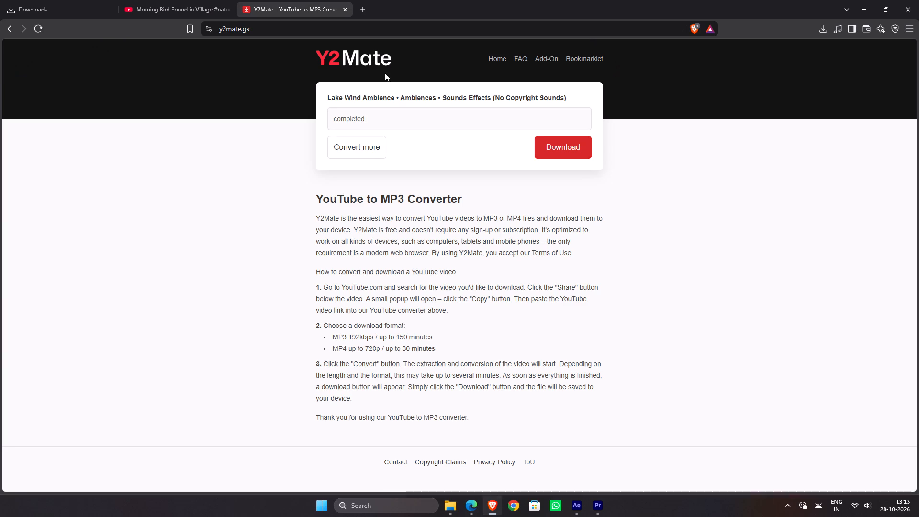
left_click(393, 116)
left_click(357, 158)
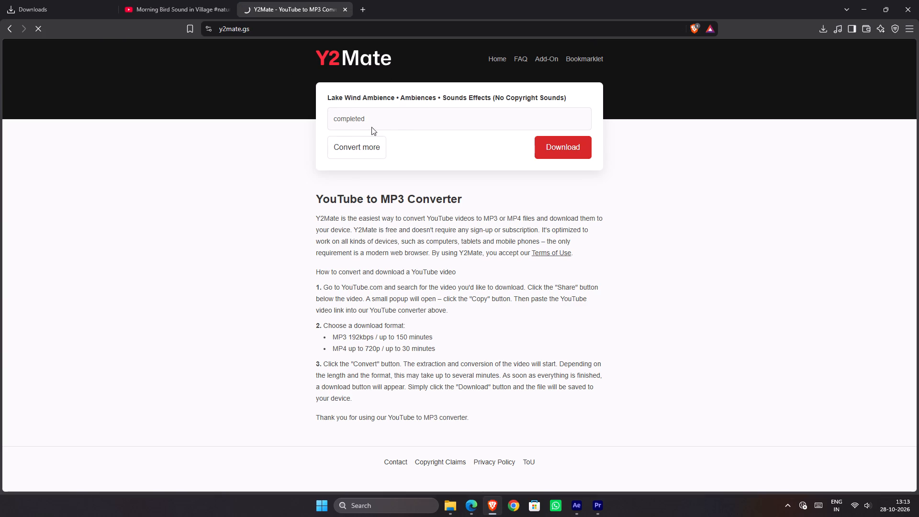
left_click(371, 117)
key("ctrl+v")
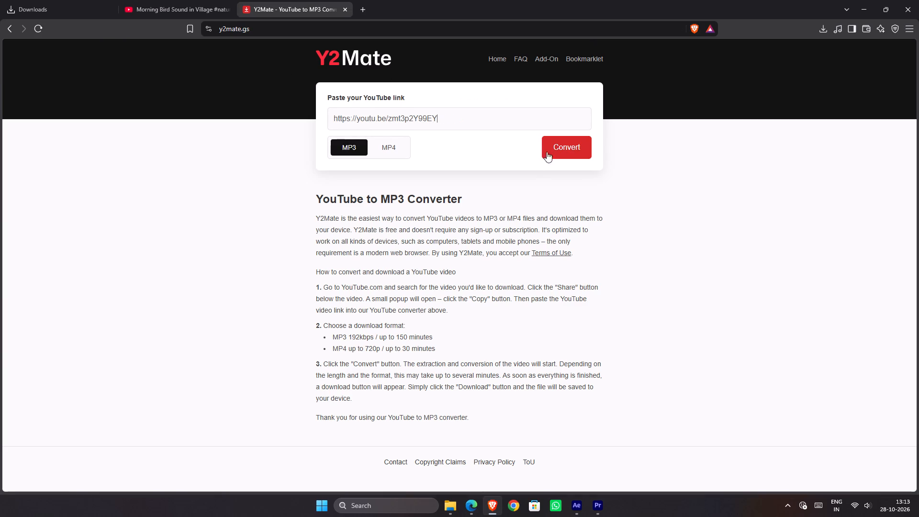
left_click(552, 146)
Switch to File Explorer's Downloads folder and preview Rajasthani Background Music No Copyright Folk Music.mp3, skipping ahead twice.
left_click(459, 516)
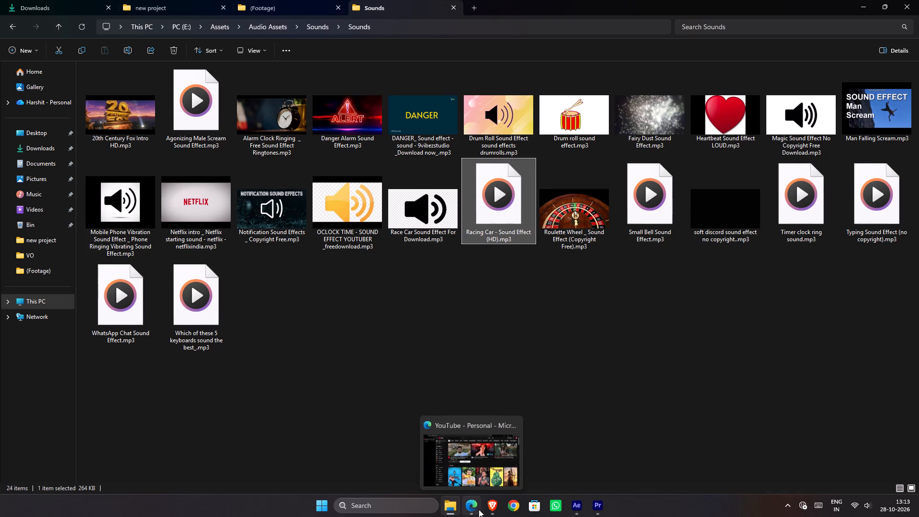
left_click(75, 0)
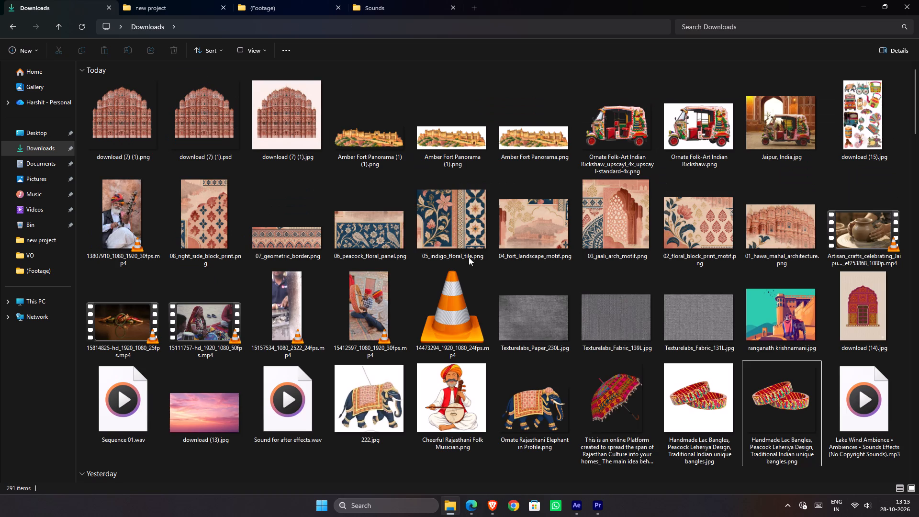
scroll(493, 274, "down", 1)
double_click(718, 232)
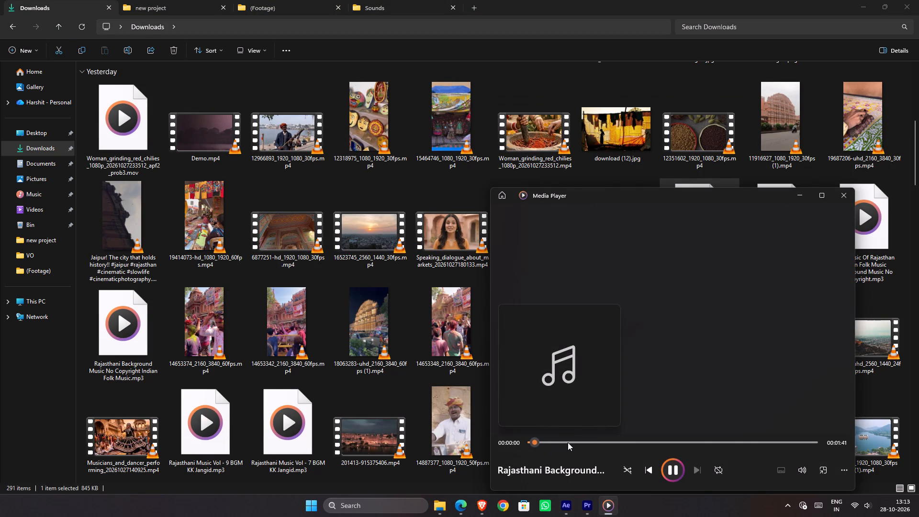
left_click(564, 442)
left_click(632, 437)
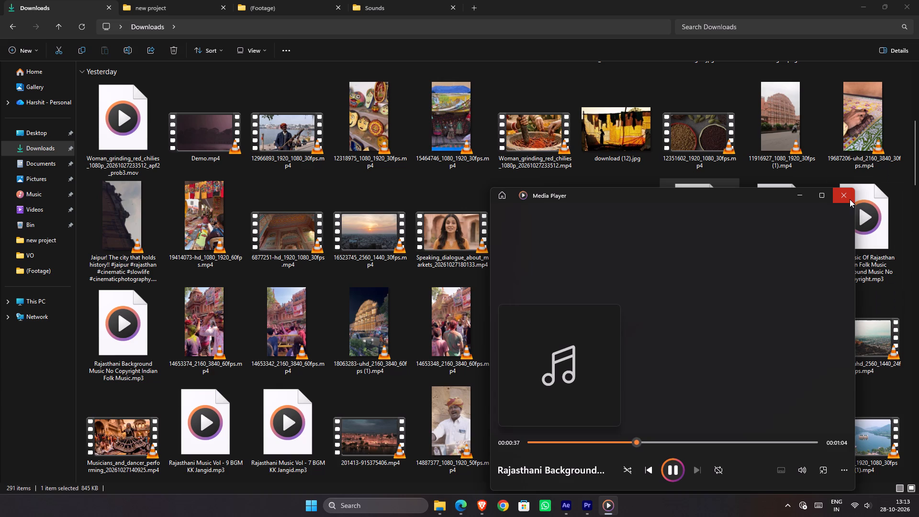
left_click(849, 199)
Preview Folk Music Of Rajasthan Indian Folk Music Background Music No Copyright.mp3, skipping ahead within it.
double_click(860, 230)
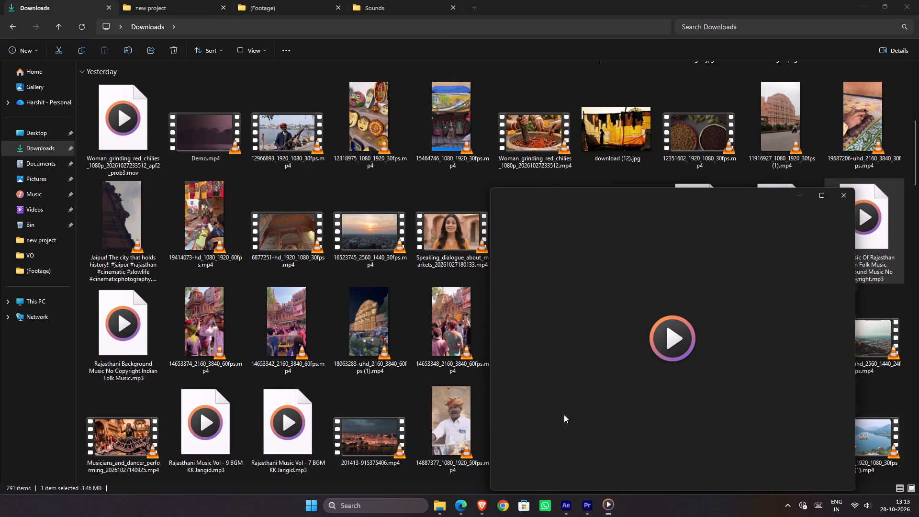
left_click(580, 445)
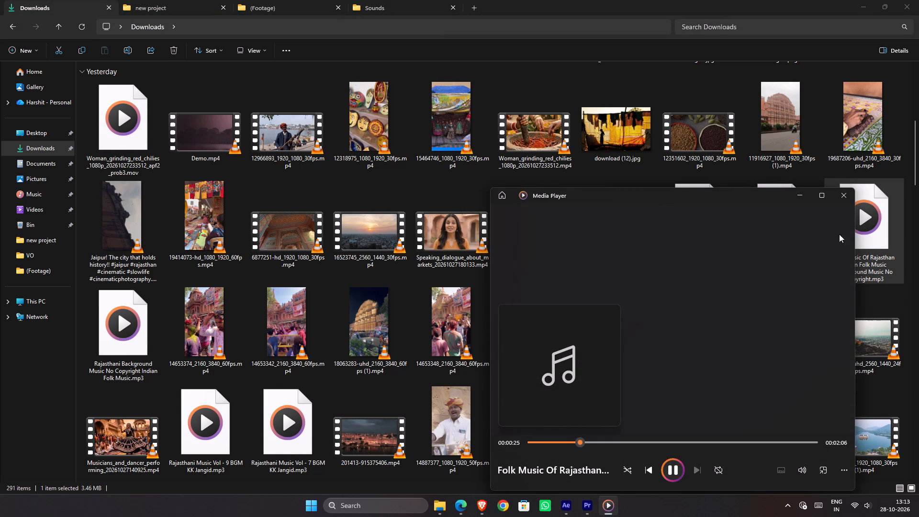
left_click(841, 198)
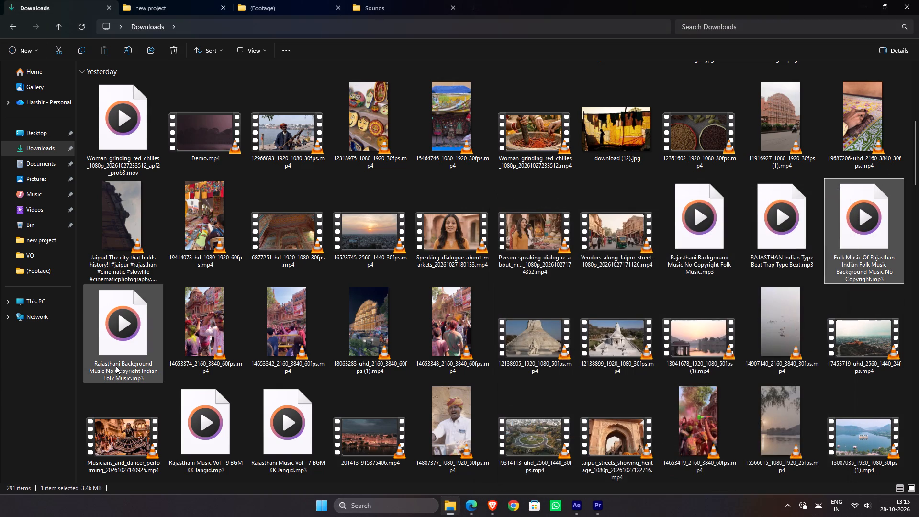
Preview Rajasthani Background Music No Copyright Indian Folk Music.mp3, skipping ahead within it.
double_click(116, 366)
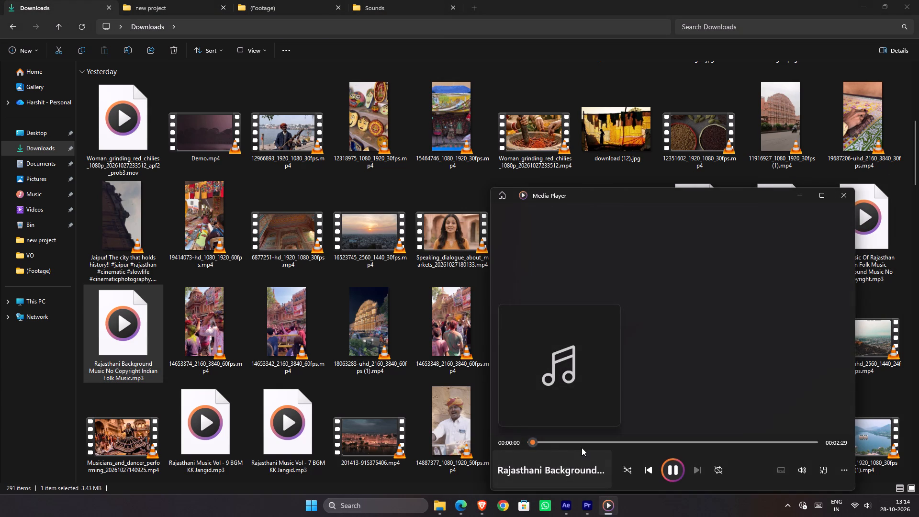
left_click(584, 446)
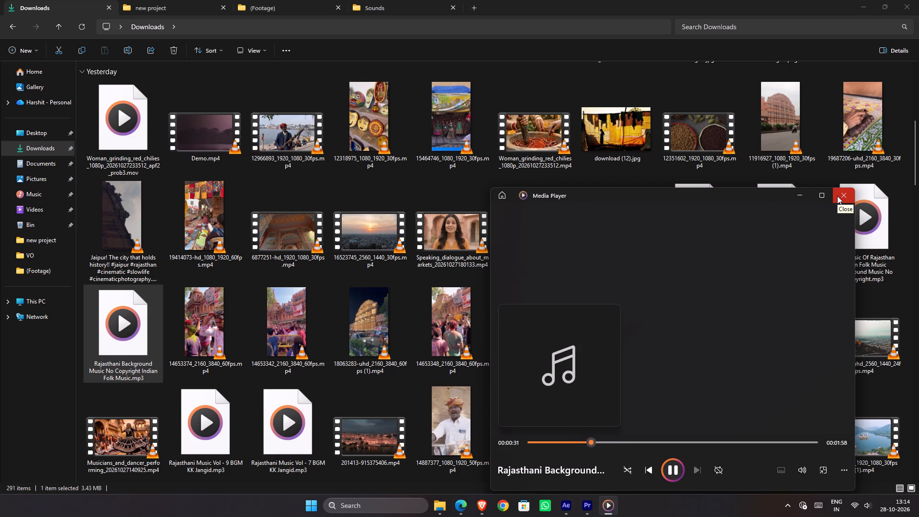
left_click(837, 196)
Preview the turbaned singer clip 14887377_1080_1920_50fps.mp4 and the waterside palace clip 201413-915375406.mp4 from Downloads.
double_click(425, 409)
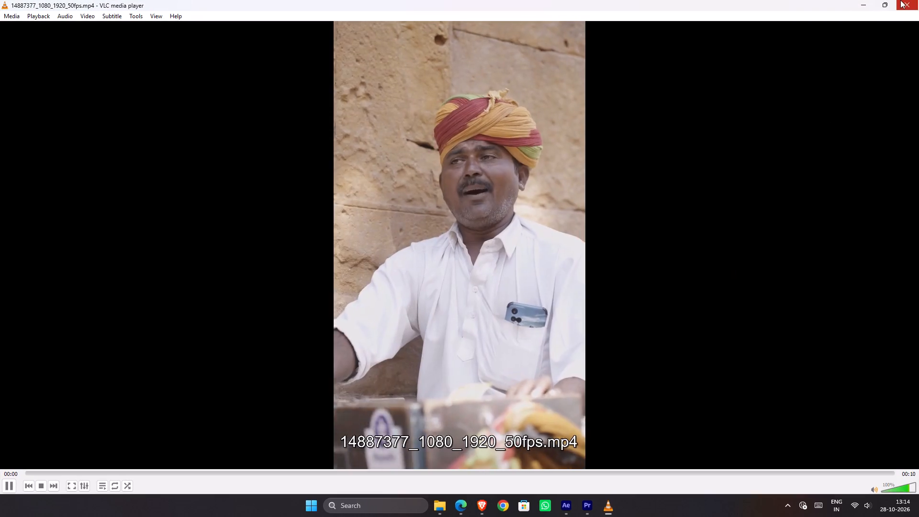
left_click_drag(901, 0, 897, 11)
left_click(912, 6)
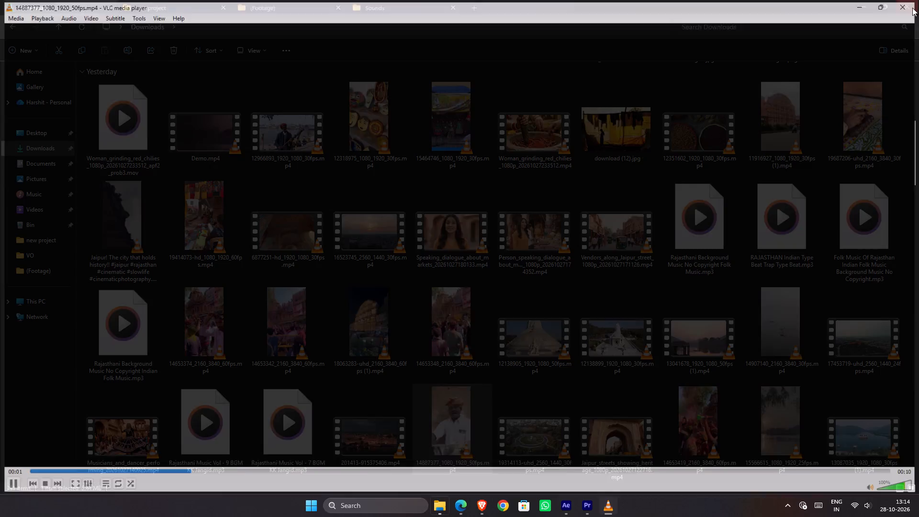
left_click(580, 423)
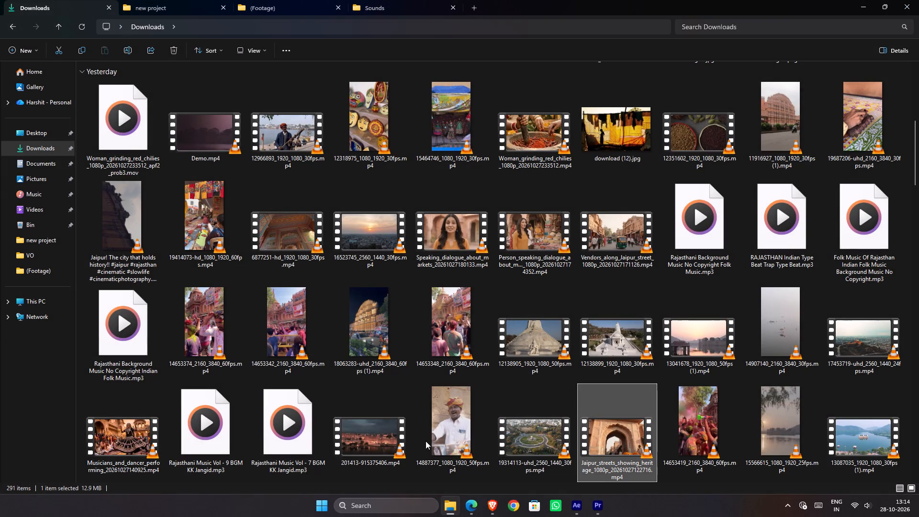
double_click(381, 447)
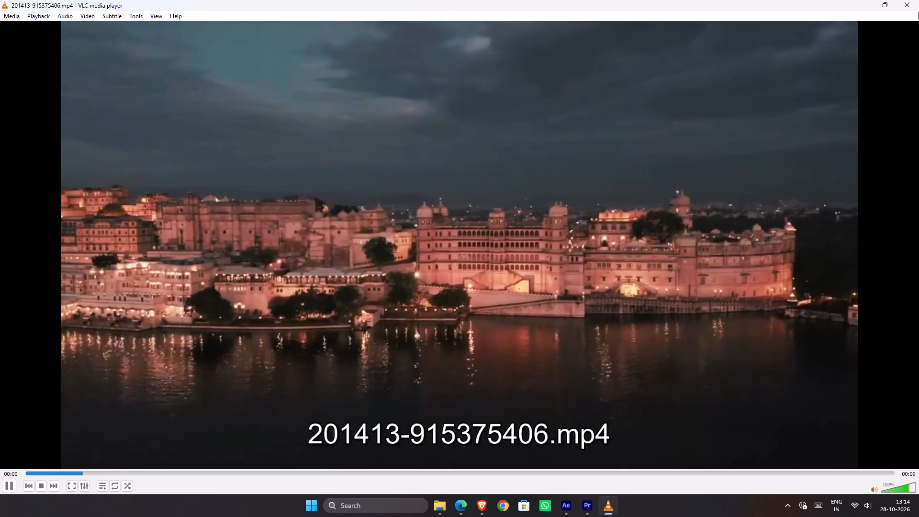
key("Right")
left_click(918, 1)
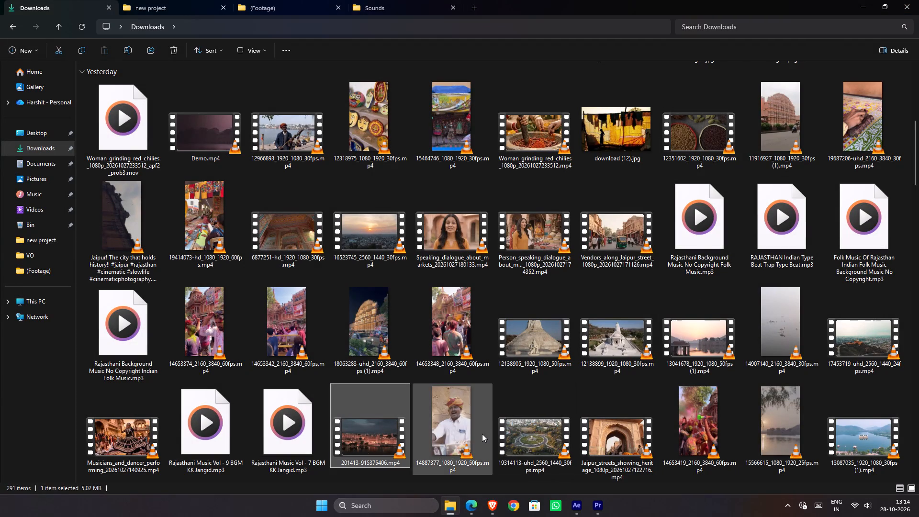
double_click(482, 434)
left_click(918, 0)
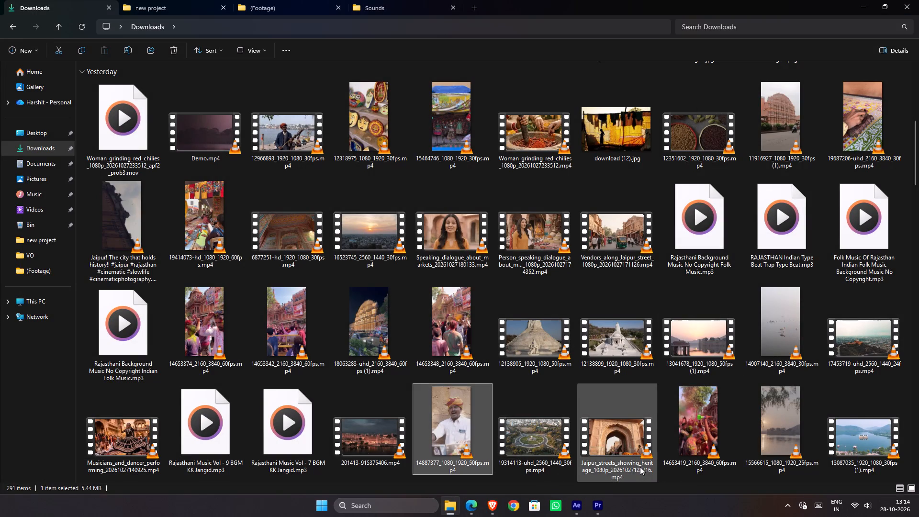
Preview the Jaipur_streets_showing_heritage video clip from Downloads.
double_click(640, 467)
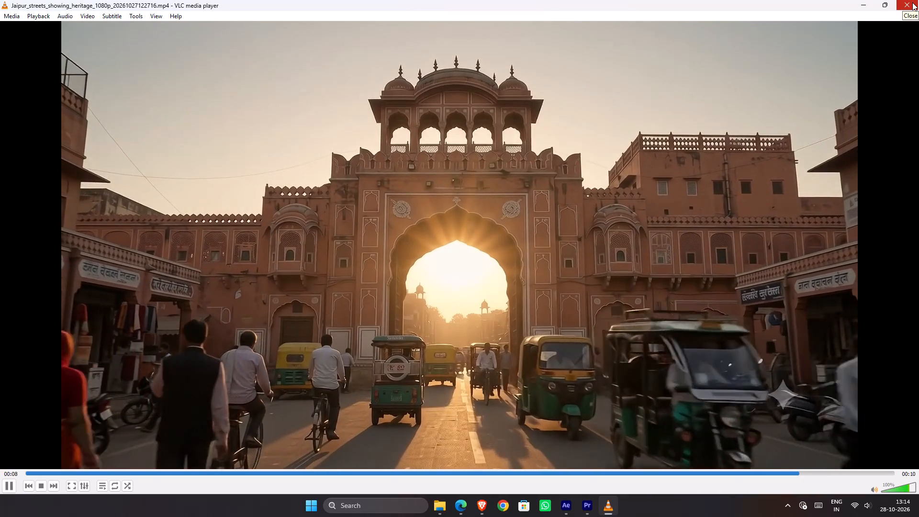
left_click(912, 2)
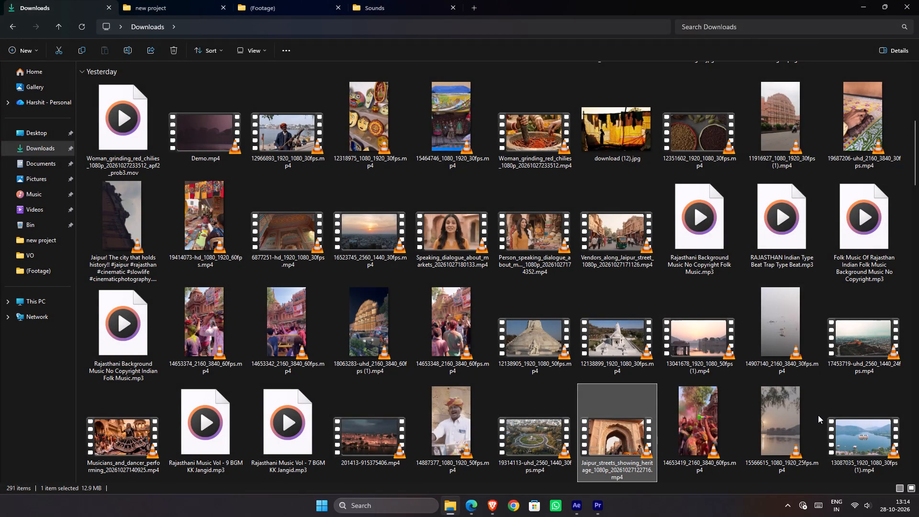
Preview Rajasthani Music Vol - 7 BGM KK Jangid.mp3 from Downloads, skipping ahead within it.
scroll(833, 410, "down", 1)
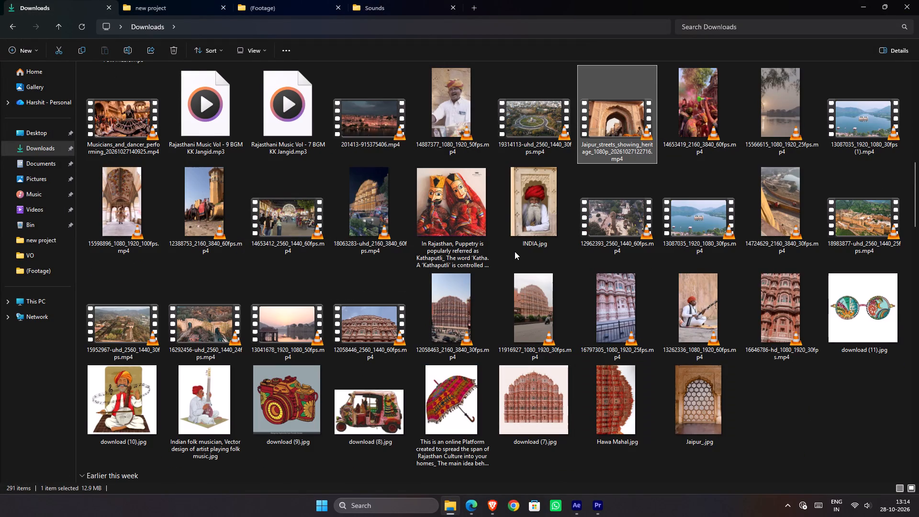
scroll(515, 251, "up", 1)
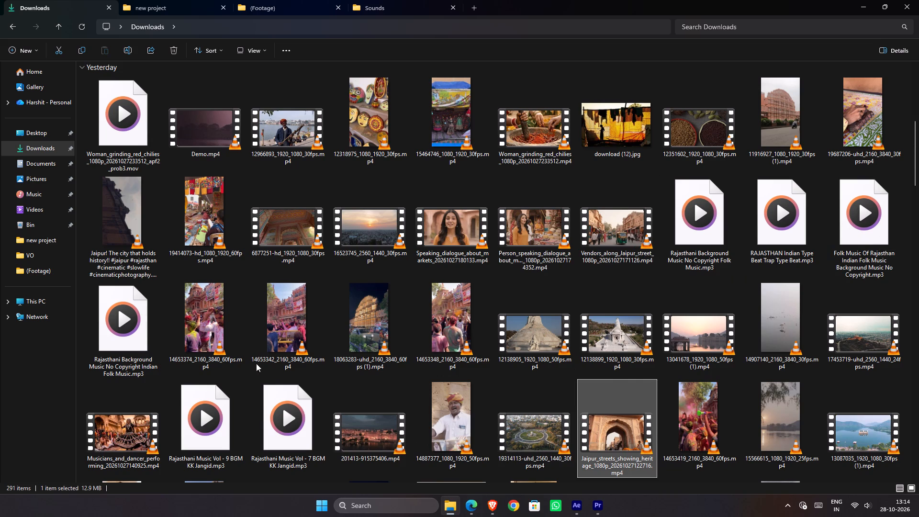
double_click(260, 424)
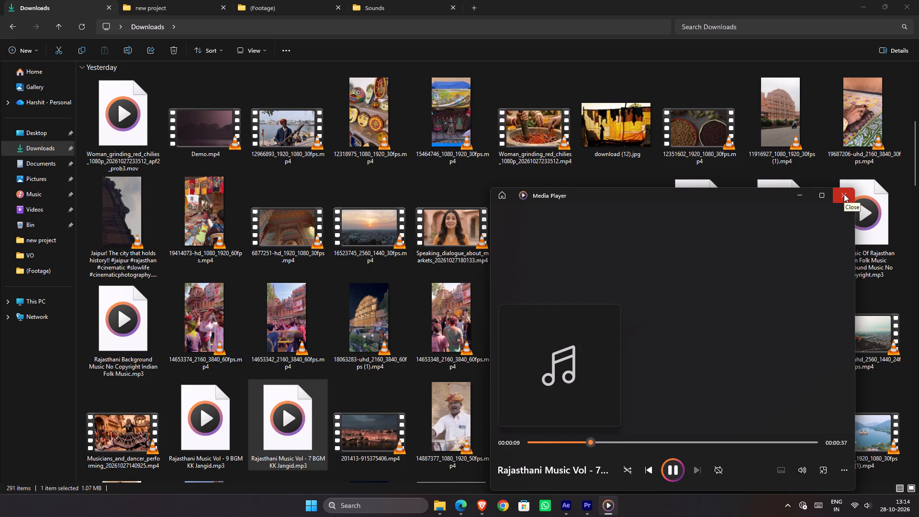
left_click(675, 441)
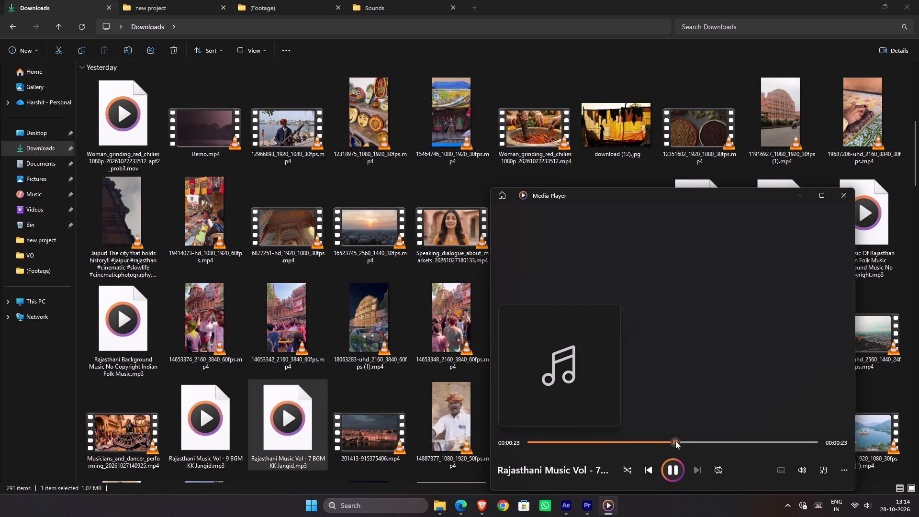
left_click(771, 441)
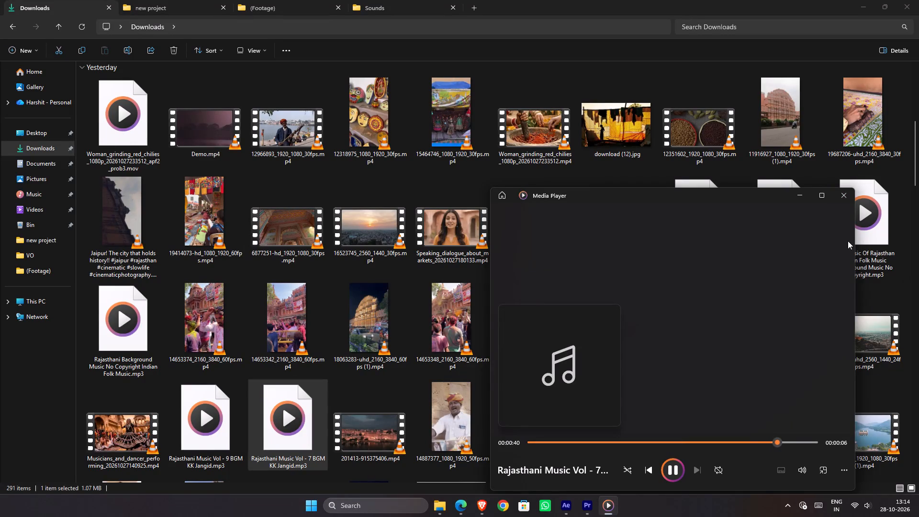
left_click(846, 196)
Preview Rajasthani Music Vol - 9 BGM KK Jangid.mp3 from Downloads, skipping ahead within it.
double_click(223, 458)
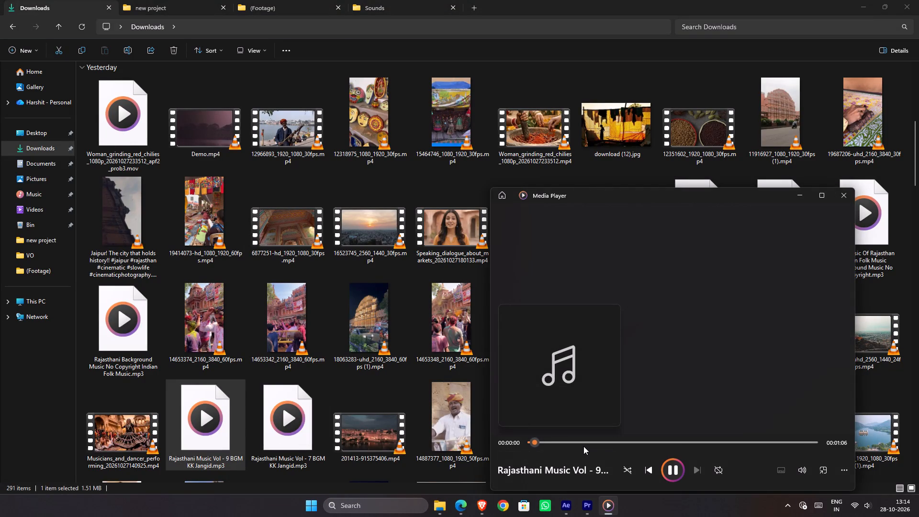
left_click(583, 446)
left_click(673, 441)
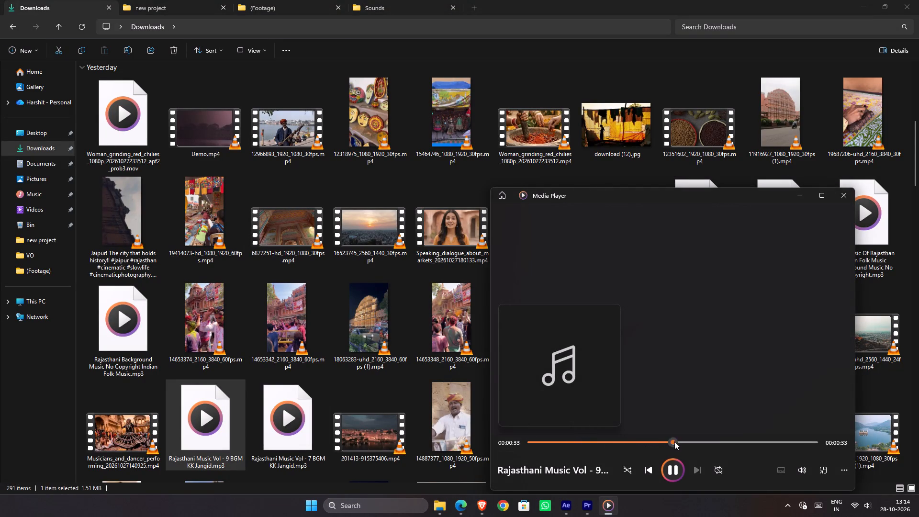
left_click(839, 199)
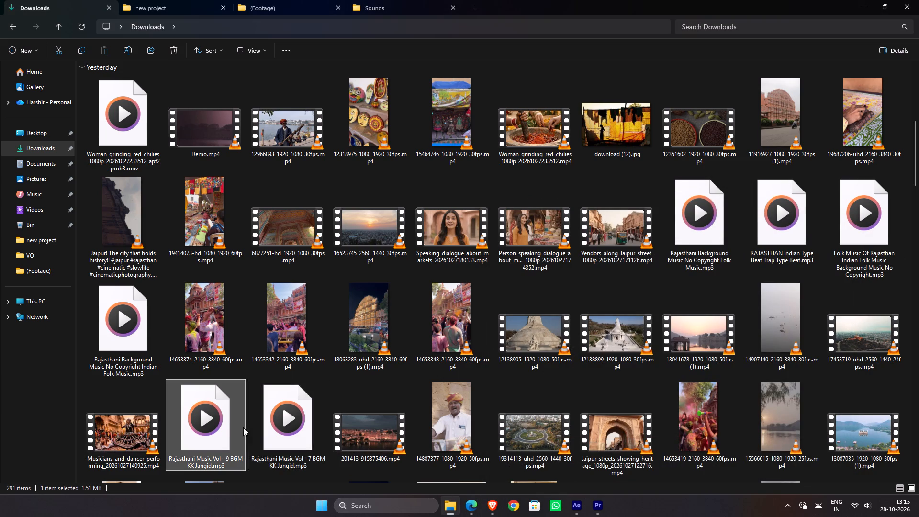
Preview the Musicians_and_dancer_performing video clip from Downloads.
left_click(310, 427)
double_click(143, 431)
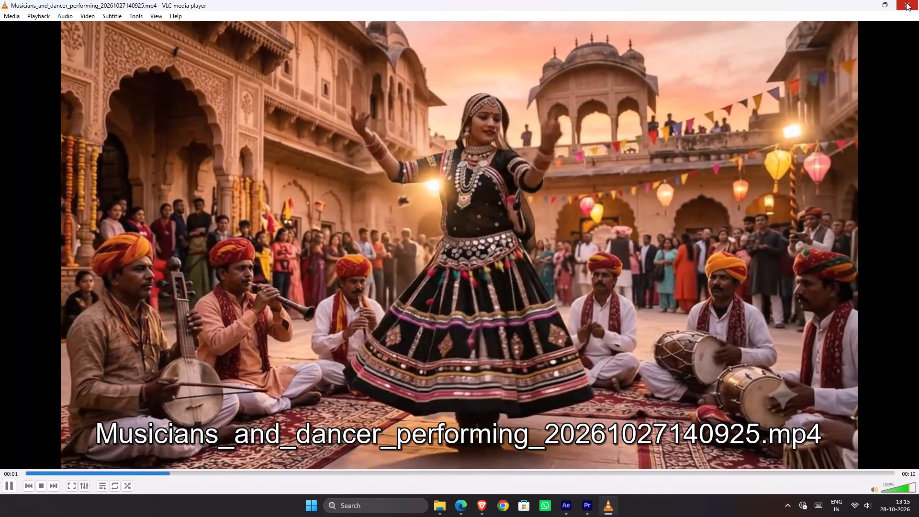
left_click(908, 0)
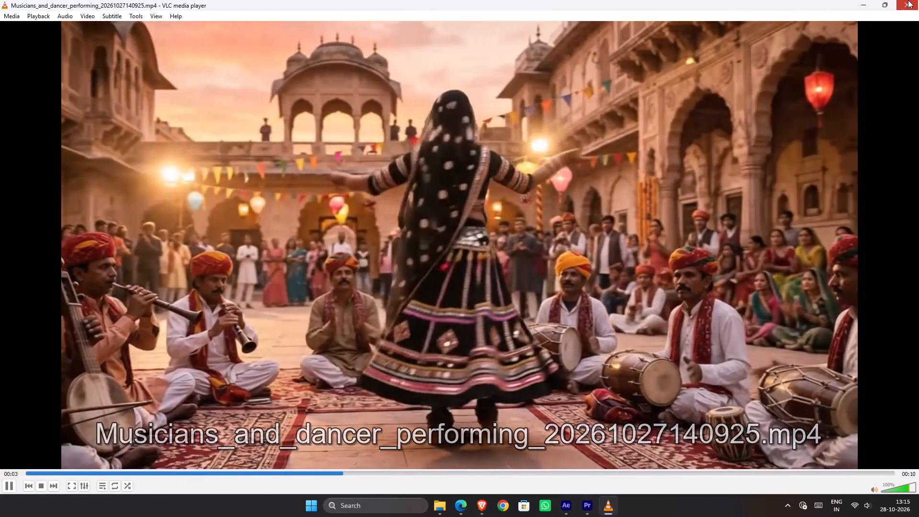
Add Rajasthani Music Vol - 7 BGM KK Jangid.mp3 from Downloads to track A5 in Premiere Pro at about 6.5 seconds and target that track.
left_click_drag(288, 434, 586, 503)
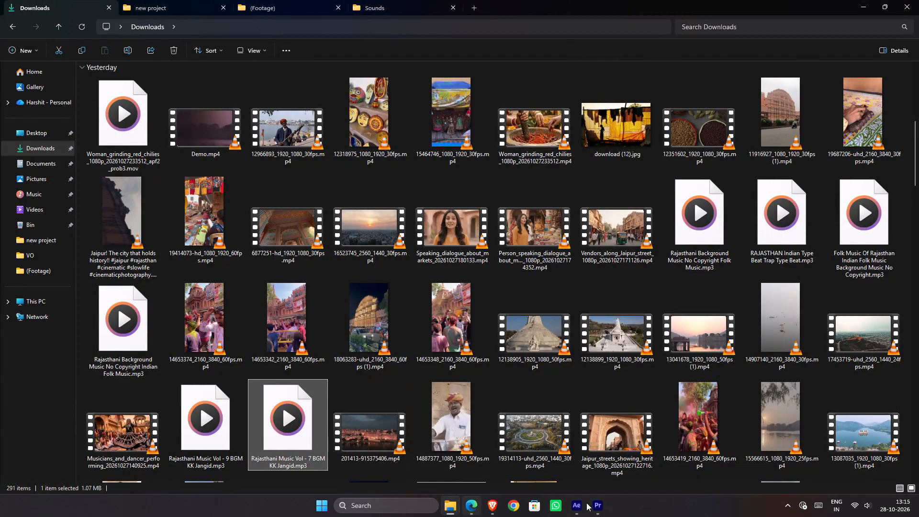
left_click_drag(586, 503, 600, 505)
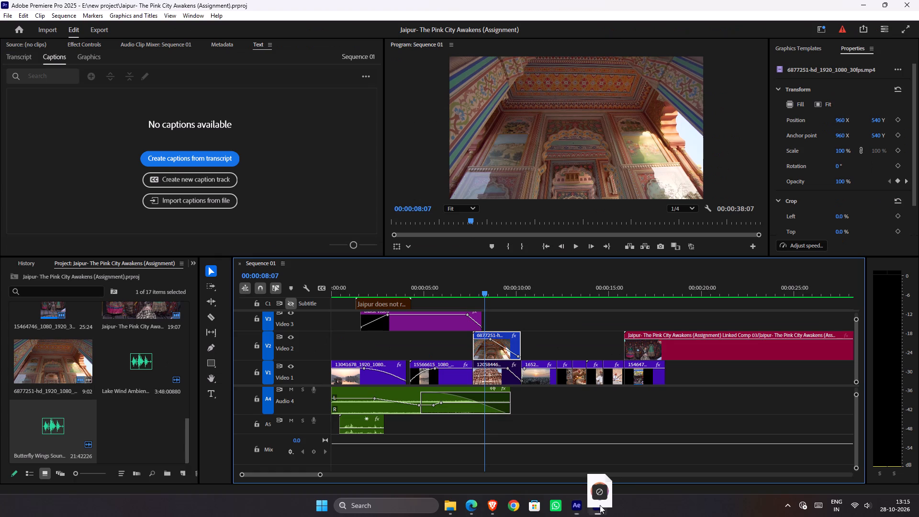
left_click_drag(600, 505, 453, 429)
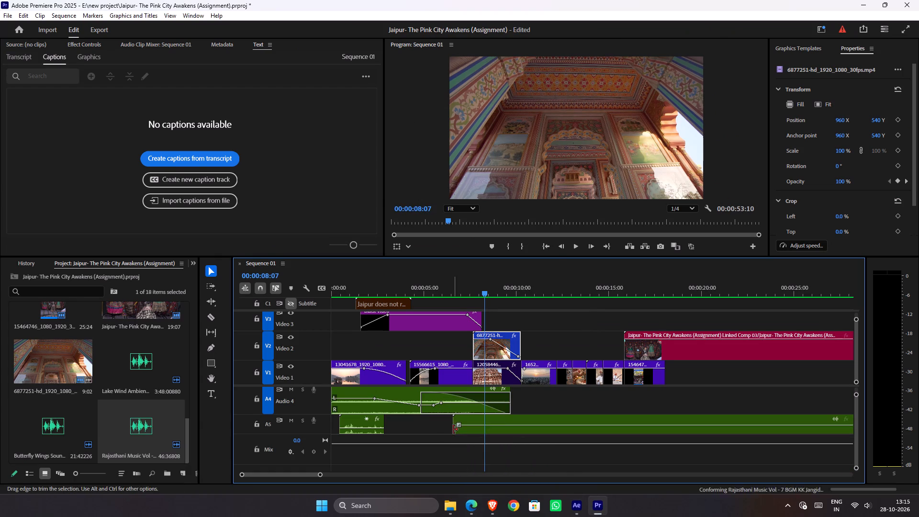
left_click(268, 426)
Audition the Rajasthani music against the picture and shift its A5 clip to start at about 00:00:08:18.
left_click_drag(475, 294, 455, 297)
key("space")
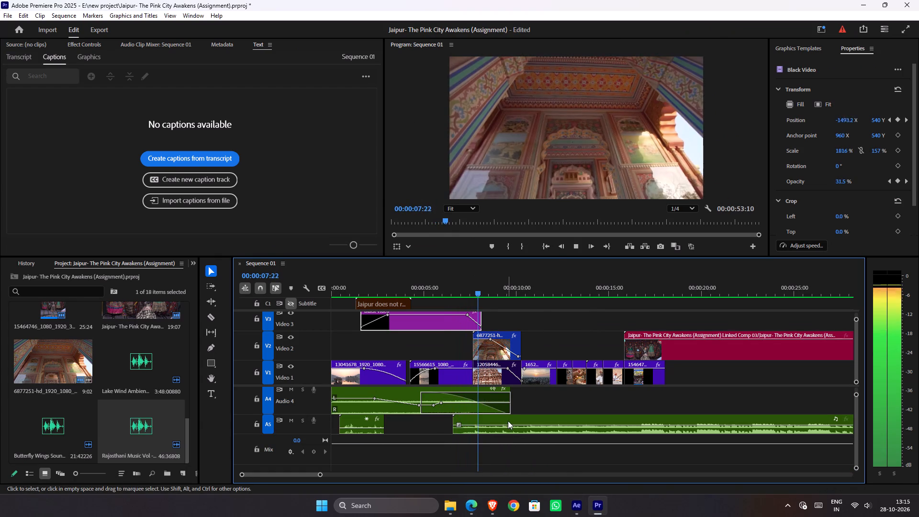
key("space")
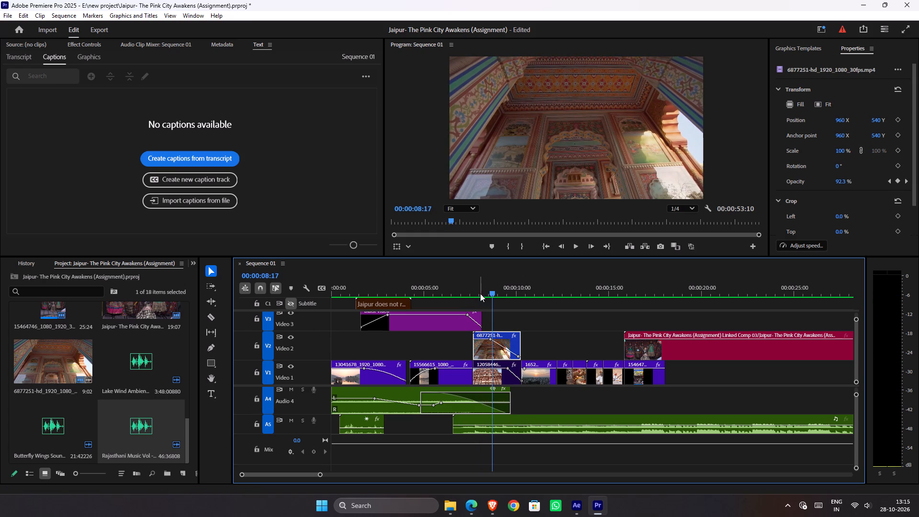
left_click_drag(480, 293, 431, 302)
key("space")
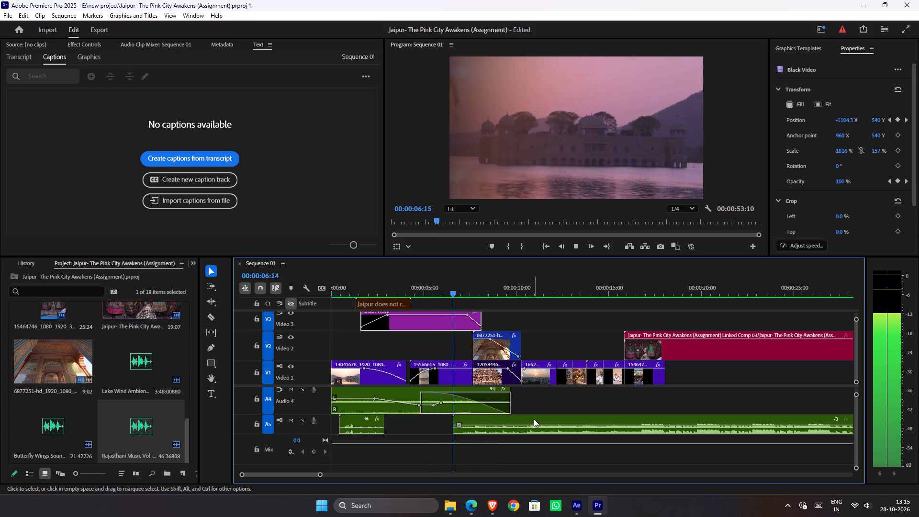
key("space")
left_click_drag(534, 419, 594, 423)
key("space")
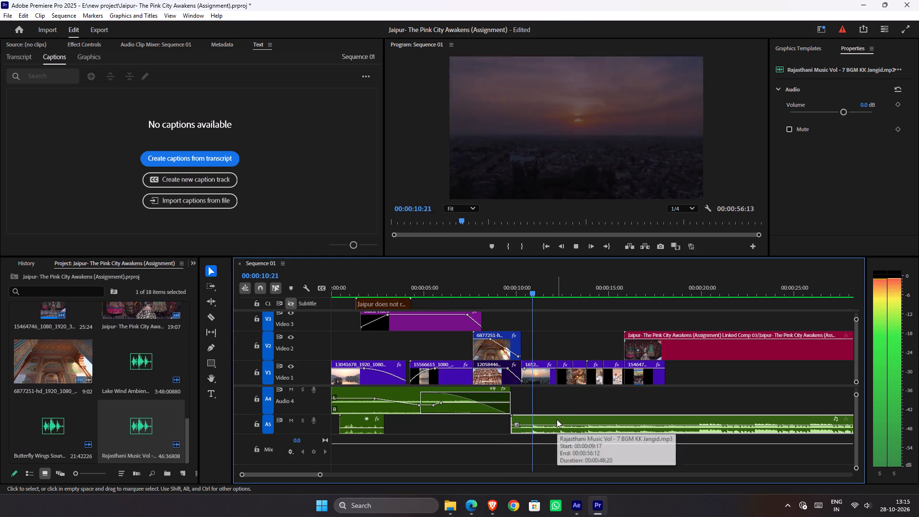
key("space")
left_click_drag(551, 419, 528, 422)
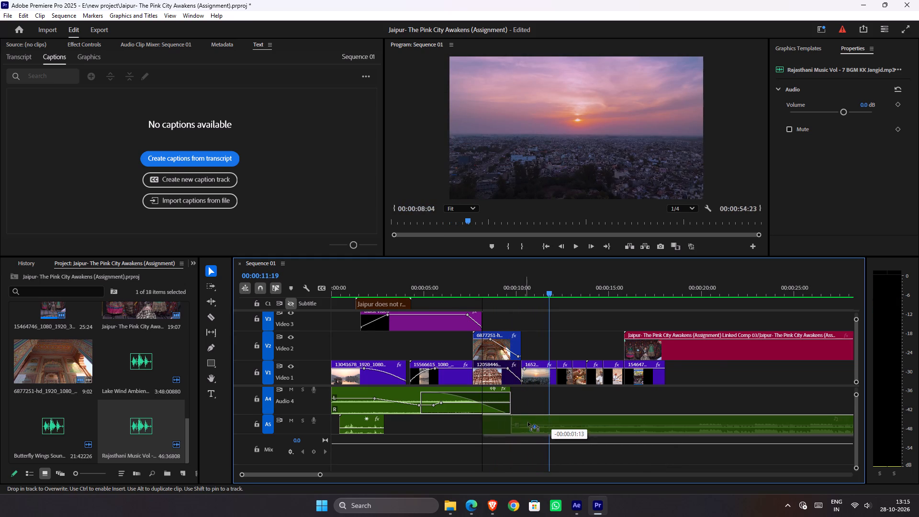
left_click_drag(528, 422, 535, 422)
Adjust the audio gain of the Rajasthani music clip on A5 by -15 dB.
right_click(541, 423)
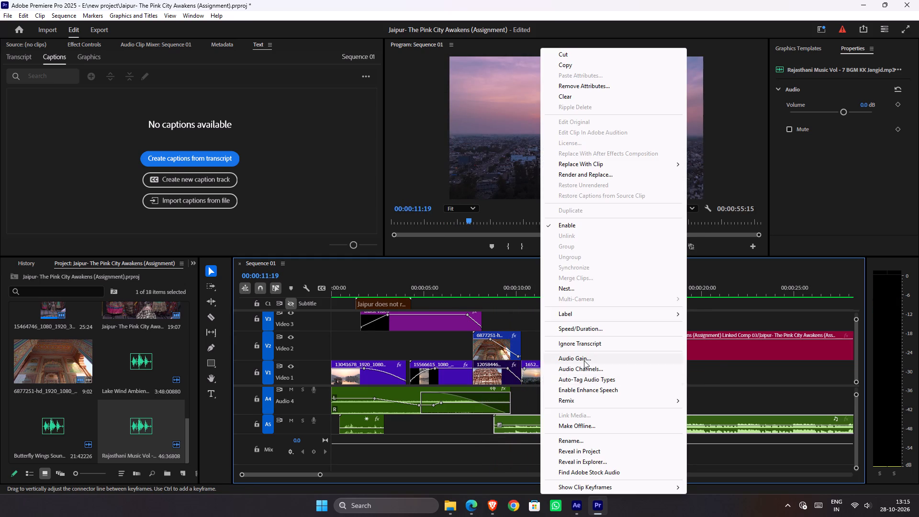
left_click(584, 360)
type("-15")
key("Return")
Play back the quieter music over the palace and market shots, and move its A5 clip to start at 00:00:13:10.
left_click(497, 292)
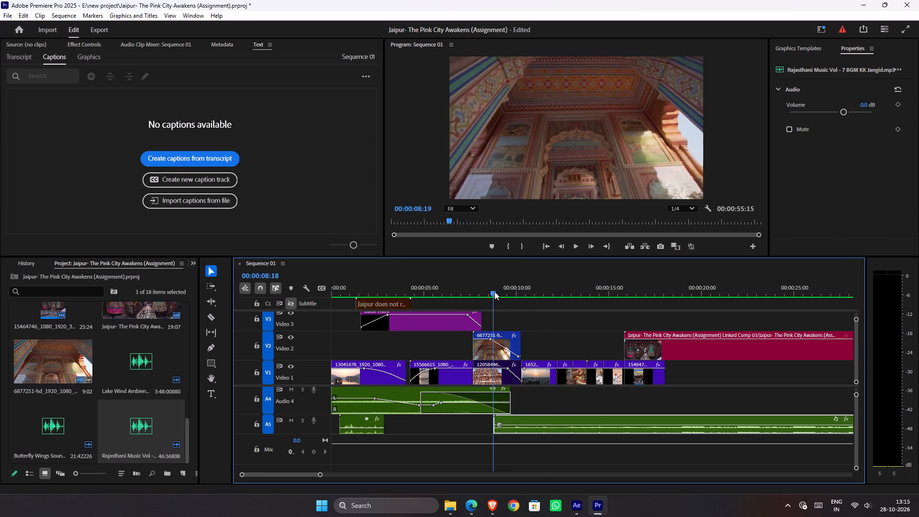
key("space")
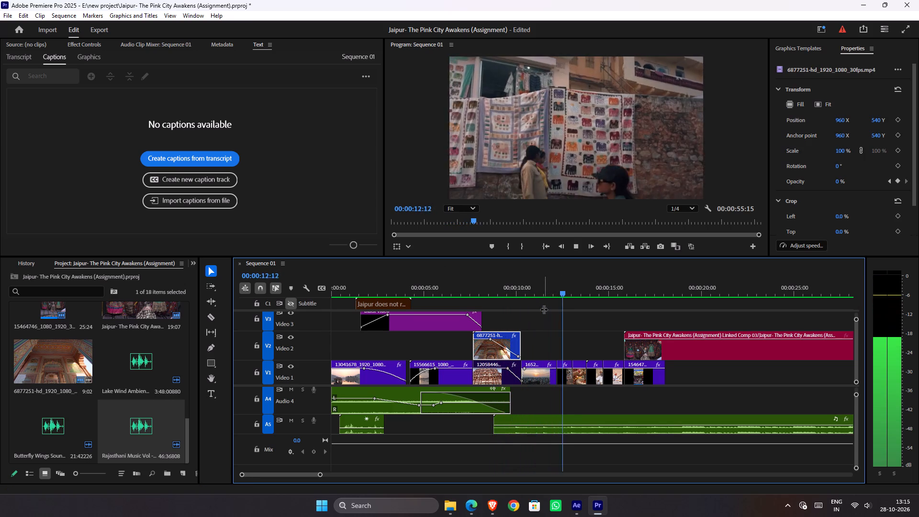
key("space")
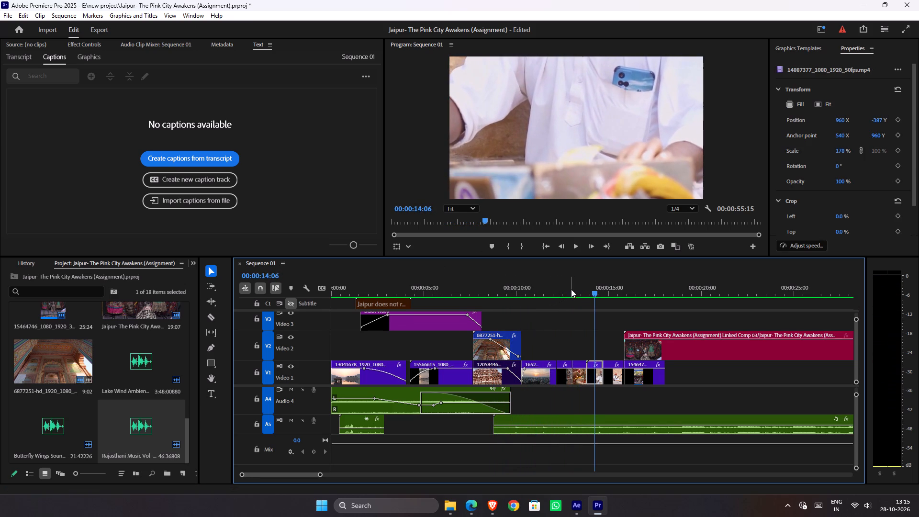
left_click_drag(578, 293, 487, 300)
key("space")
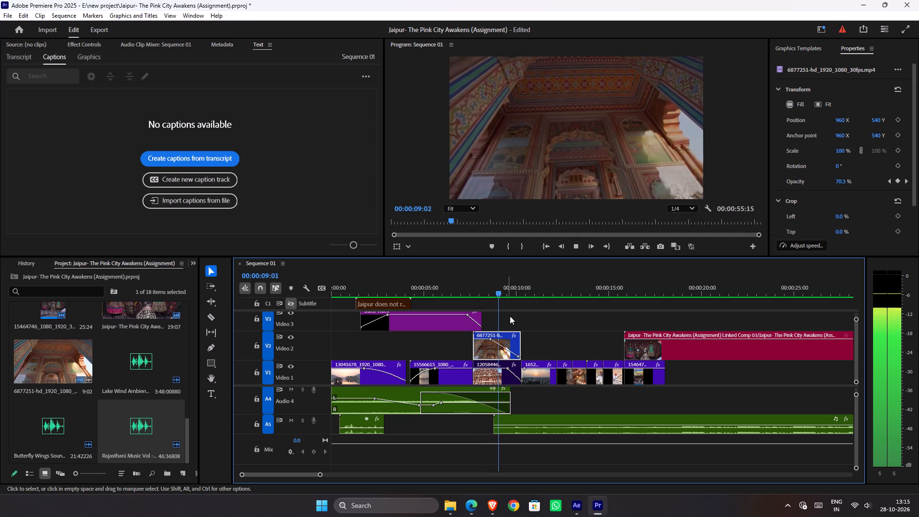
key("space")
left_click_drag(591, 419, 677, 417)
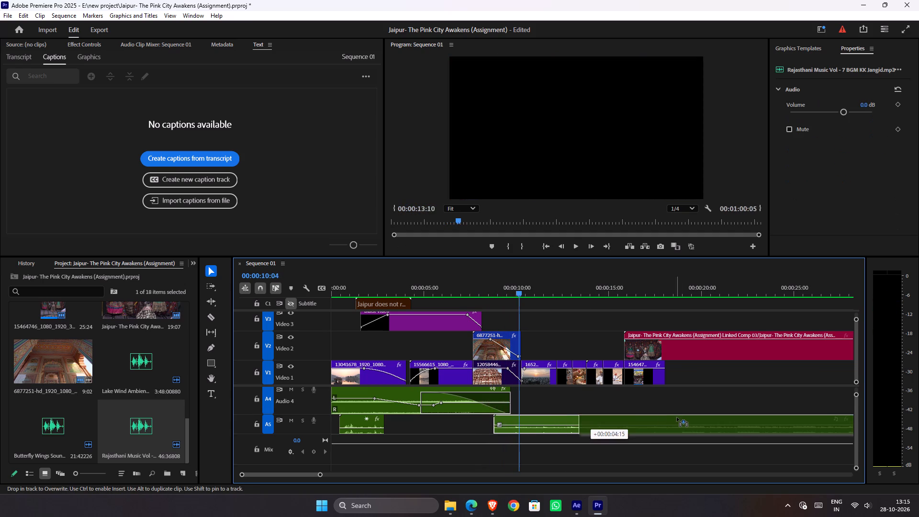
left_click_drag(677, 417, 676, 417)
Play back the market and folk musician shots to check the timing of the repositioned music.
left_click_drag(556, 290, 520, 294)
key("space")
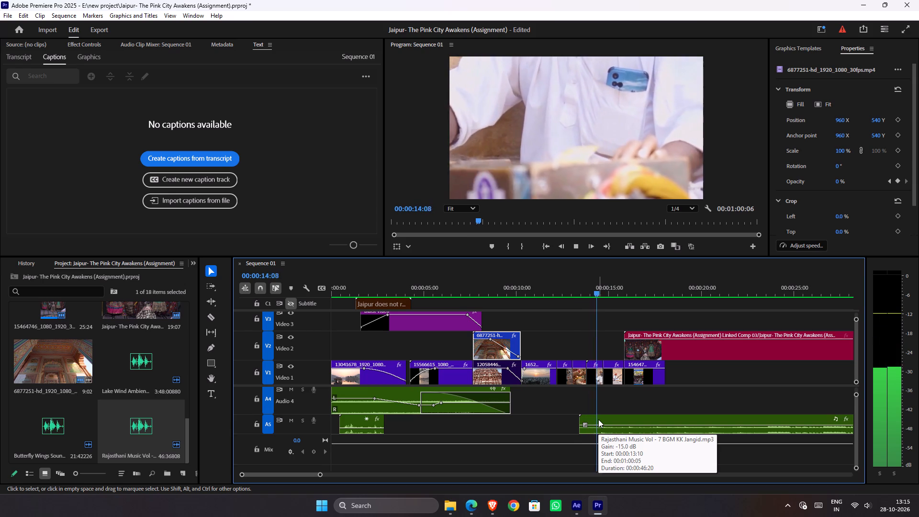
key("space")
key("space")
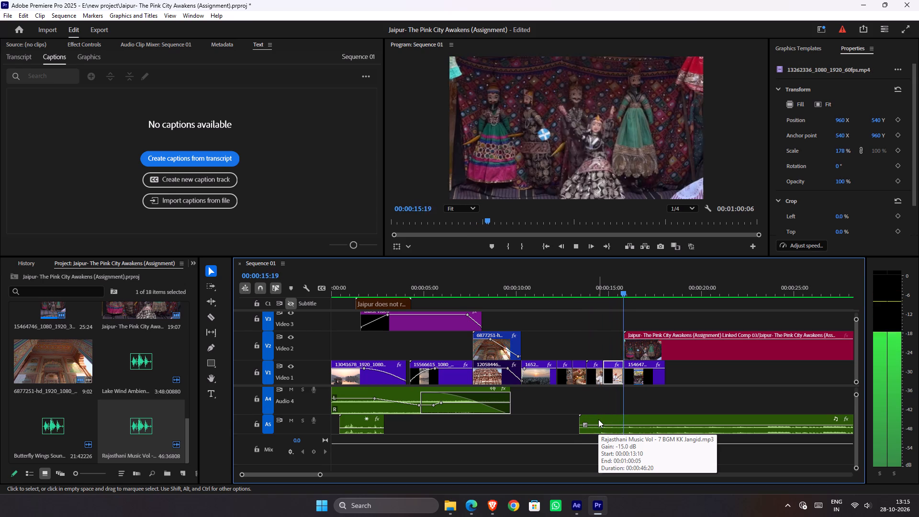
key("space")
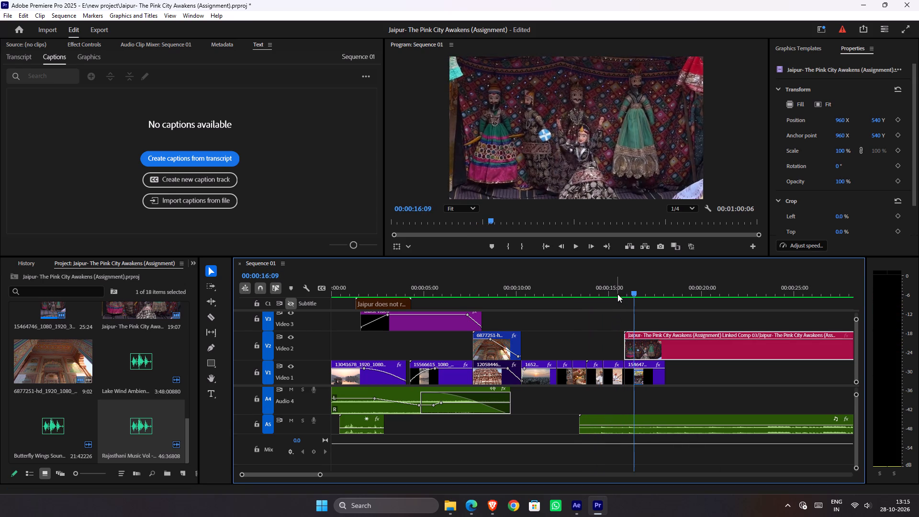
left_click_drag(616, 294, 561, 298)
key("space")
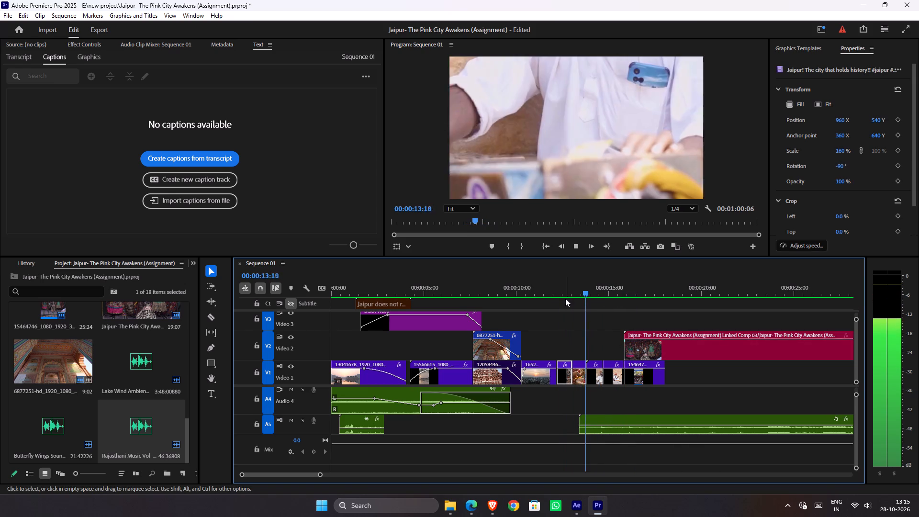
key("space")
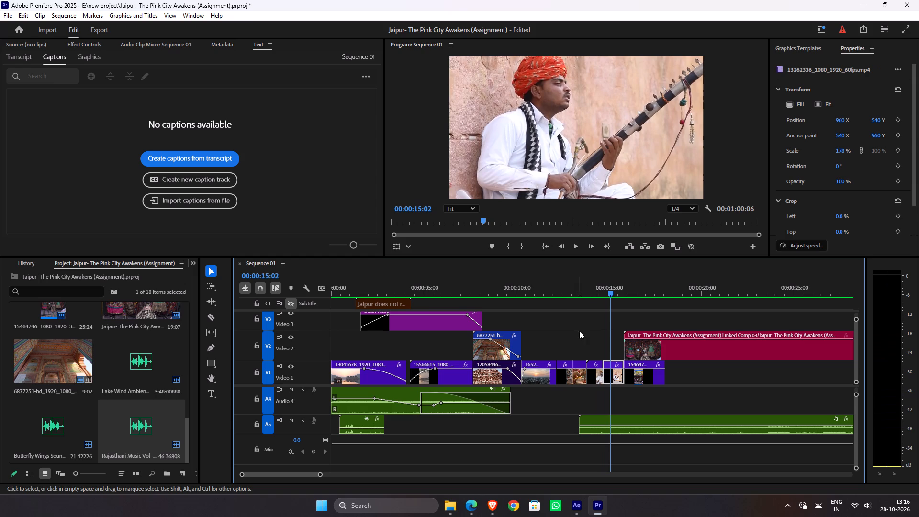
Split the Rajasthani music clip on A5 at 00:00:14:17, where the folk musician shot begins, and delete the portion after the cut.
left_click_drag(602, 292, 595, 303)
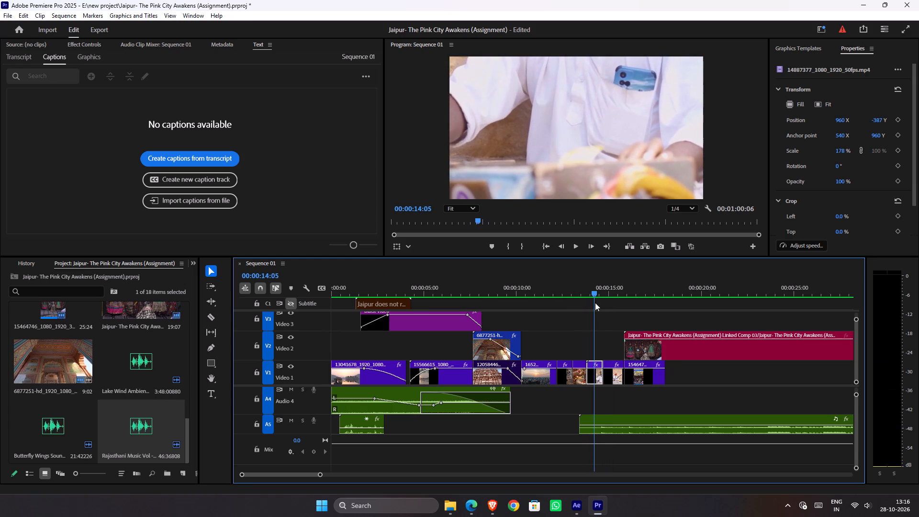
left_click_drag(595, 303, 602, 310)
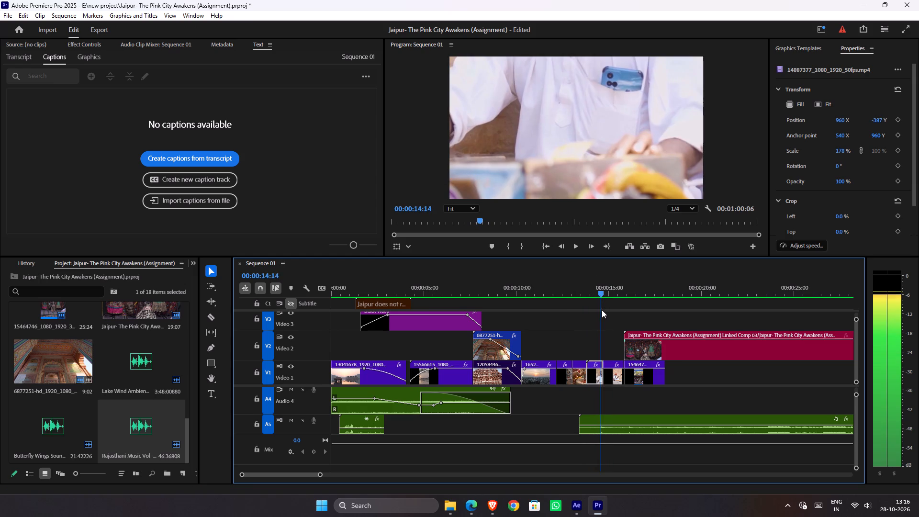
left_click_drag(602, 310, 605, 311)
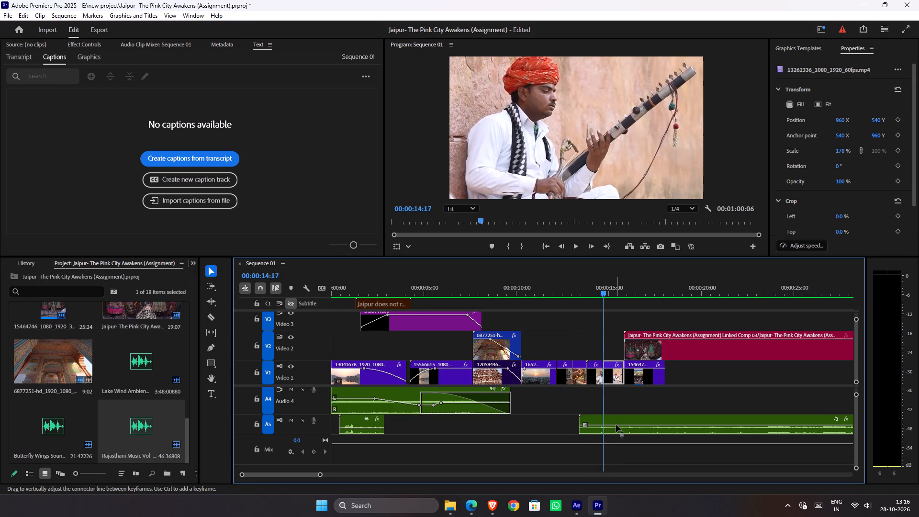
left_click(616, 424)
key("ctrl+k")
key("space")
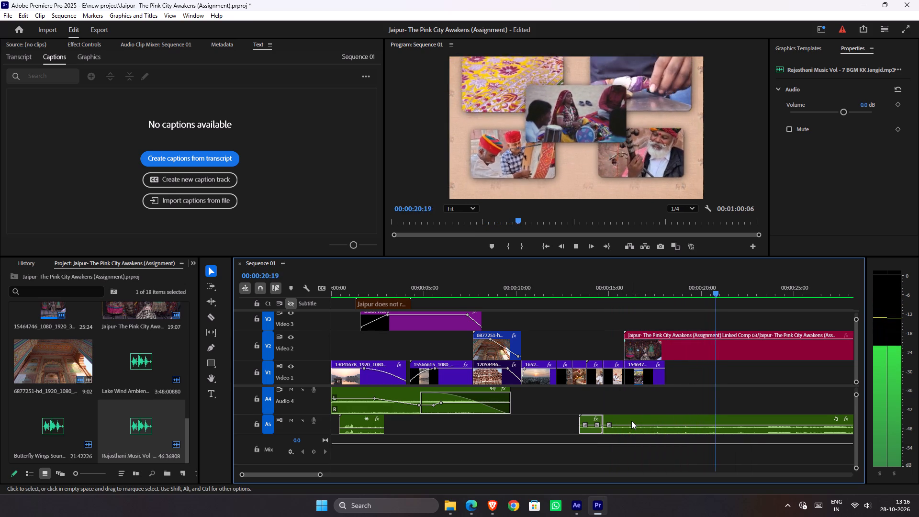
key("space")
left_click(631, 421)
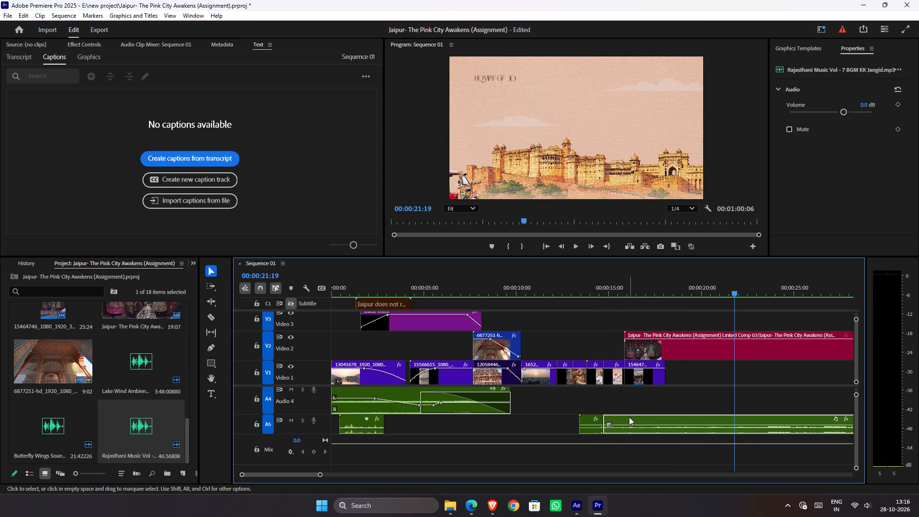
key("Delete")
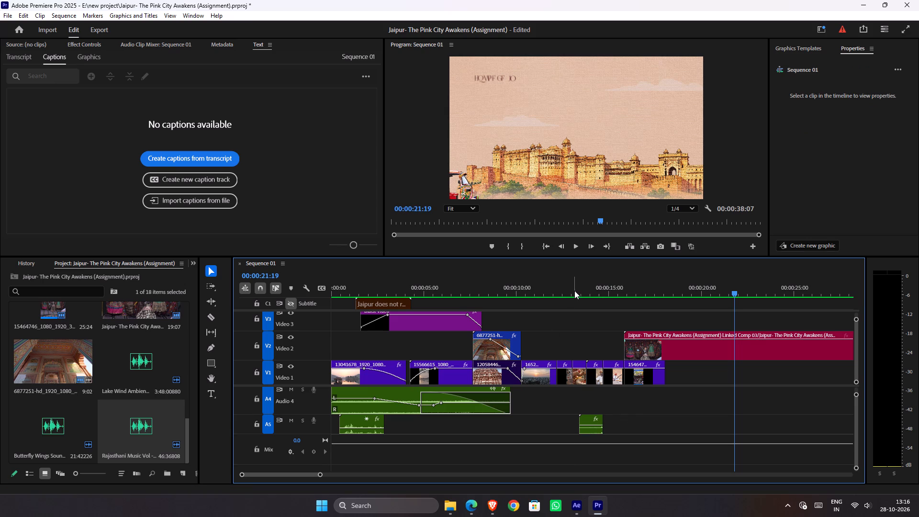
Play back the folk musician shot, extend the Rajasthani music clip on A5 to end at 00:00:15:12, and fade out its end.
left_click(574, 291)
key("space")
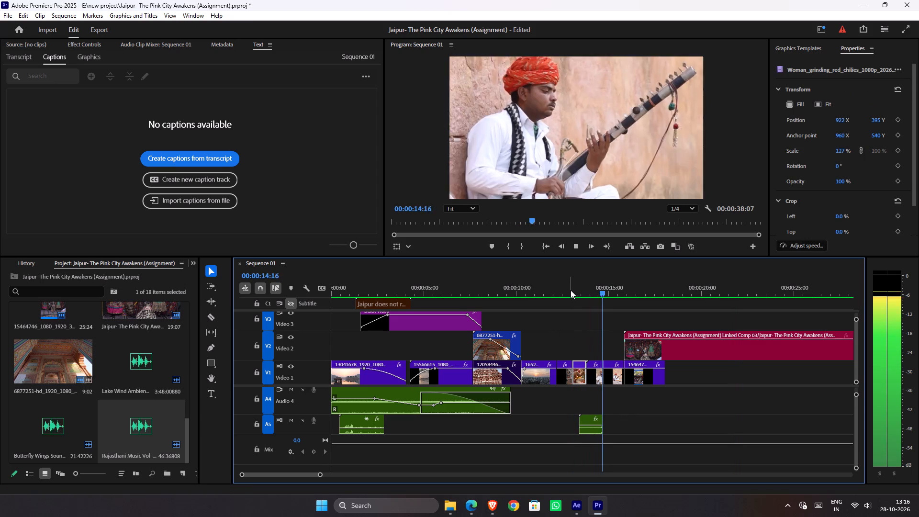
key("space")
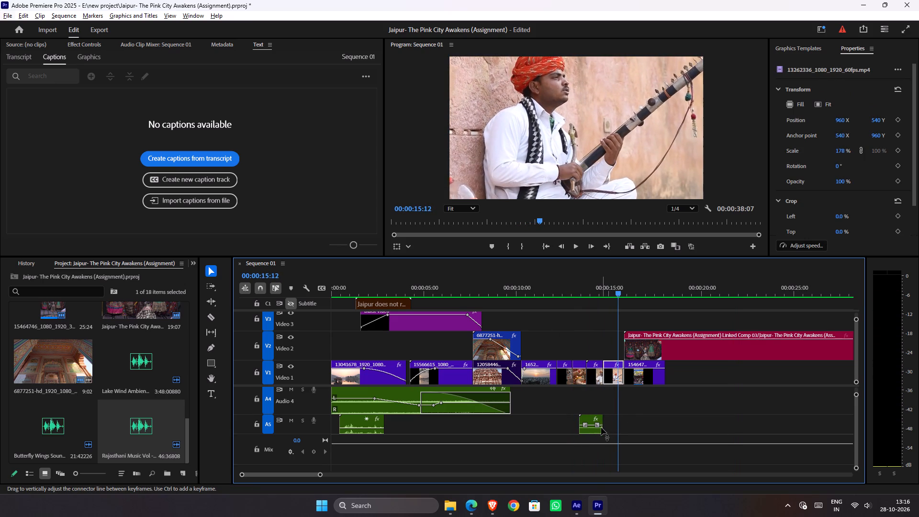
left_click(601, 419)
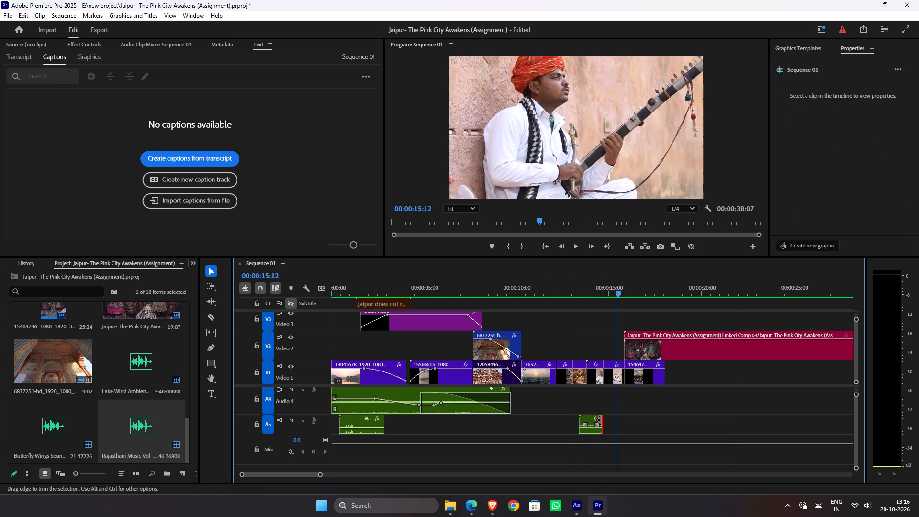
left_click_drag(600, 421, 616, 420)
left_click_drag(612, 424, 600, 423)
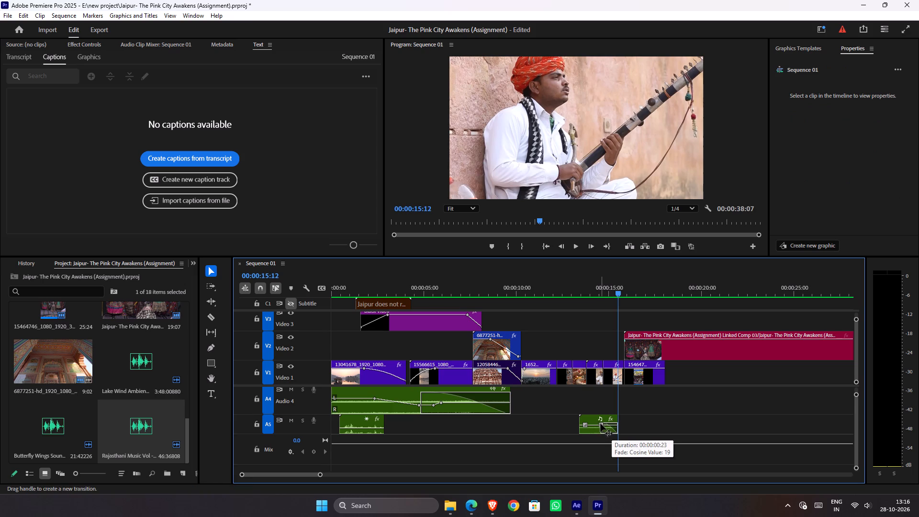
left_click_drag(600, 423, 593, 422)
Play back the fade, extend the A5 music clip to end at about 00:00:17:10, and start its fade-out at about 00:00:14:05.
left_click_drag(585, 288, 552, 289)
key("space")
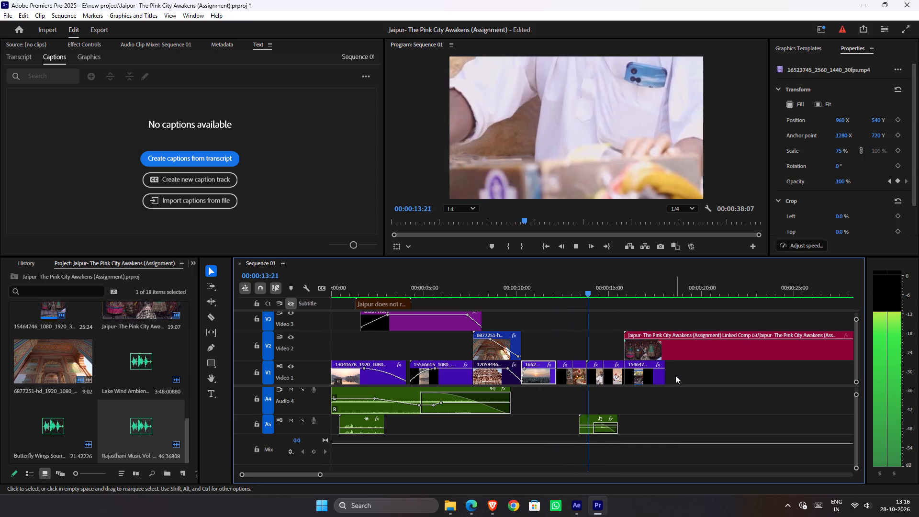
key("space")
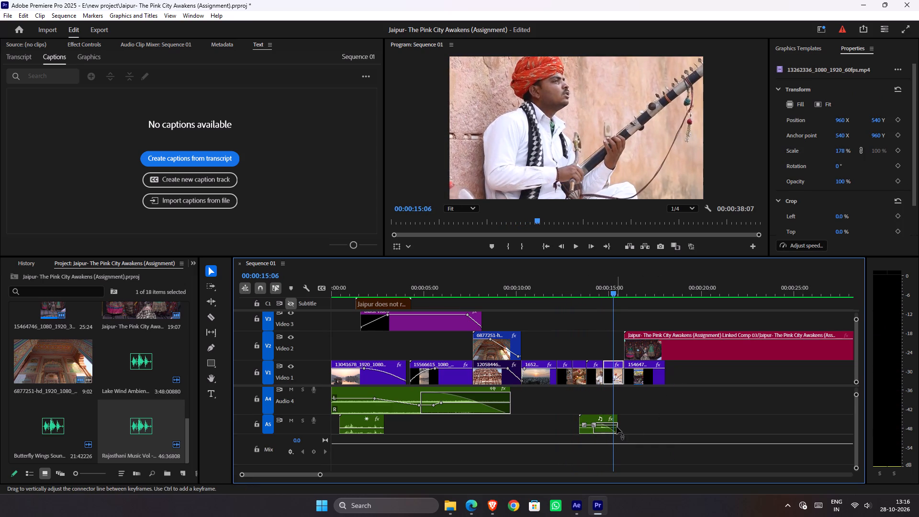
left_click_drag(616, 420, 652, 420)
left_click_drag(630, 424, 595, 424)
Play back the market and musician shots to check the longer Rajasthani music clip and its fade-out.
left_click_drag(572, 280, 557, 283)
key("space")
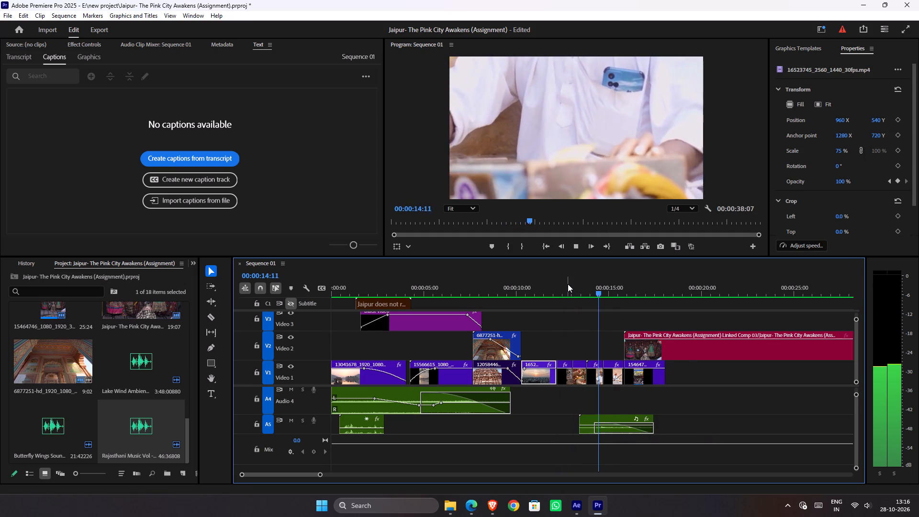
key("space")
key("space")
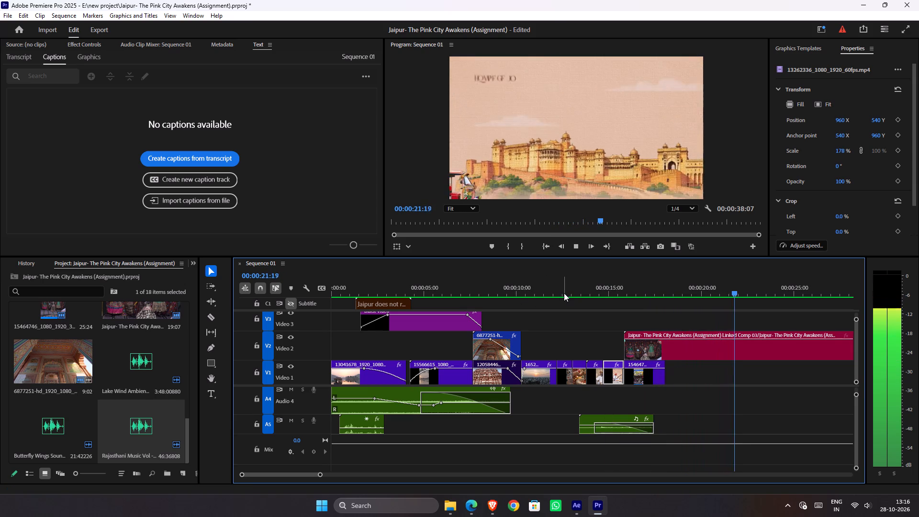
left_click_drag(562, 293, 477, 315)
key("space")
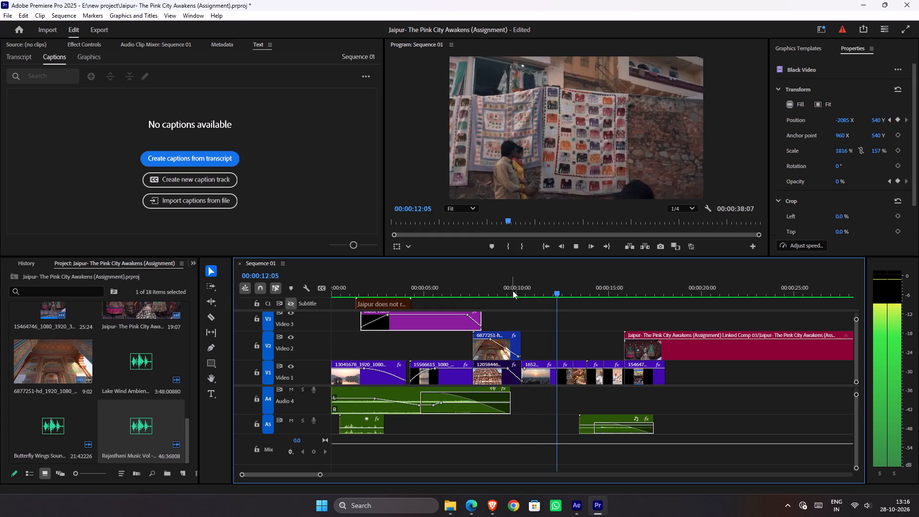
key("space")
Switch to Brave and save the converted Morning Bird Sound in Village MP3 from Y2Mate to the Downloads folder.
key("alt+Tab")
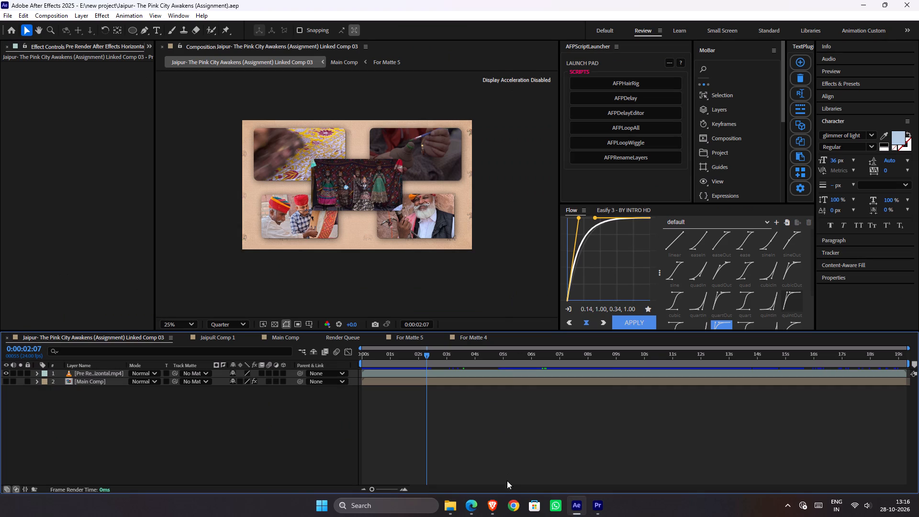
left_click(470, 505)
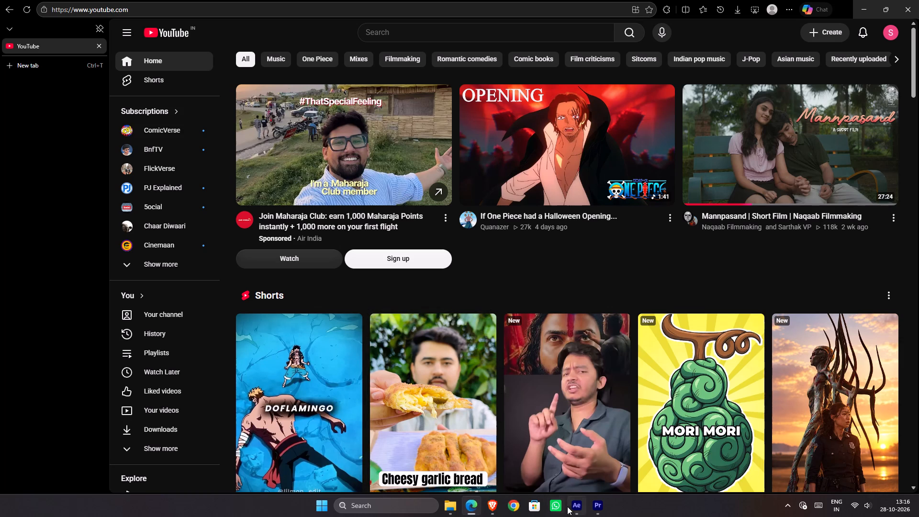
left_click(498, 506)
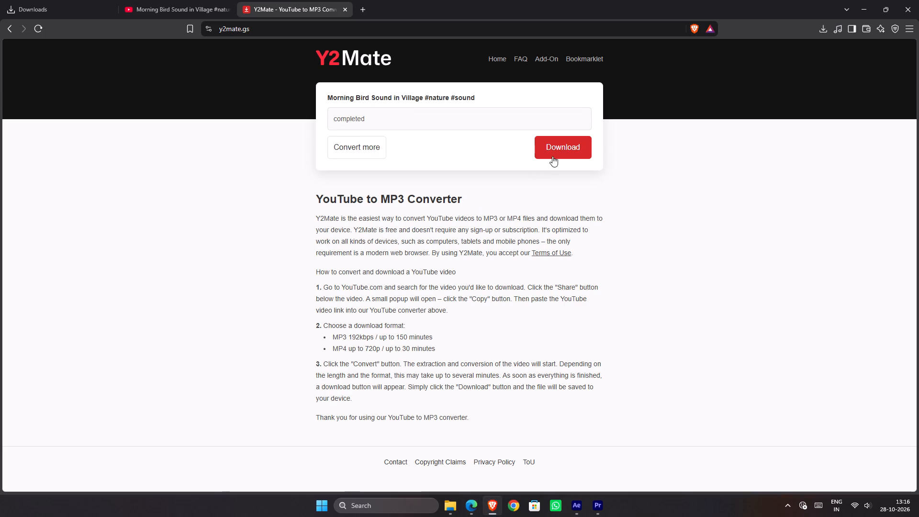
left_click(555, 154)
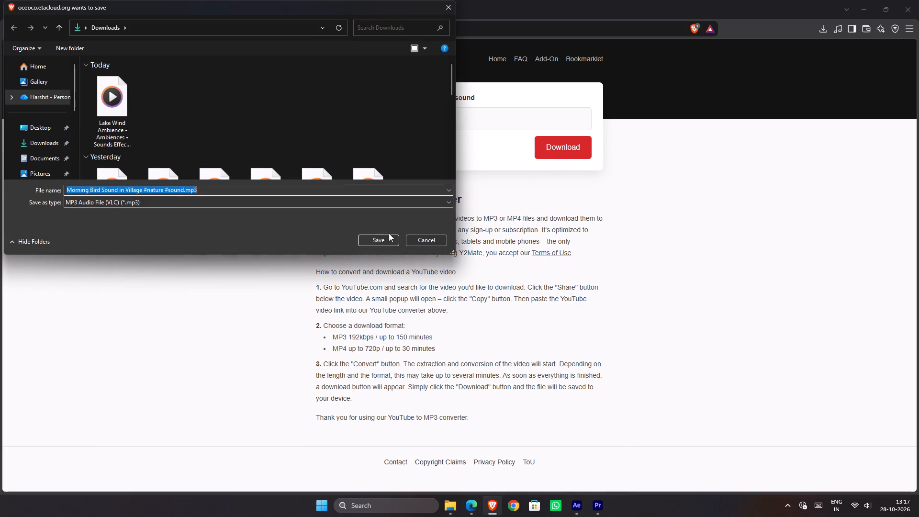
left_click(385, 236)
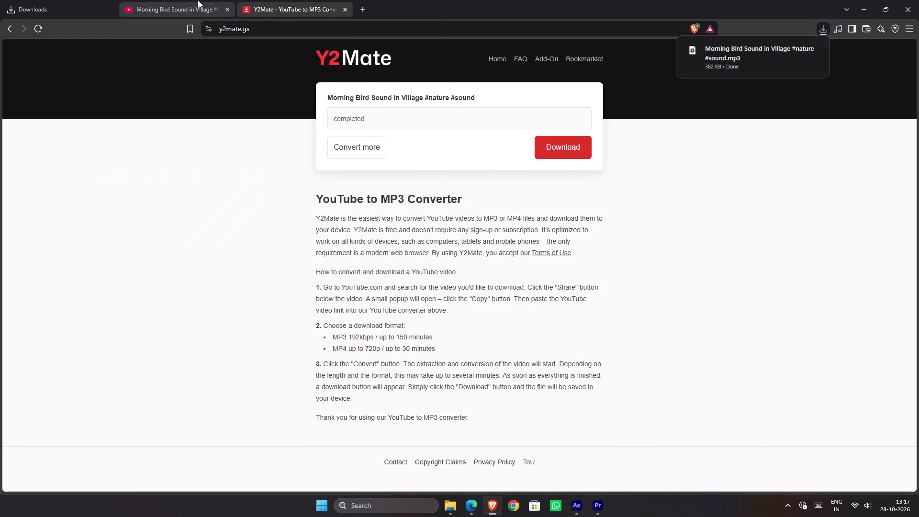
In File Explorer, open the Ambience folder under Audio Assets > Sounds and listen to the Small Crowd Chatter Sound Effect.
left_click(455, 508)
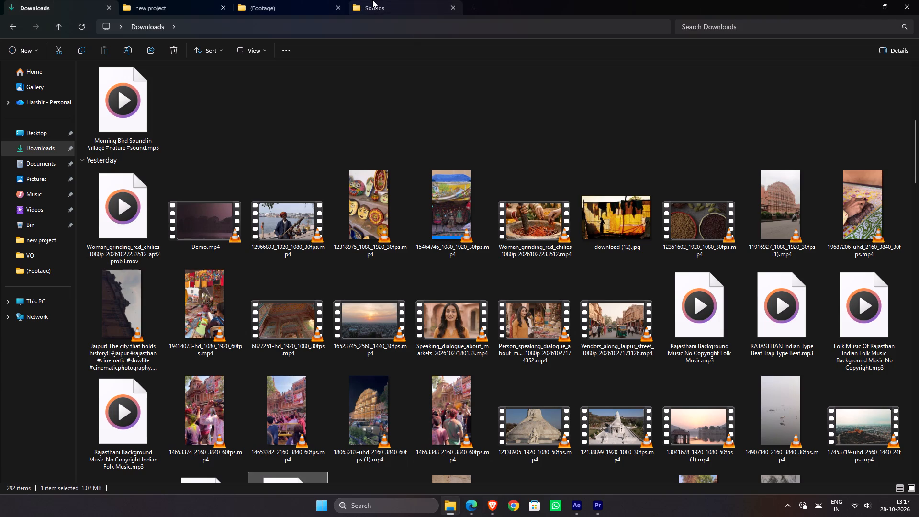
left_click(372, 0)
left_click(561, 293)
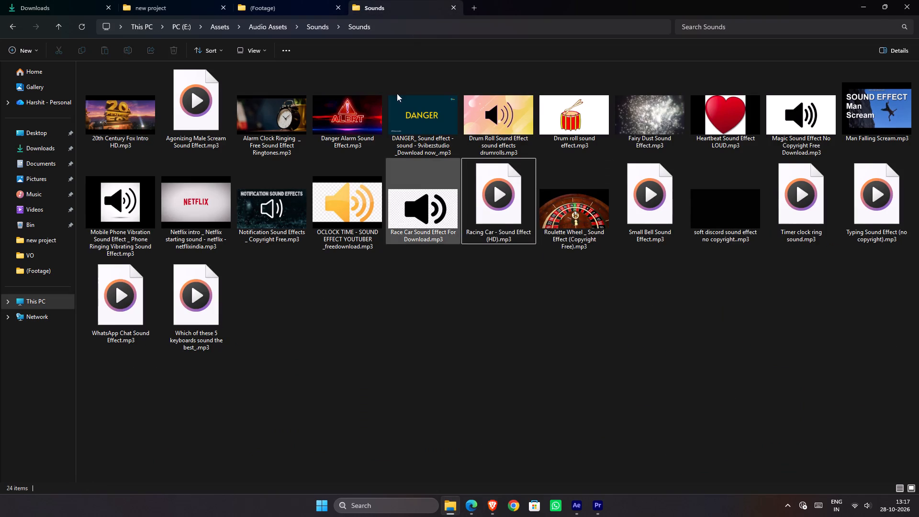
left_click(310, 31)
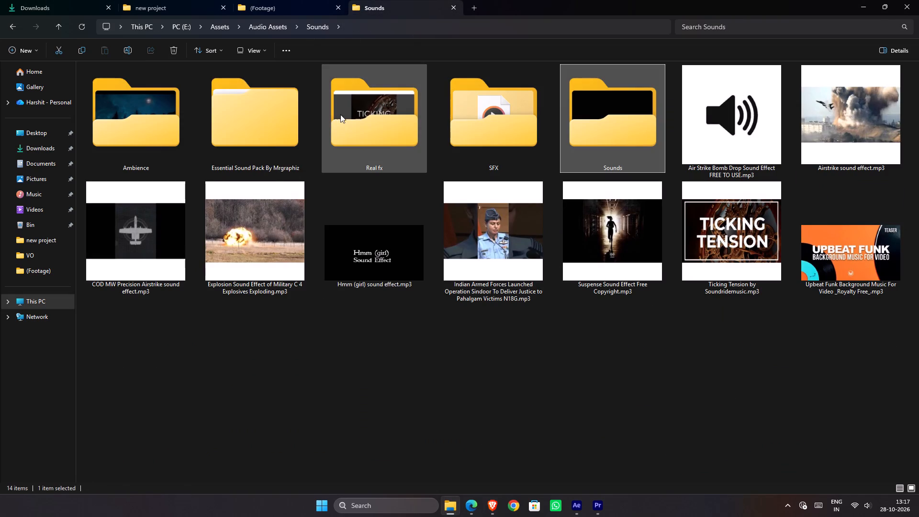
left_click(181, 125)
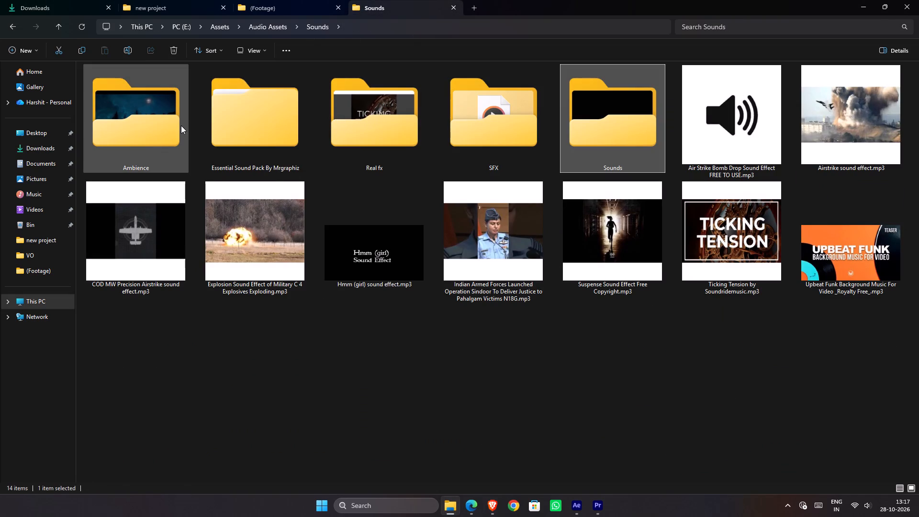
double_click(181, 125)
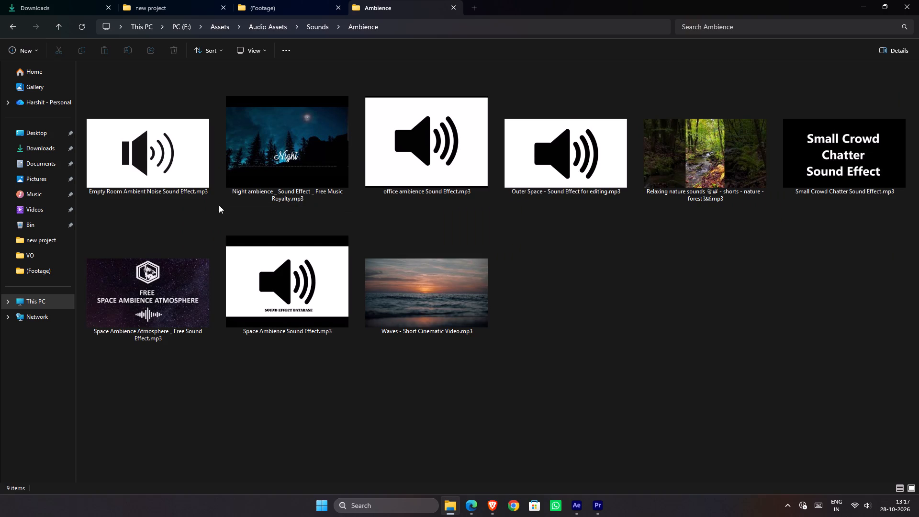
left_click(270, 278)
left_click(610, 177)
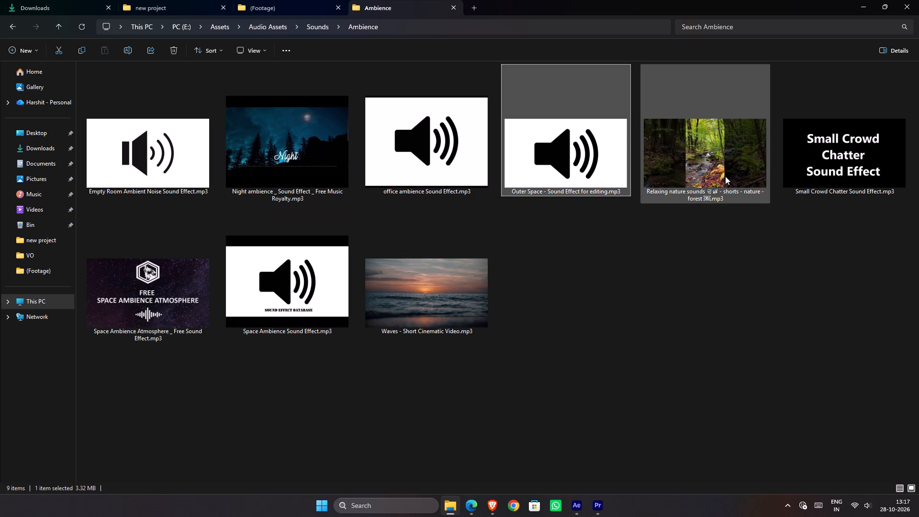
left_click(745, 176)
double_click(808, 161)
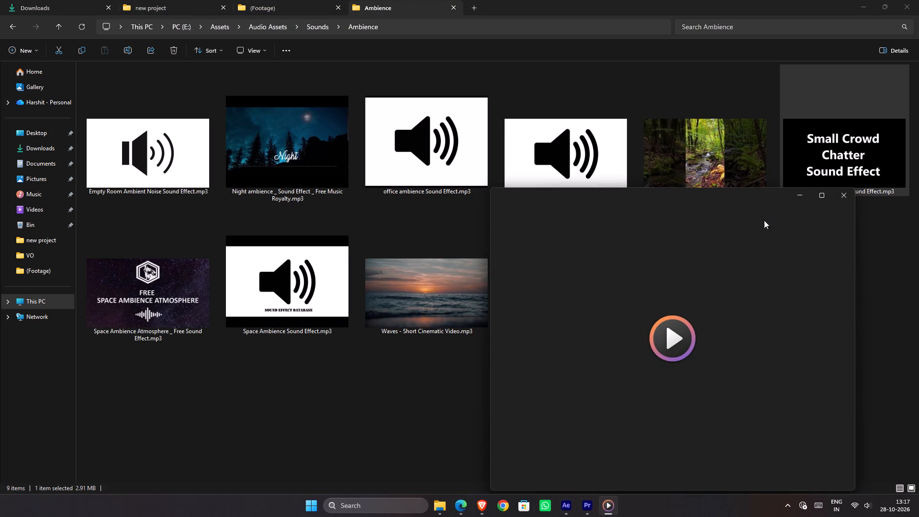
left_click_drag(675, 197, 664, 160)
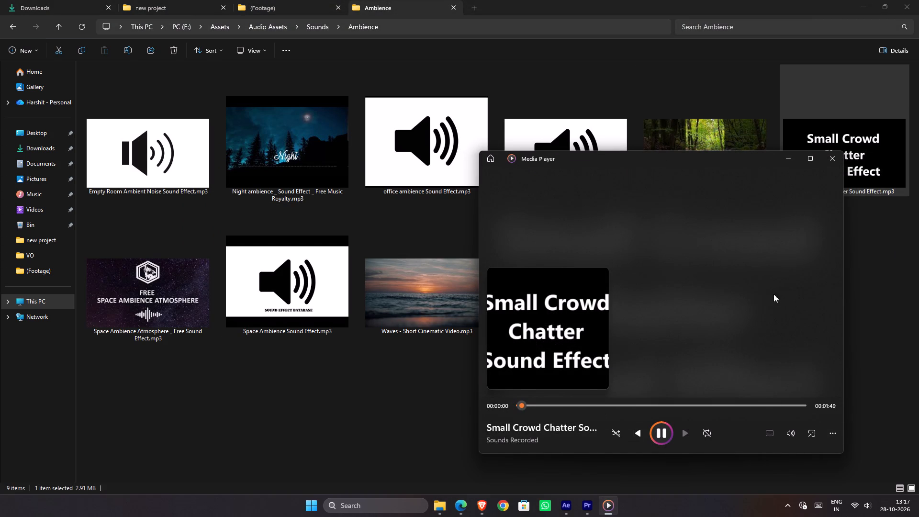
left_click(574, 405)
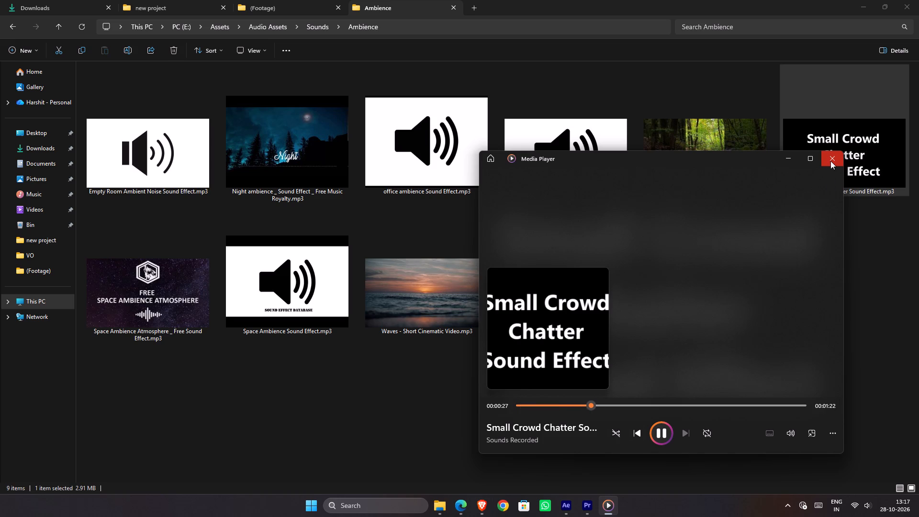
left_click(830, 161)
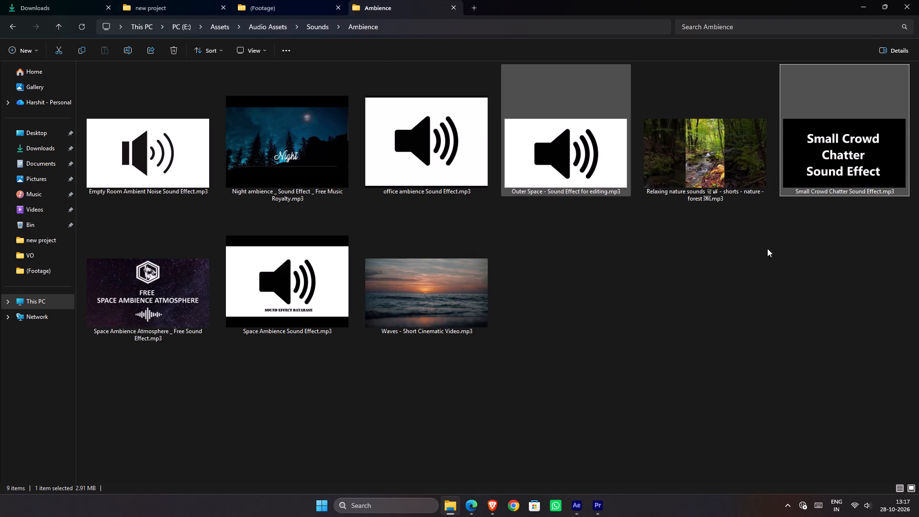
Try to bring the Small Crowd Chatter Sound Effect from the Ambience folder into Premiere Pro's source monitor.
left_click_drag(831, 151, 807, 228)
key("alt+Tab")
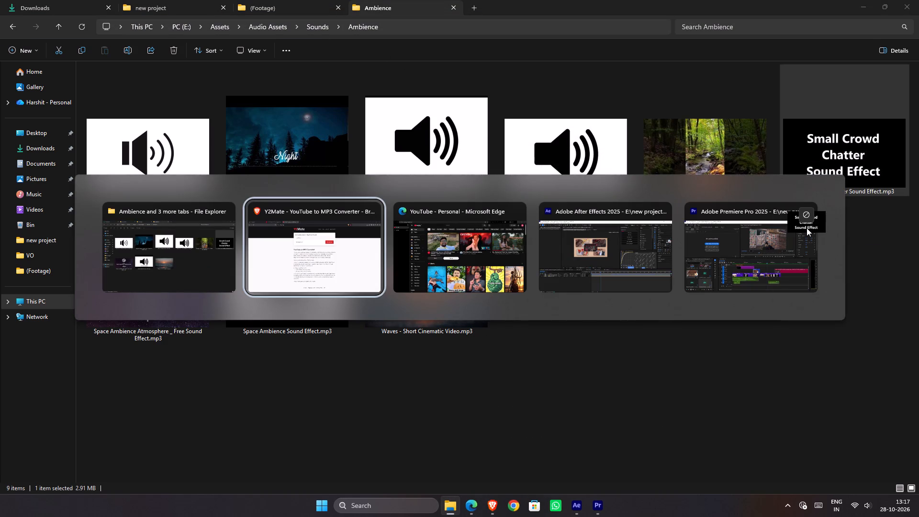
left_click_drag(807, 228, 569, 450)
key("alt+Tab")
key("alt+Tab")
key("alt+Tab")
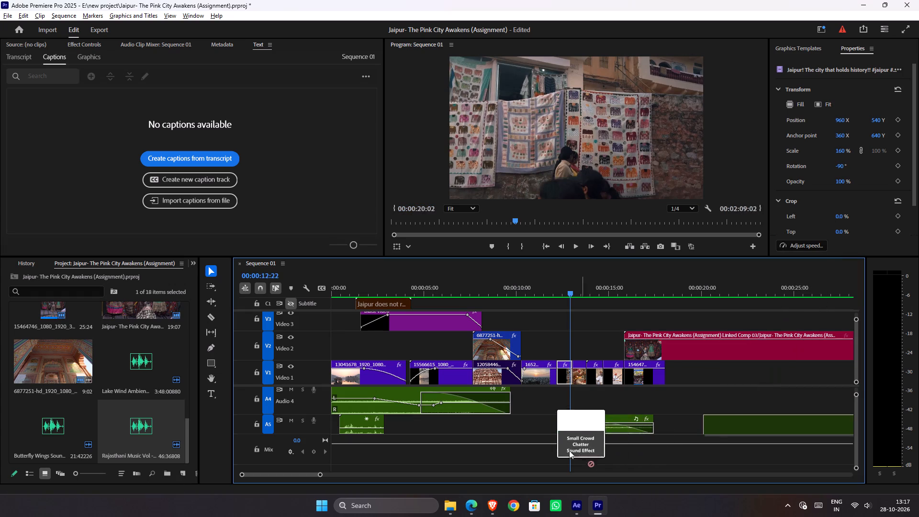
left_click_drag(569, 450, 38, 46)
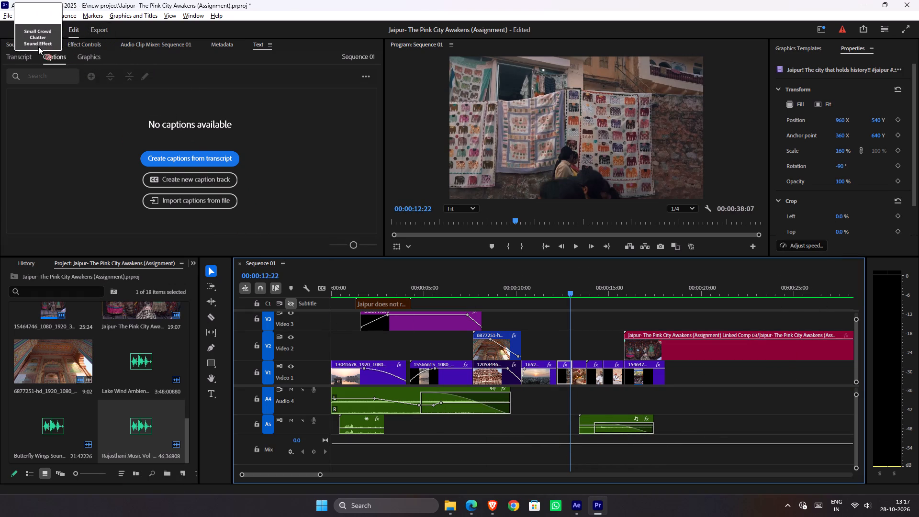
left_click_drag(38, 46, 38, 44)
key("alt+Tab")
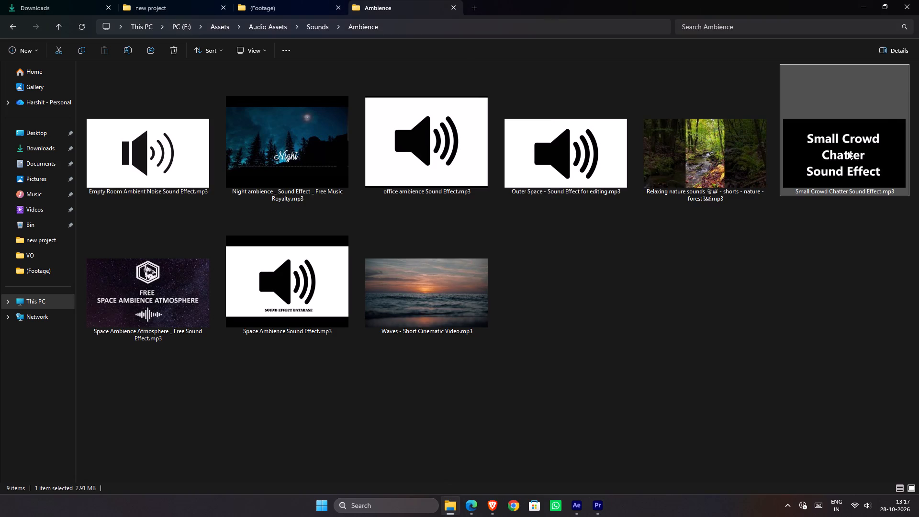
Load Small Crowd Chatter Sound Effect.mp3 from the Ambience folder into Premiere Pro's source monitor and set its In point at 00:00:08:06.
left_click_drag(844, 154, 225, 132)
key("alt+Tab")
left_click_drag(66, 221, 93, 223)
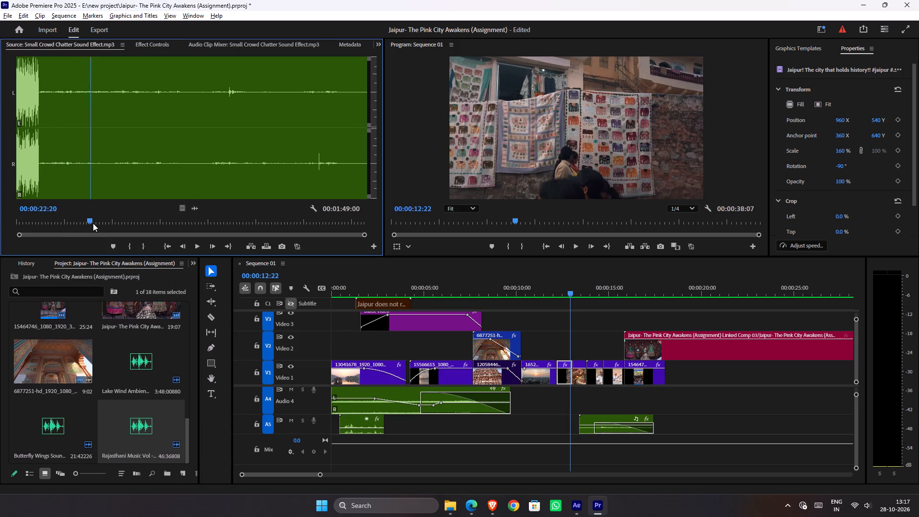
left_click_drag(93, 223, 44, 223)
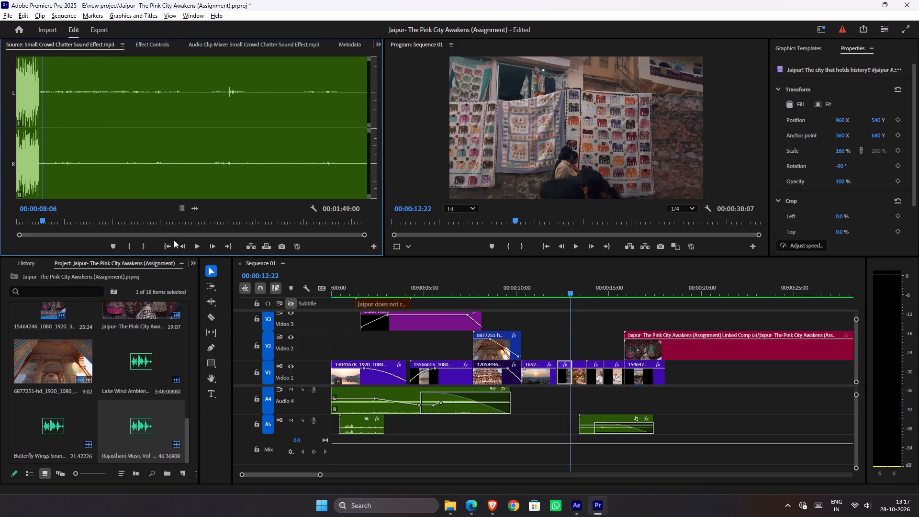
left_click(127, 247)
Place the trimmed crowd chatter audio on A4 starting at 00:00:12:05, under the market shots, and lower its volume level.
left_click(182, 212)
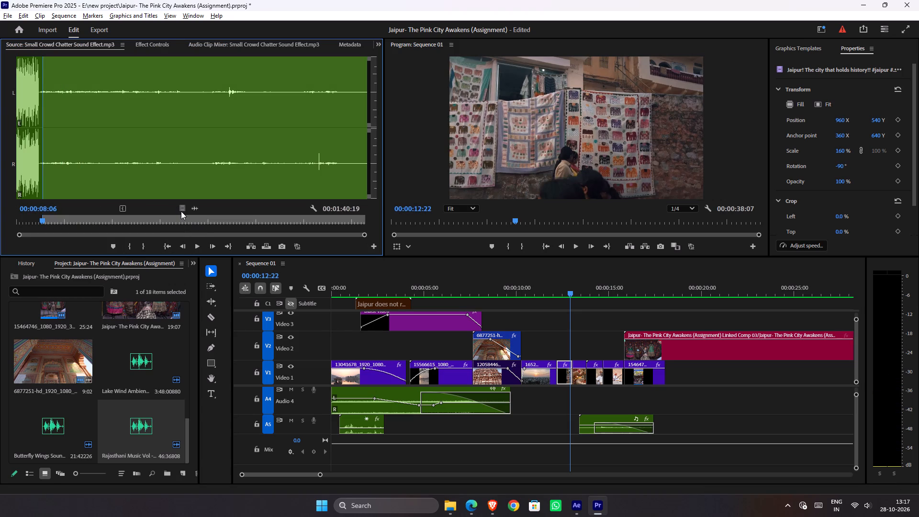
left_click(179, 207)
left_click_drag(197, 208, 588, 402)
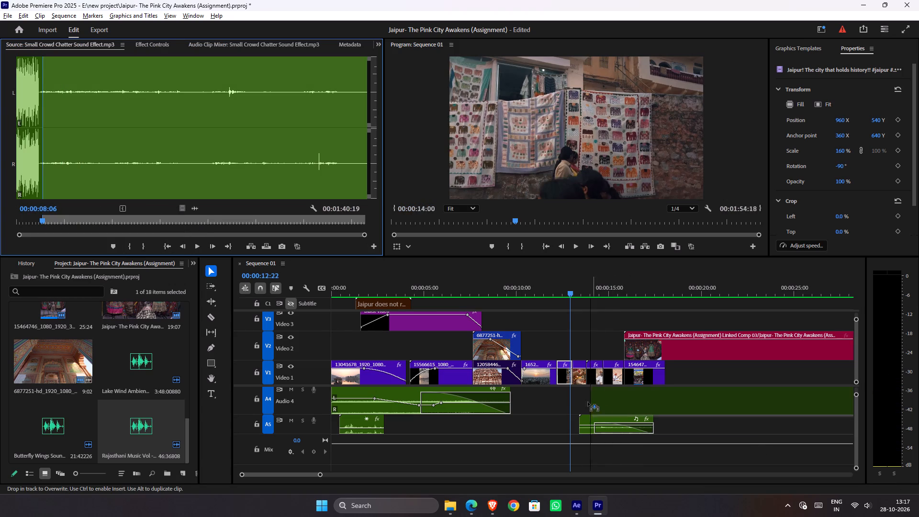
left_click_drag(588, 402, 561, 405)
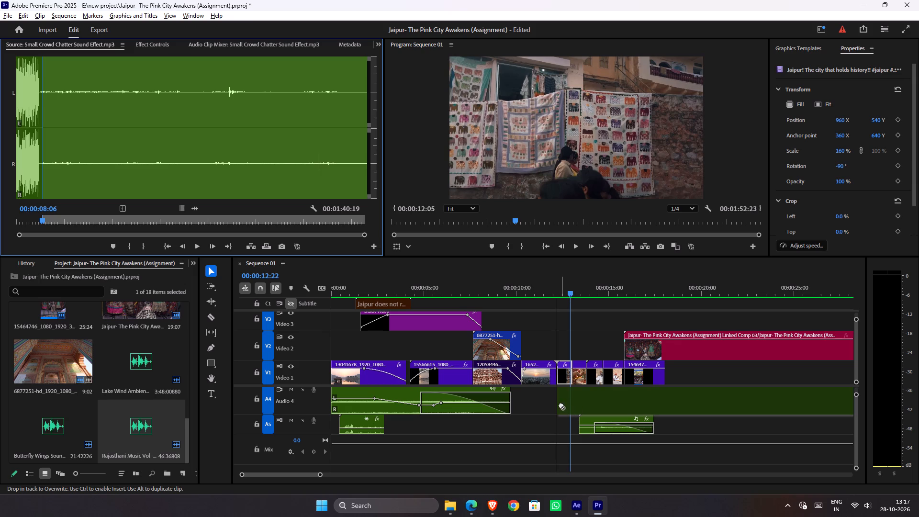
scroll(576, 405, "up", 4, "alt")
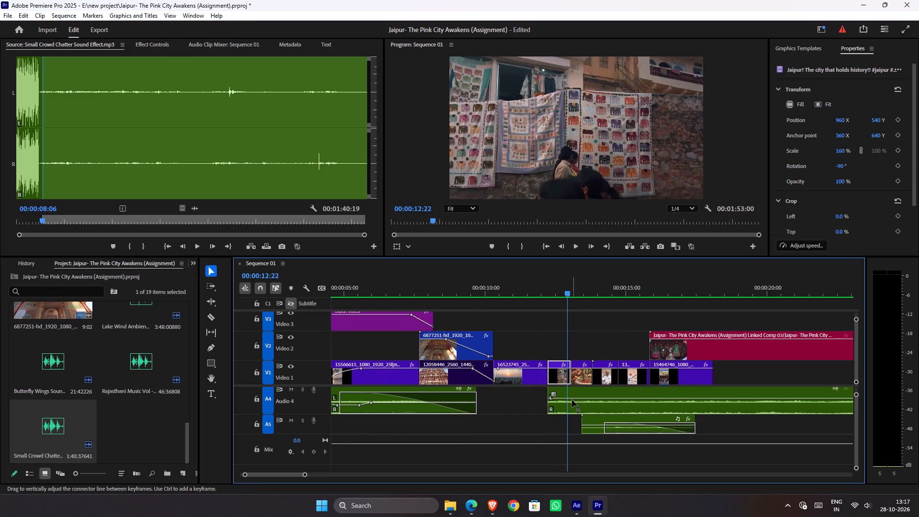
left_click_drag(572, 399, 572, 406)
Play back the market section and move the crowd chatter clip on A4 earlier, to start at about 00:00:11:14 under the sunset shot.
left_click_drag(556, 297, 537, 297)
left_click_drag(541, 292, 534, 292)
key("space")
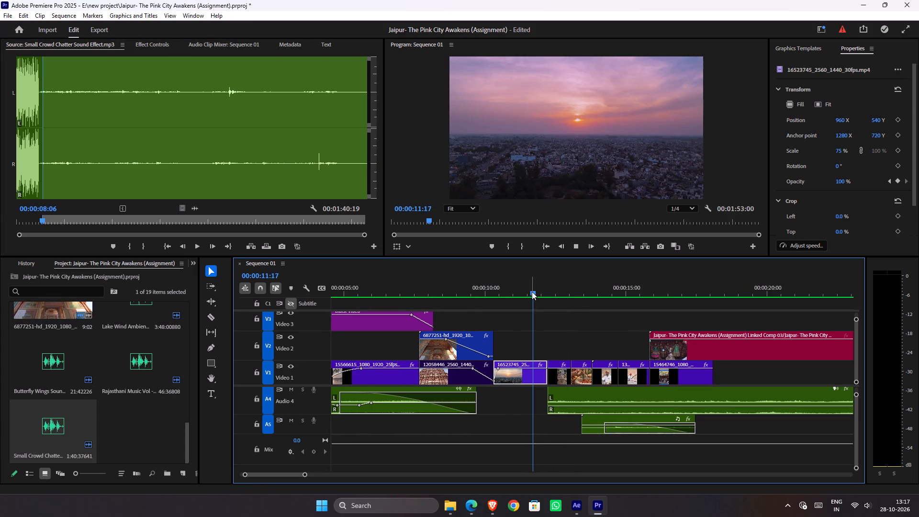
key("space")
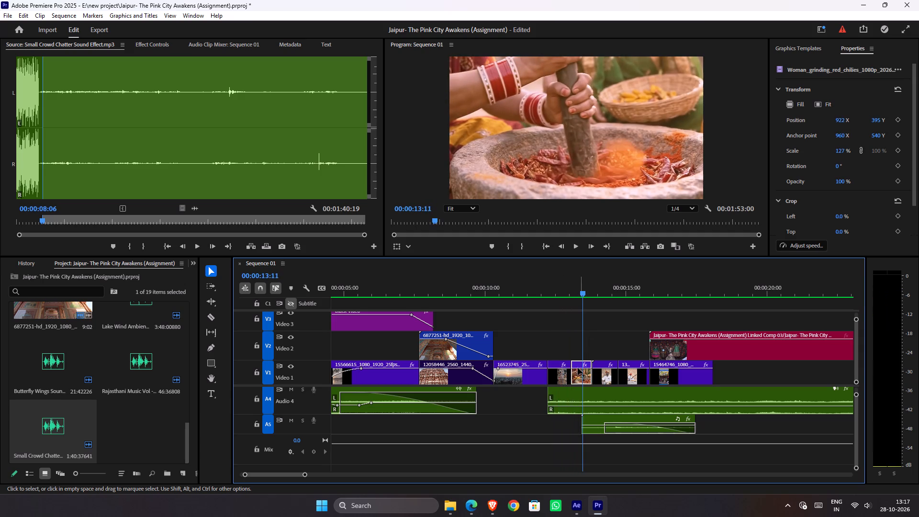
left_click(565, 406)
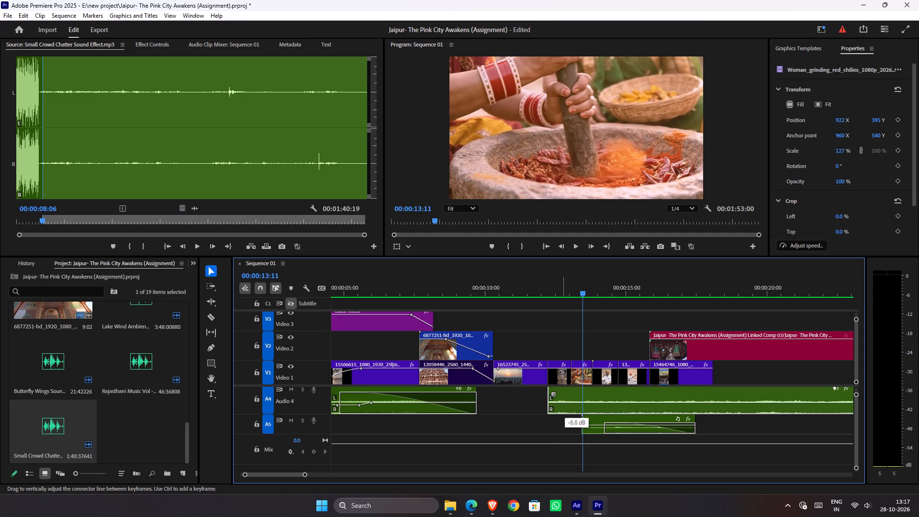
left_click_drag(569, 394, 550, 394)
Set the crowd chatter clip's volume to -0.2 dB and check it by playing from the sunset shot into the market shots.
left_click(521, 293)
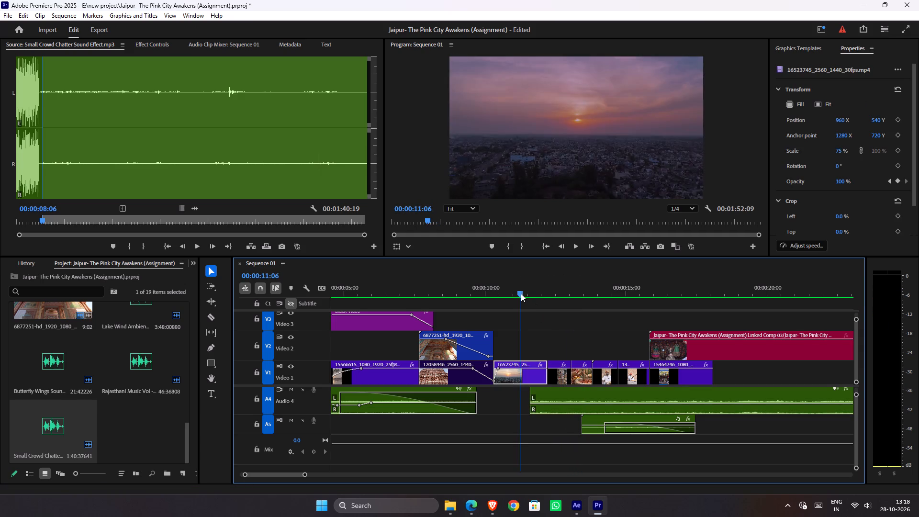
key("space")
key("space")
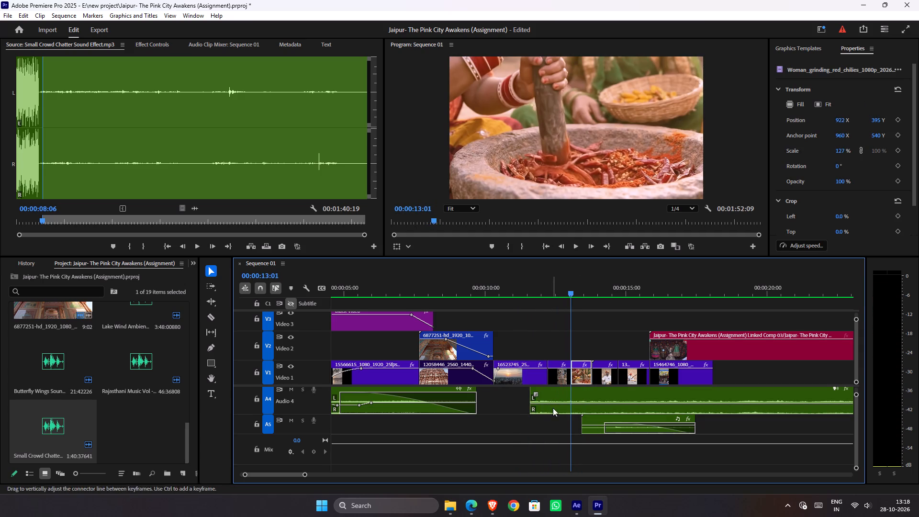
left_click_drag(552, 403, 551, 398)
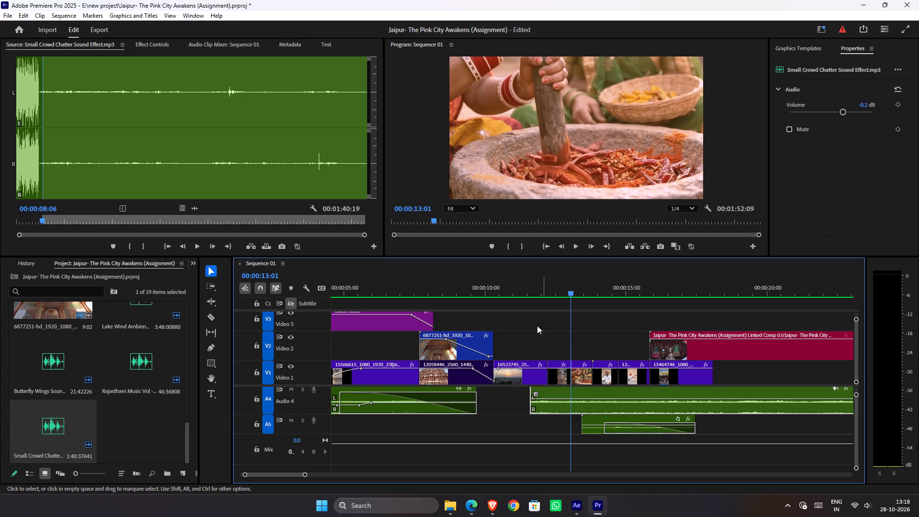
left_click_drag(529, 294, 514, 297)
key("space")
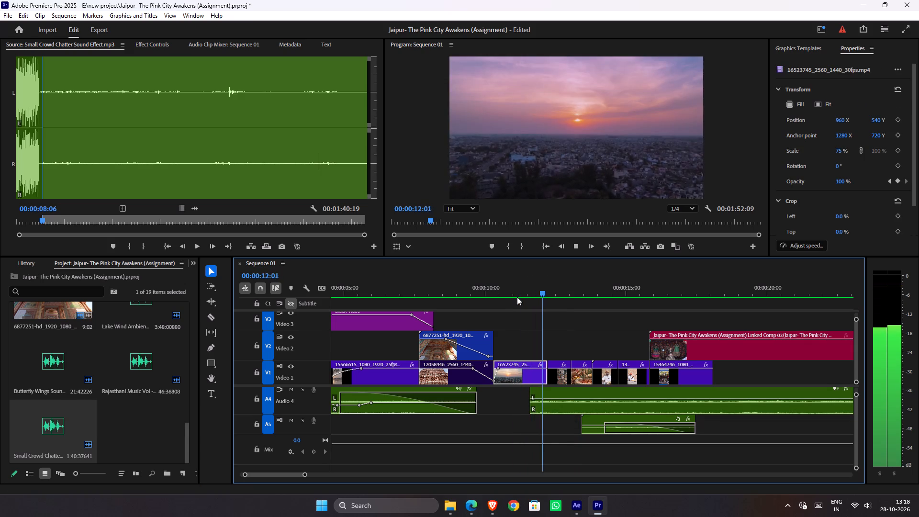
key("space")
key("space")
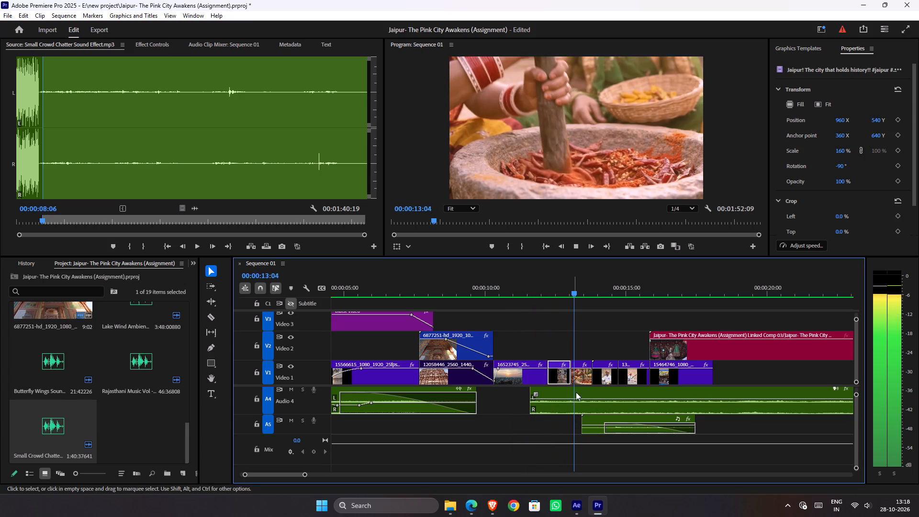
key("space")
Split the crowd chatter clip on A4 at 00:00:13:07 and delete the part after the cut.
left_click_drag(574, 293, 572, 293)
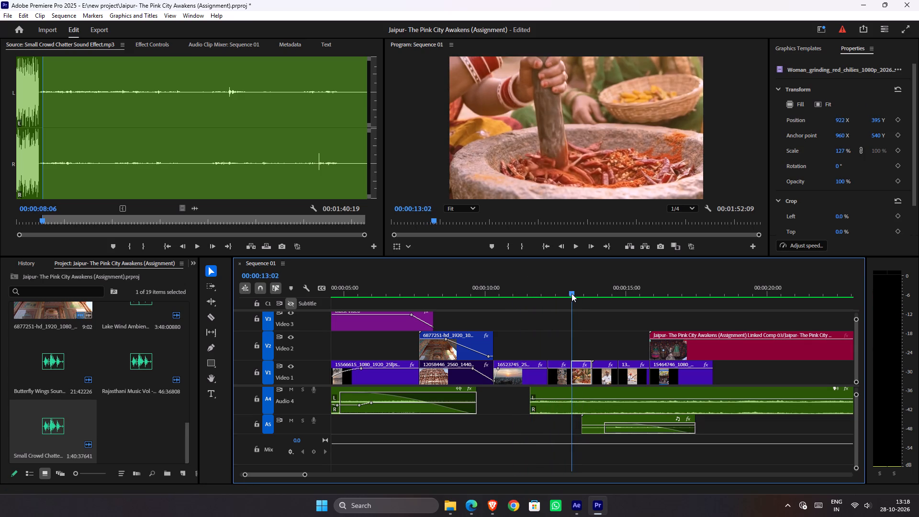
left_click_drag(572, 293, 577, 300)
left_click(577, 393)
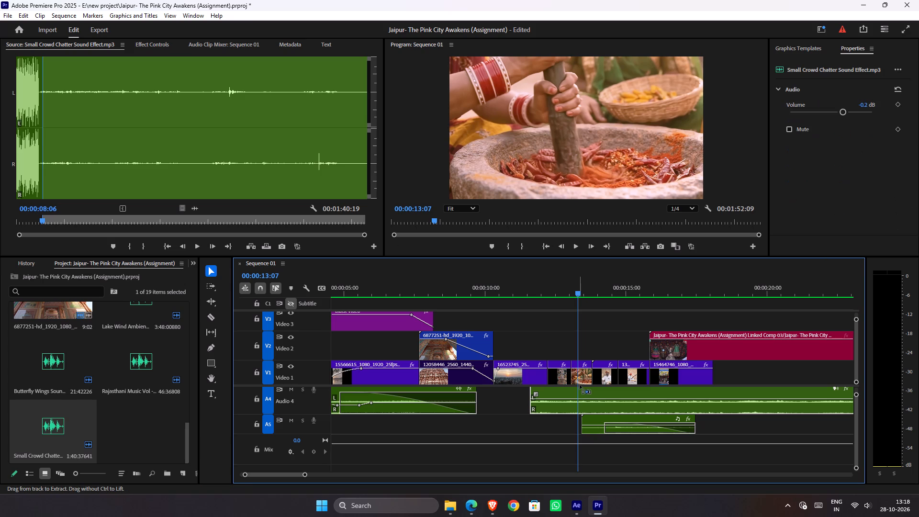
key("ctrl+k")
left_click(593, 393)
key("Delete")
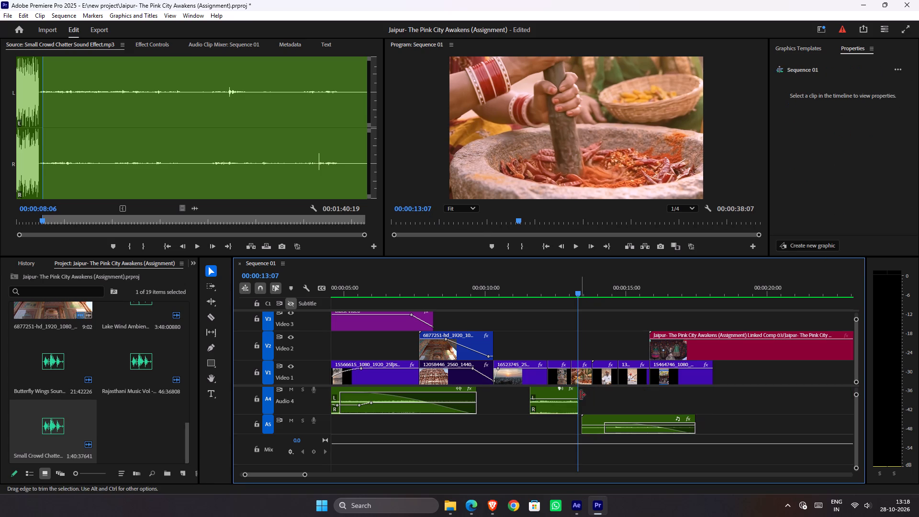
Add a short fade-out and fade-in to the trimmed crowd chatter clip, check the playback and save the project.
left_click_drag(572, 393, 560, 392)
left_click_drag(547, 292, 527, 292)
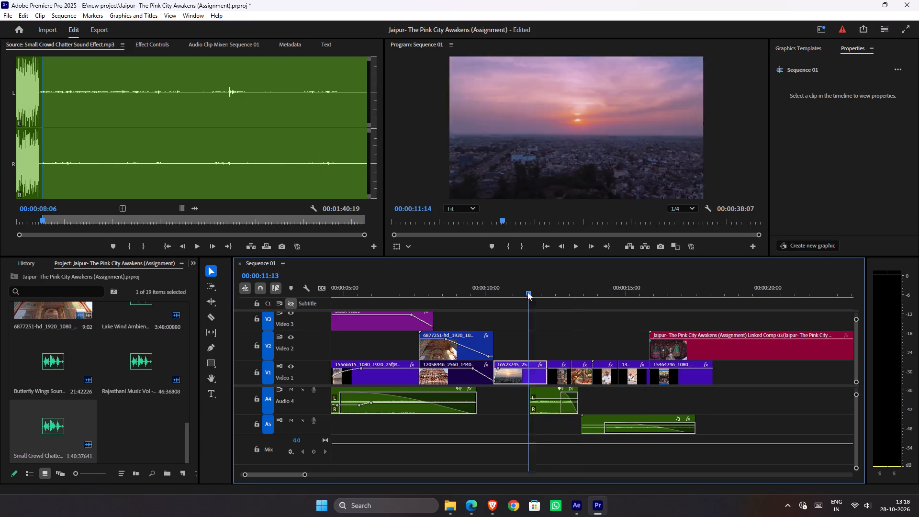
left_click_drag(527, 292, 519, 290)
key("space")
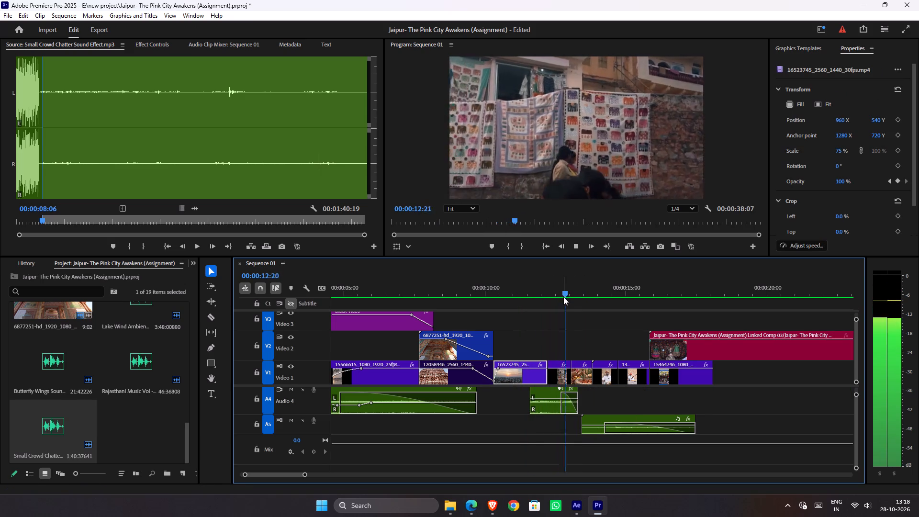
key("space")
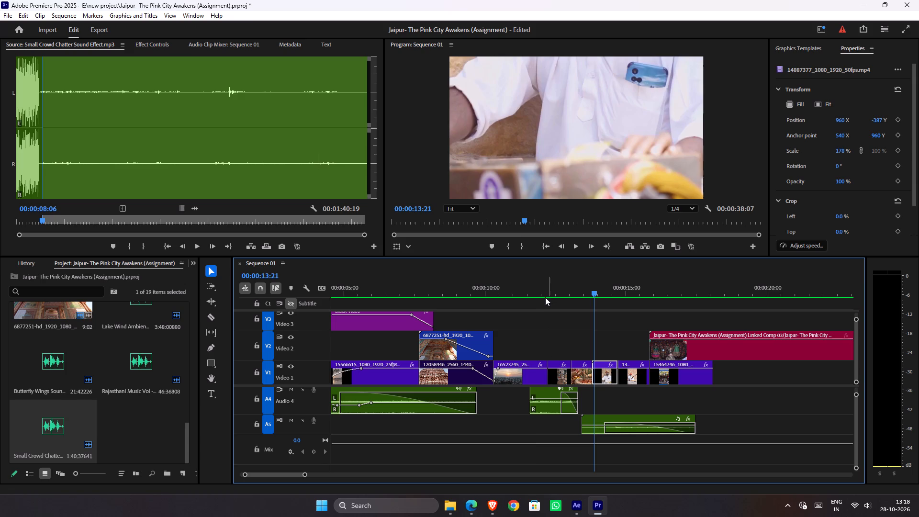
left_click_drag(541, 294, 537, 302)
left_click_drag(536, 394, 543, 394)
left_click_drag(533, 293, 509, 294)
key("space")
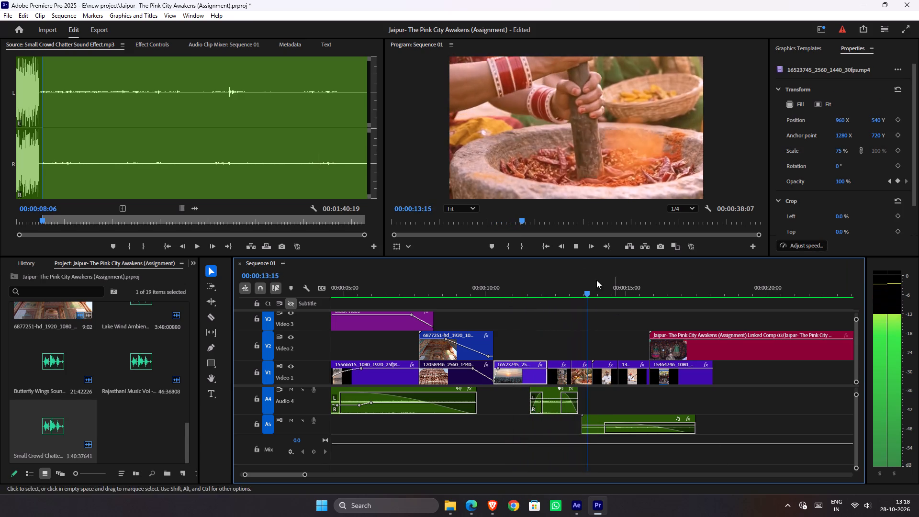
key("space")
key("ctrl+s")
Find the Musicians_and_dancer_performing video in File Explorer's Downloads folder and load it into Premiere Pro's source monitor.
key("alt+Tab")
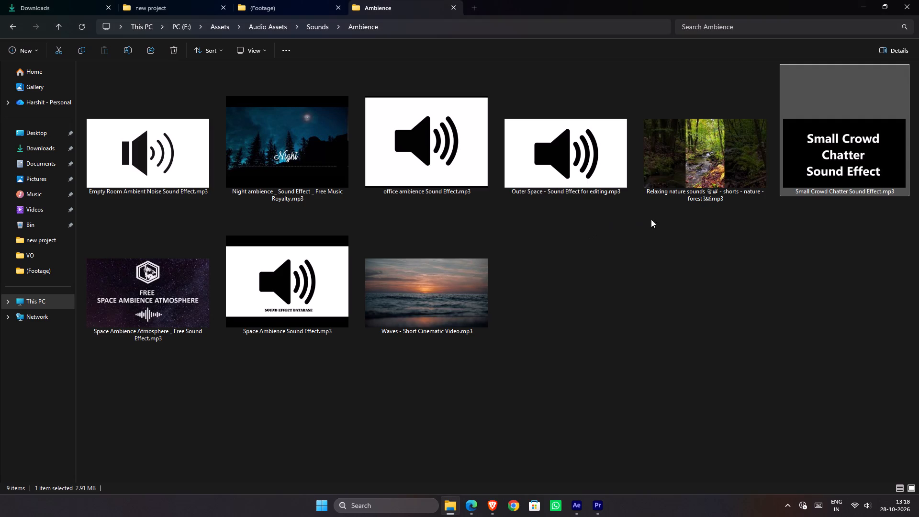
left_click(664, 224)
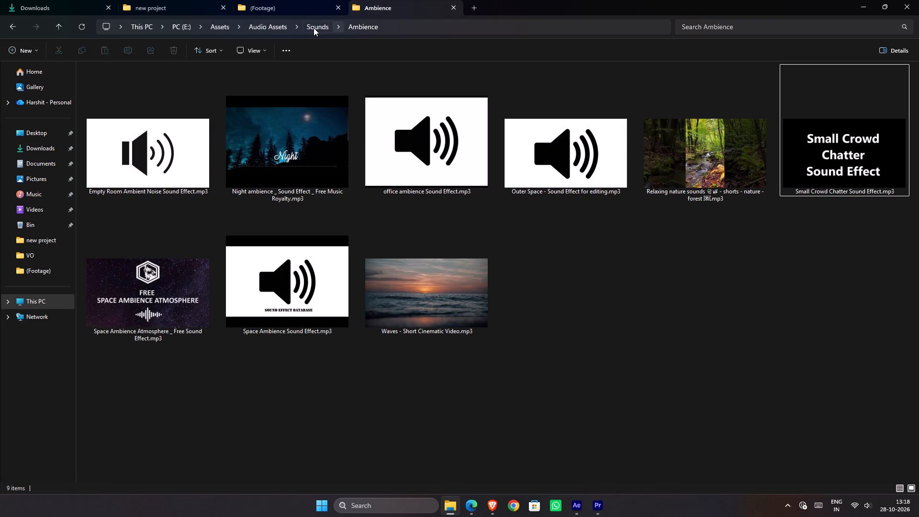
left_click(314, 28)
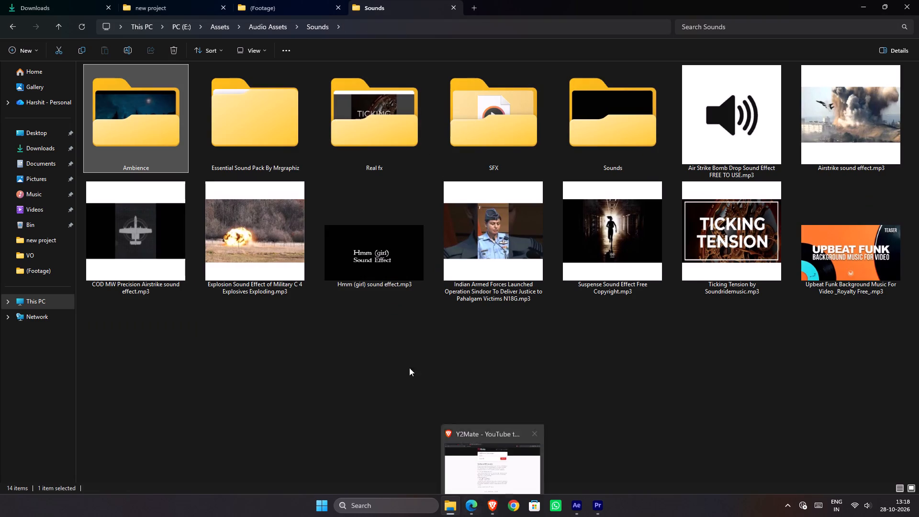
left_click(67, 0)
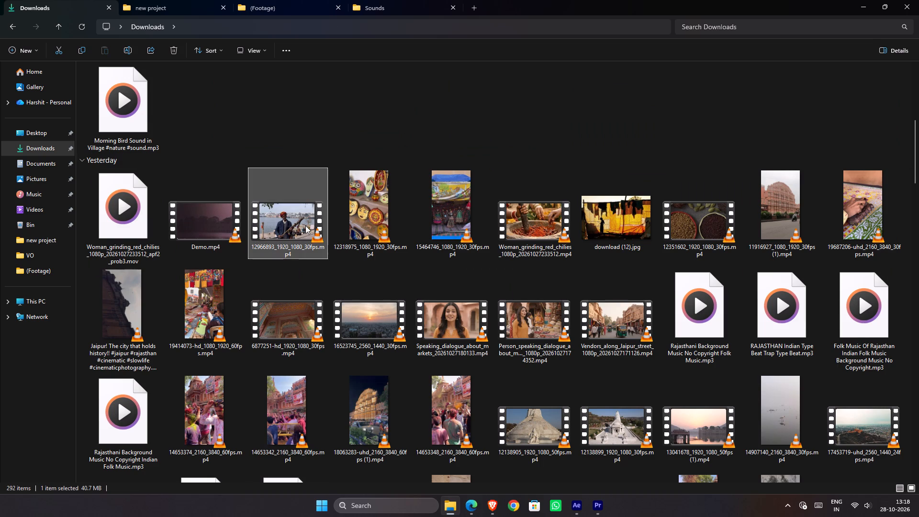
left_click(305, 225)
left_click(303, 335)
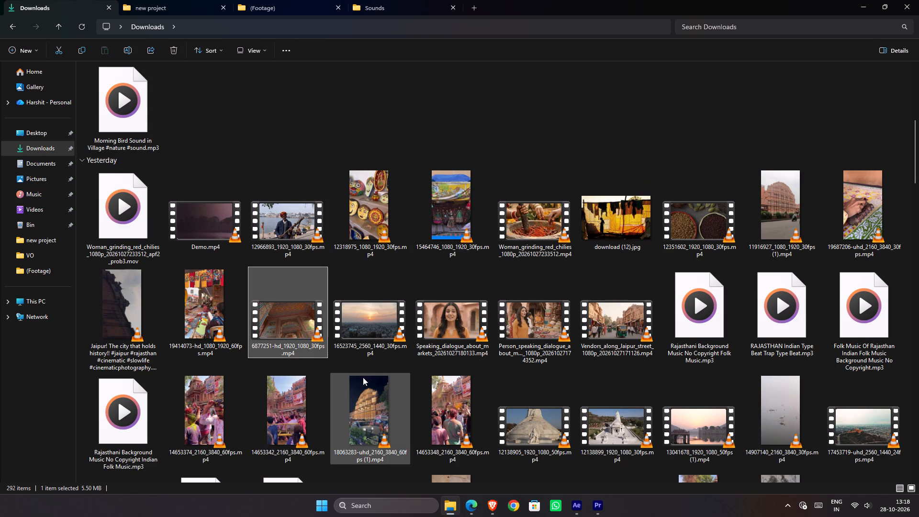
scroll(359, 378, "down", 1)
scroll(284, 371, "down", 1)
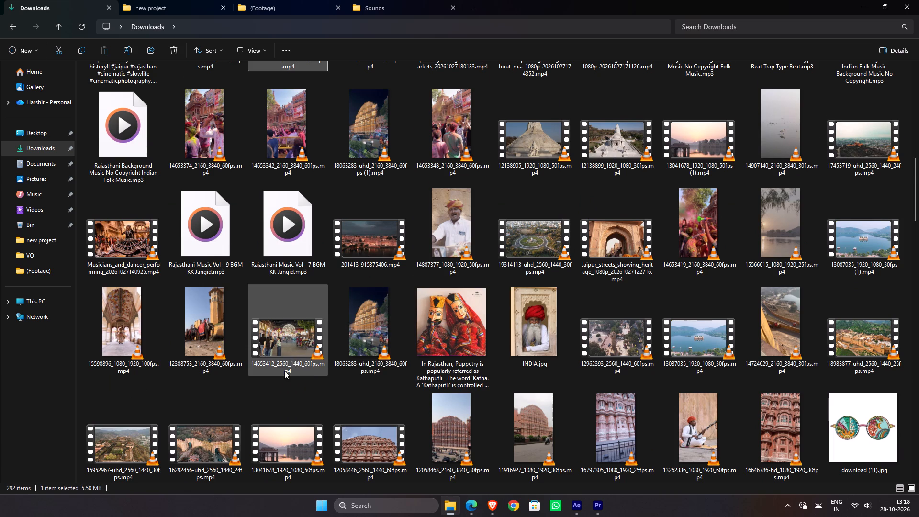
left_click(134, 212)
left_click(441, 216)
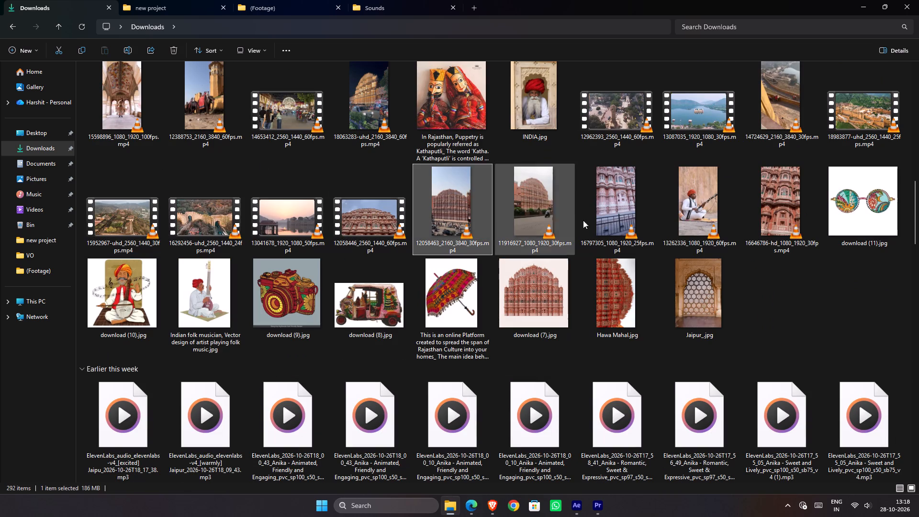
left_click(875, 232)
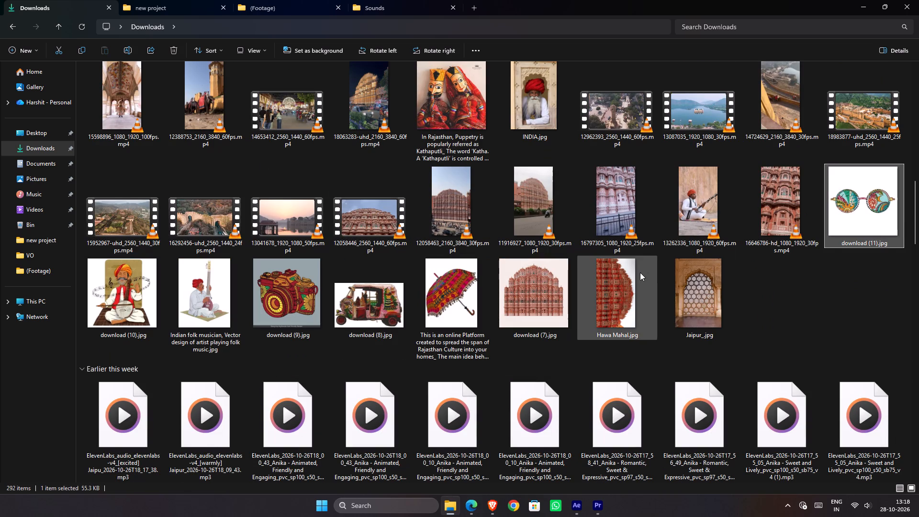
scroll(640, 272, "up", 1)
left_click_drag(127, 220, 110, 270)
key("alt+Tab")
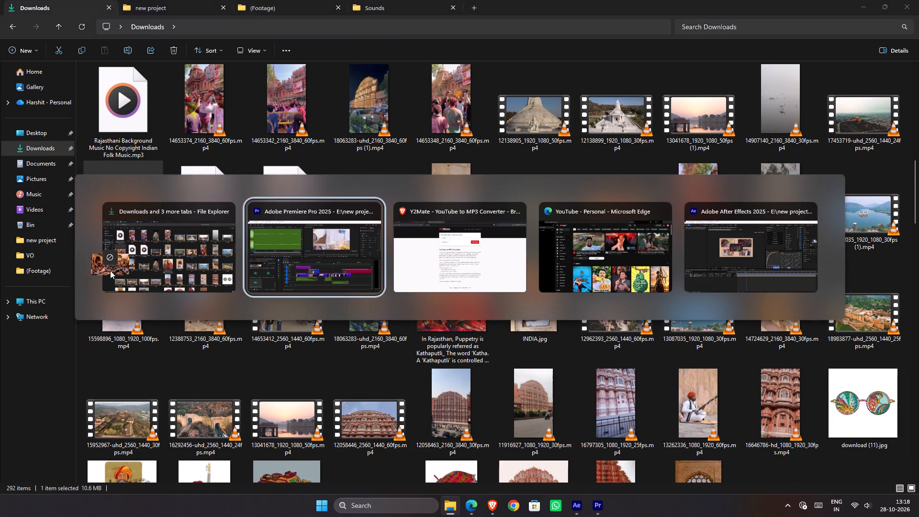
left_click_drag(110, 270, 80, 115)
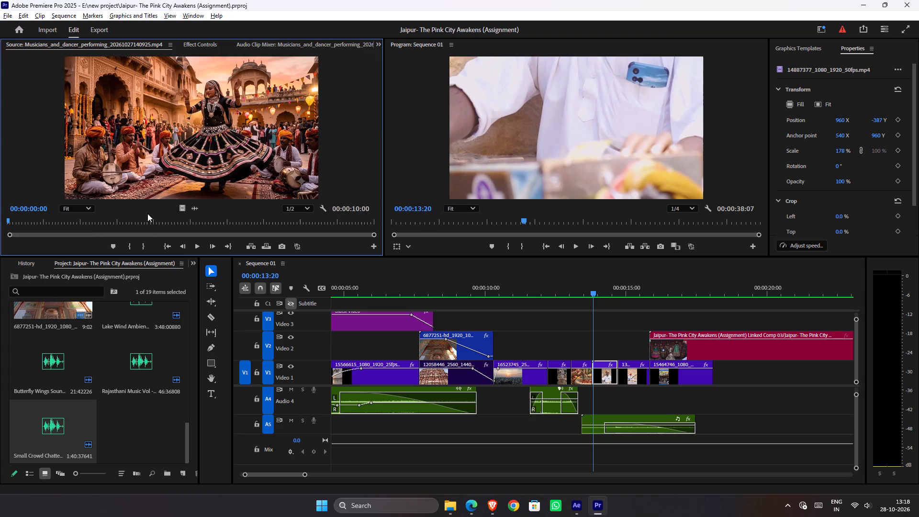
Place only the musicians and dancer clip's audio on A4 starting at 00:00:13:10, after the crowd chatter, and play it back.
left_click_drag(194, 209, 298, 246)
left_click_drag(298, 246, 581, 398)
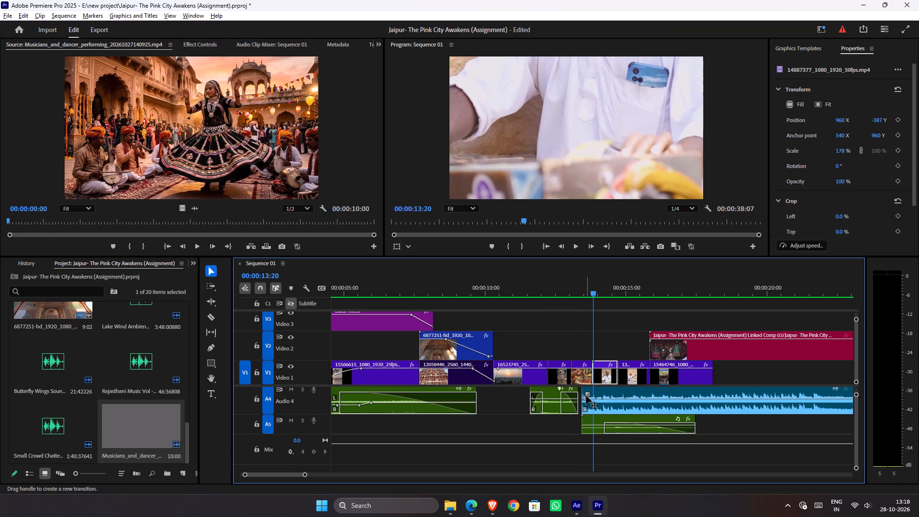
left_click(578, 289)
key("space")
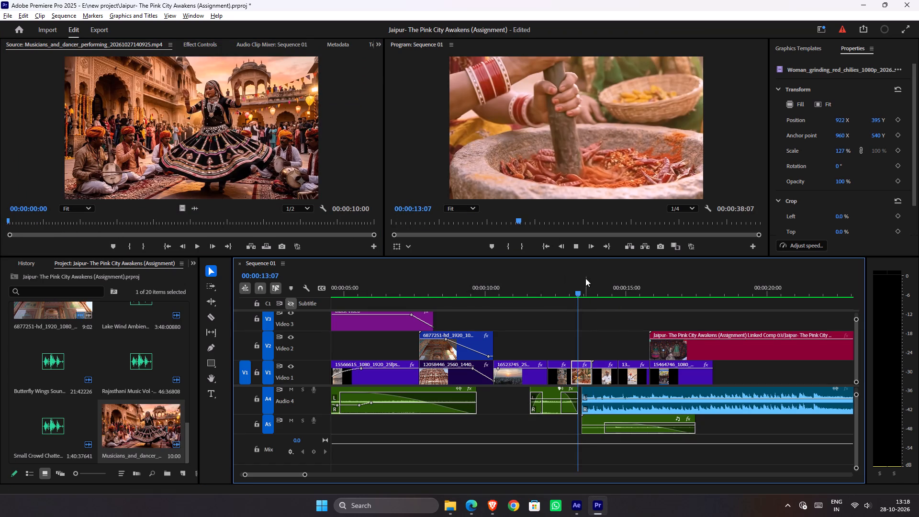
key("space")
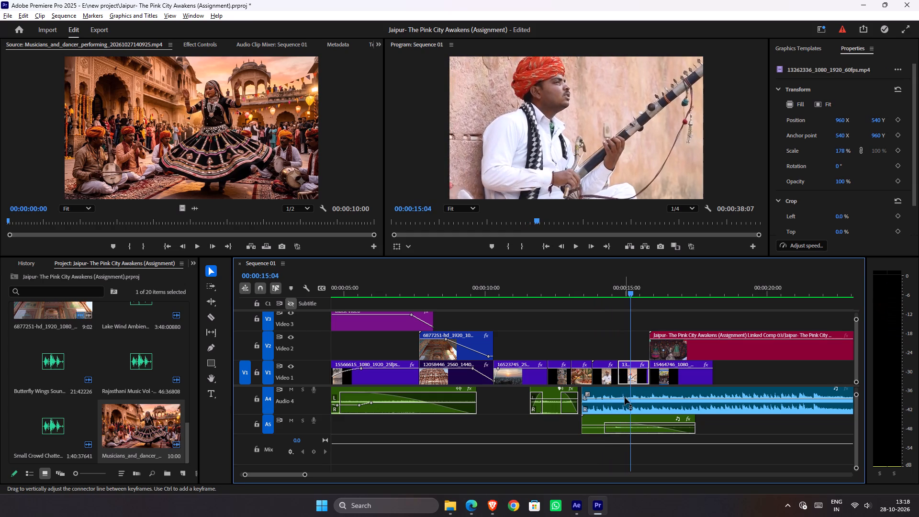
Lower the musicians and dancer audio to -17.8 dB and play the section back from the sunset shot.
left_click_drag(623, 398, 618, 406)
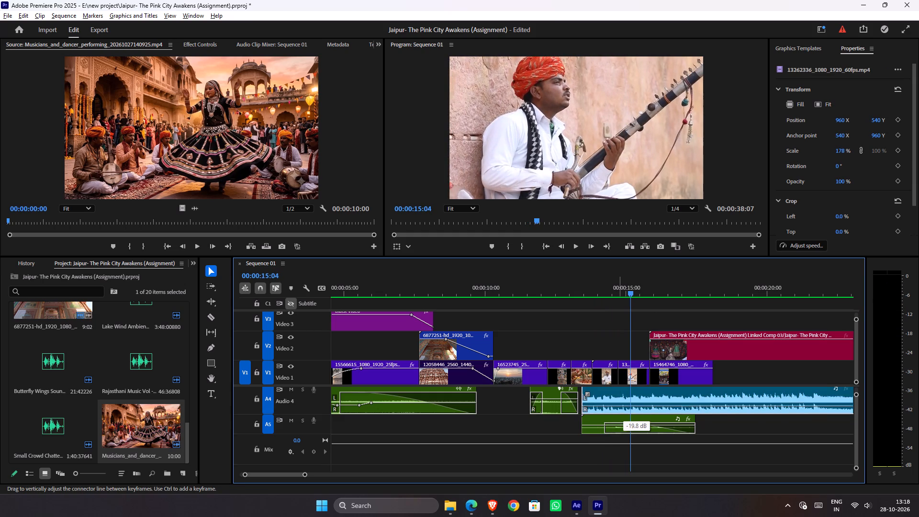
left_click_drag(618, 406, 617, 405)
left_click_drag(585, 292, 521, 298)
key("space")
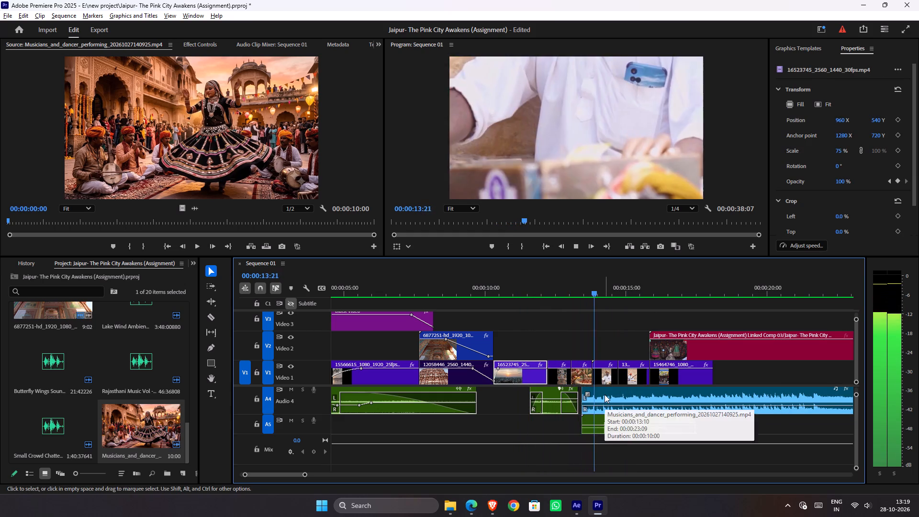
key("space")
Move the musicians and dancer audio to a new track A6, aligning its start with the crowd chatter clip at about 00:00:11:14.
left_click_drag(606, 393, 561, 447)
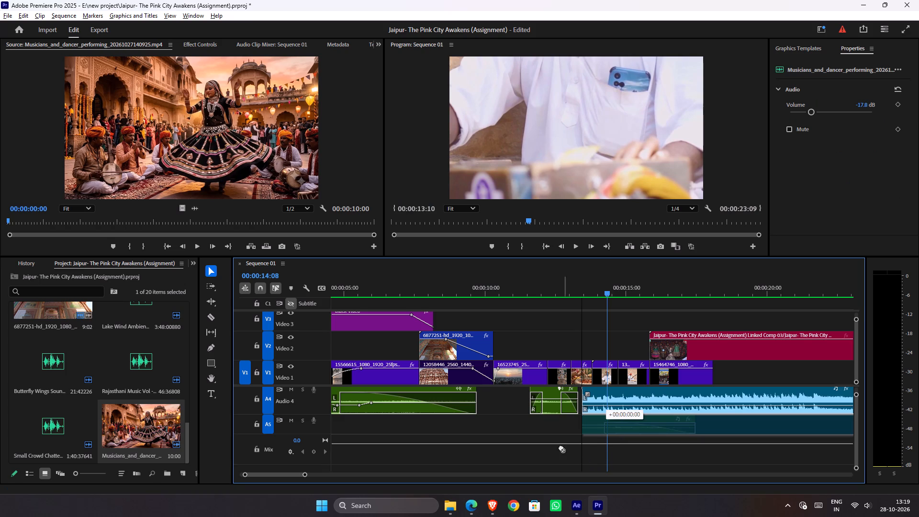
left_click_drag(561, 447, 564, 470)
scroll(584, 419, "down", 1)
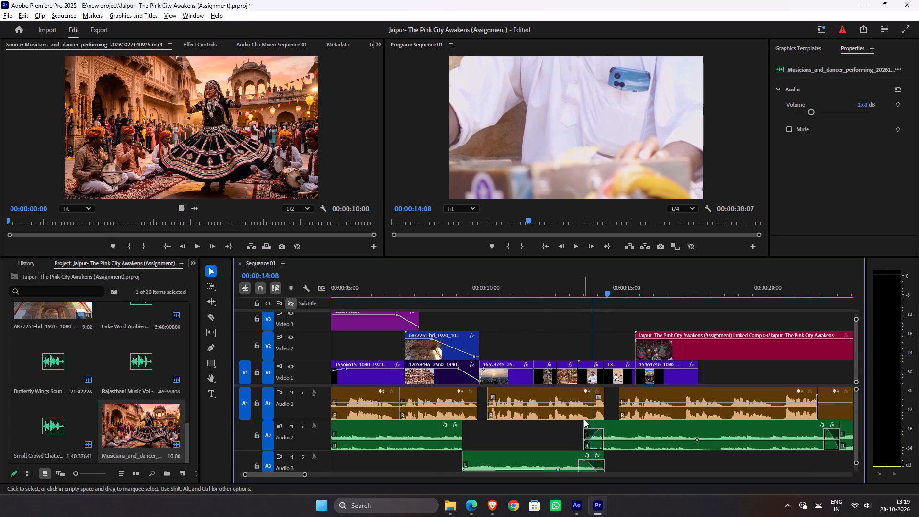
scroll(584, 419, "down", 4)
scroll(579, 412, "down", 19, "ctrl")
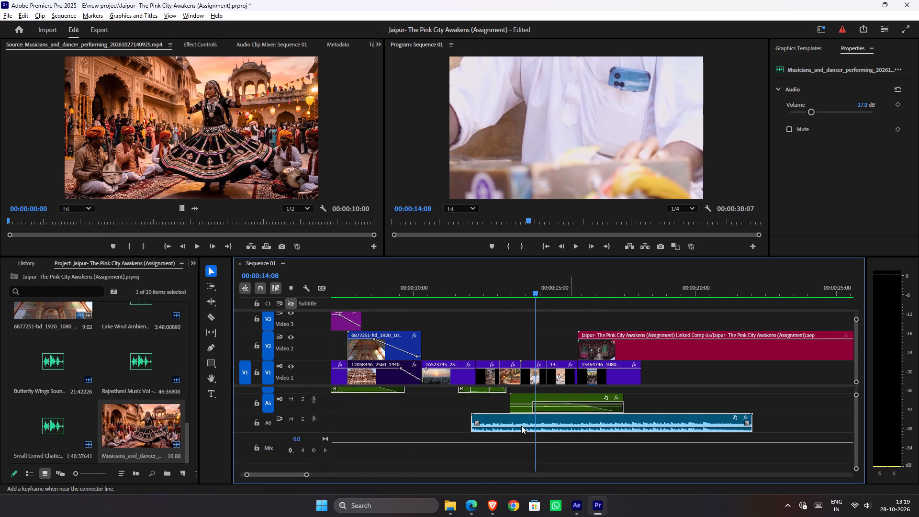
left_click_drag(515, 420, 504, 420)
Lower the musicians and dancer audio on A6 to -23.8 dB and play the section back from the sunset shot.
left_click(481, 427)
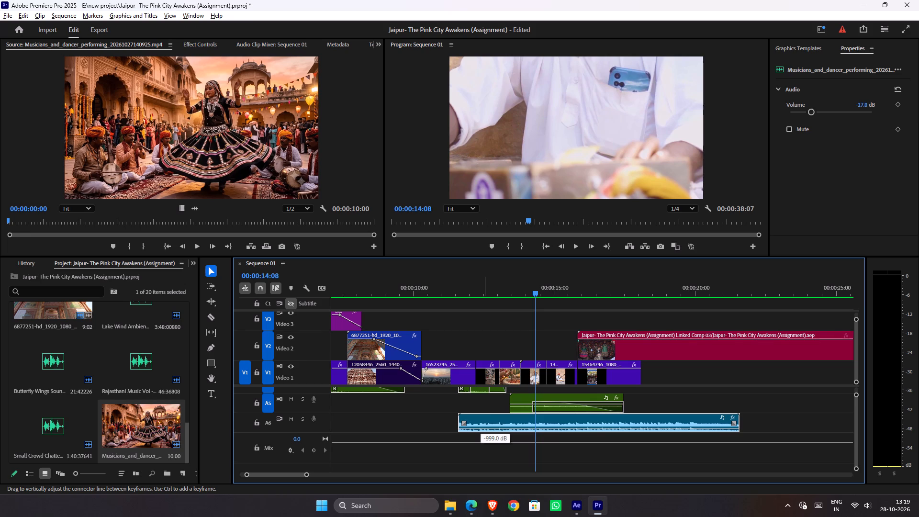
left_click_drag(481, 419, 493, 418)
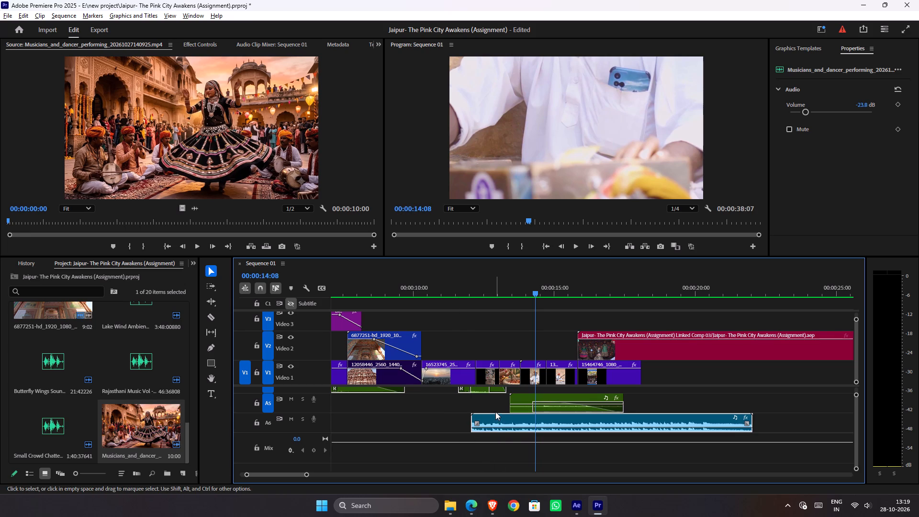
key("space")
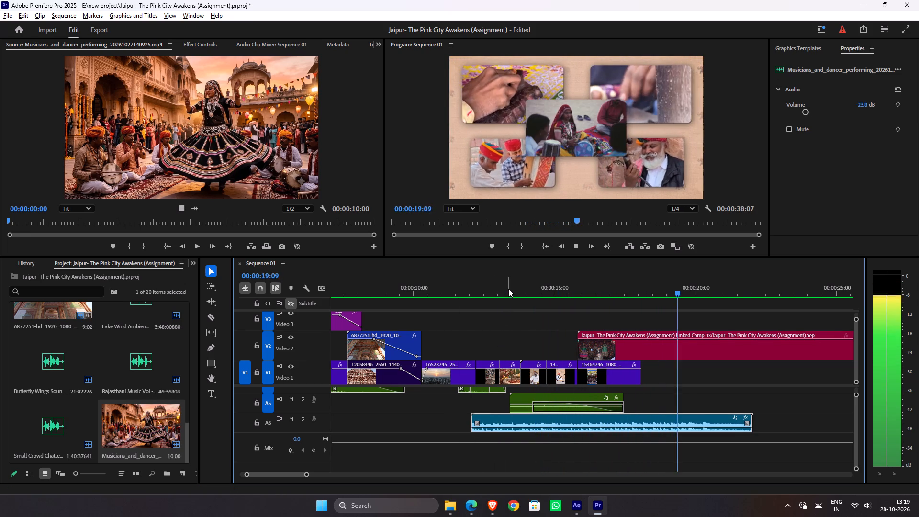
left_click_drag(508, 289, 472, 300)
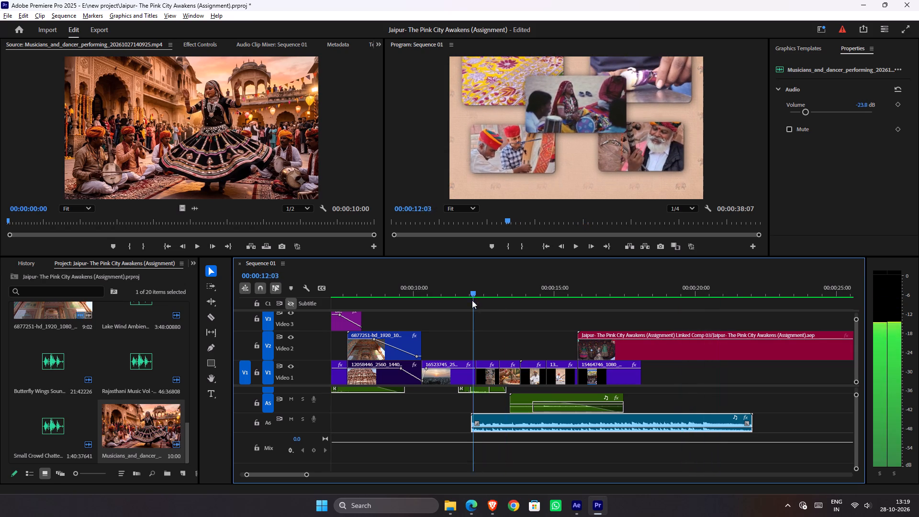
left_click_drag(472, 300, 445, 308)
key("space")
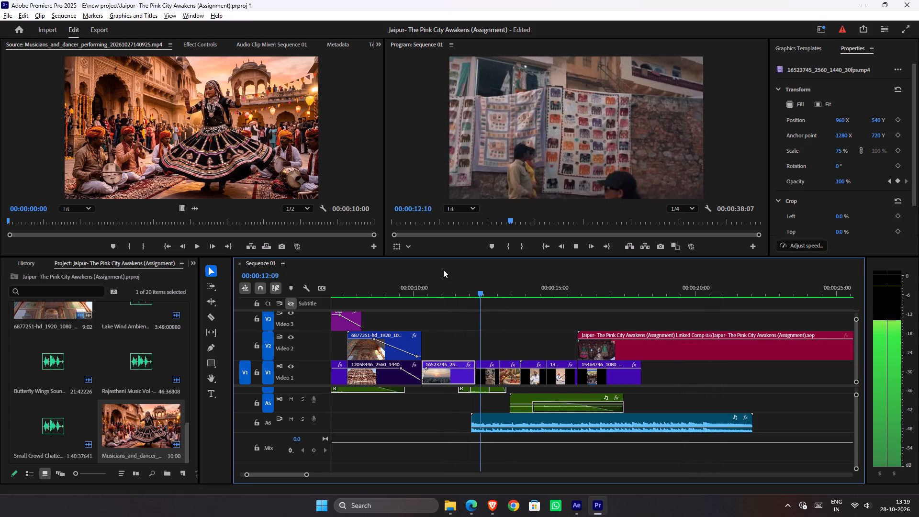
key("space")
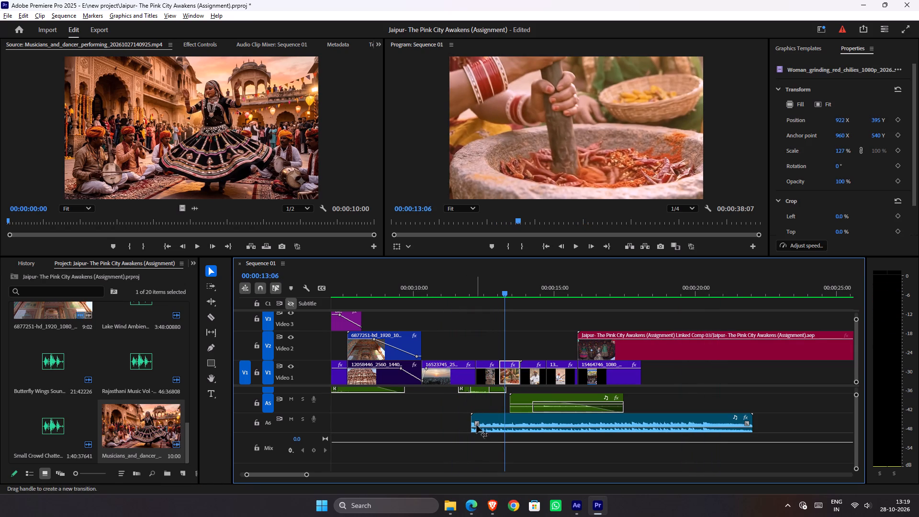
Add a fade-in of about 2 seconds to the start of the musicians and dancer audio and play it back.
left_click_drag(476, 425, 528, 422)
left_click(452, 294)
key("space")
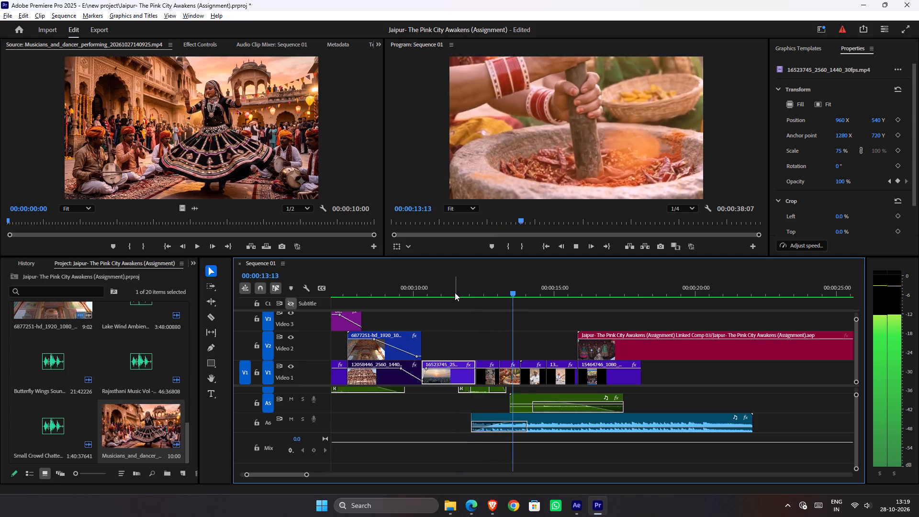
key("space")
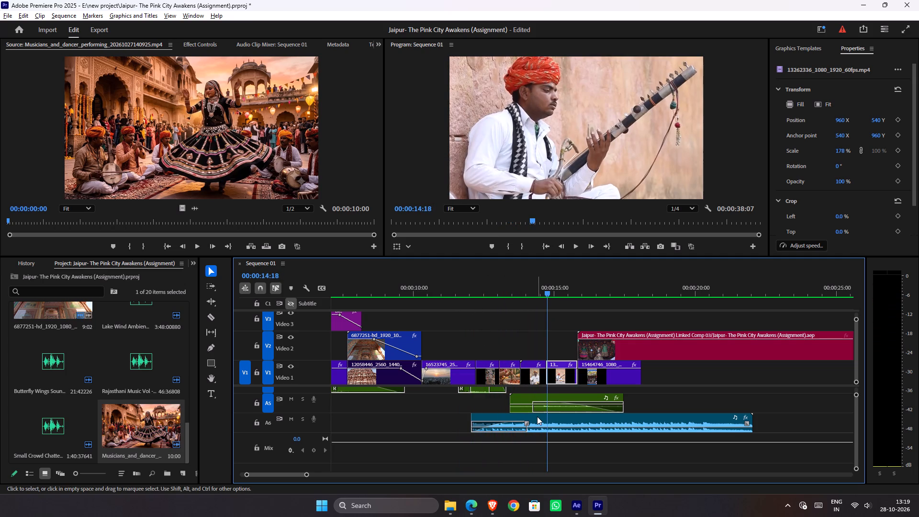
Delete the musicians and dancer audio clip from A6 and return the playhead to the sunset shot at about 00:00:10:19.
left_click(538, 417)
key("Delete")
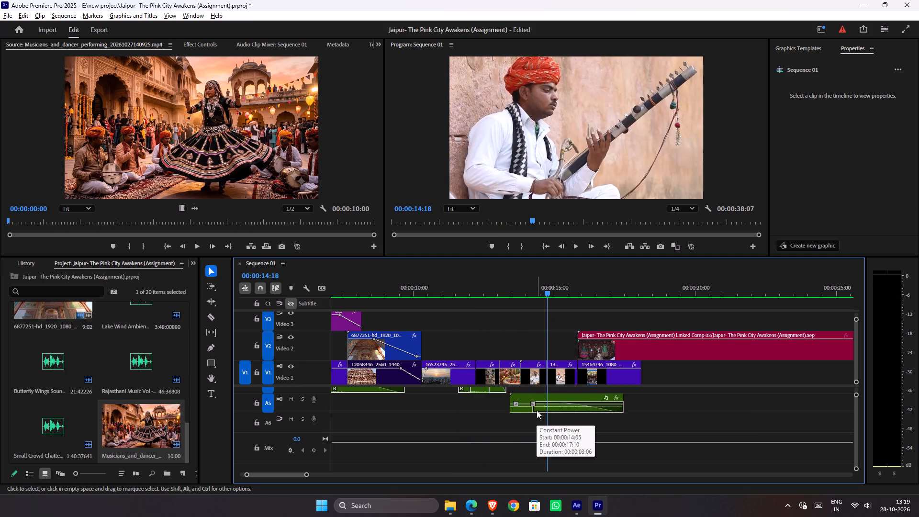
key("space")
left_click_drag(484, 292, 437, 303)
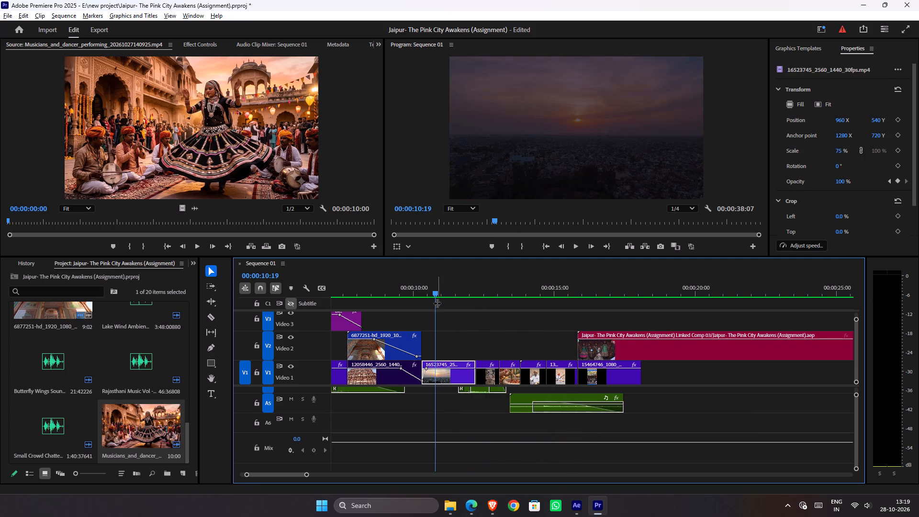
Switch to the YouTube page in Brave and search for "rajasthan ambience".
left_click(478, 507)
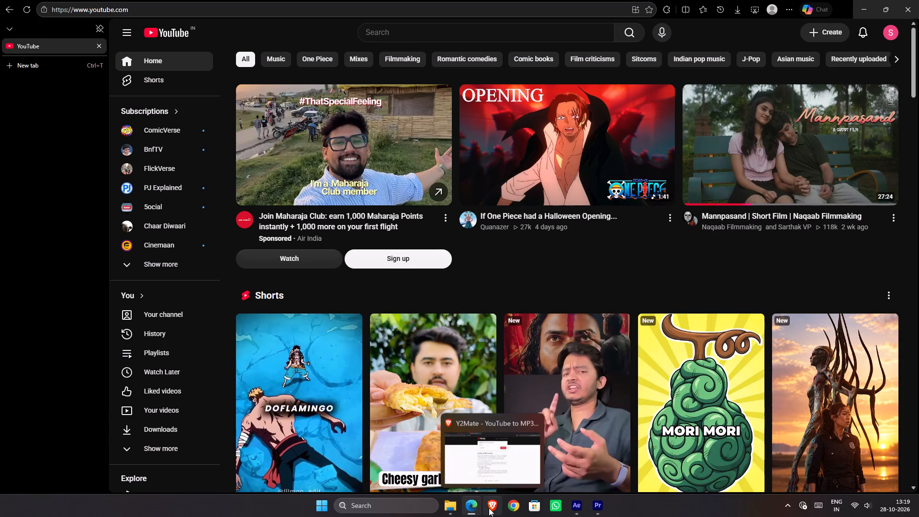
left_click(489, 508)
left_click(194, 0)
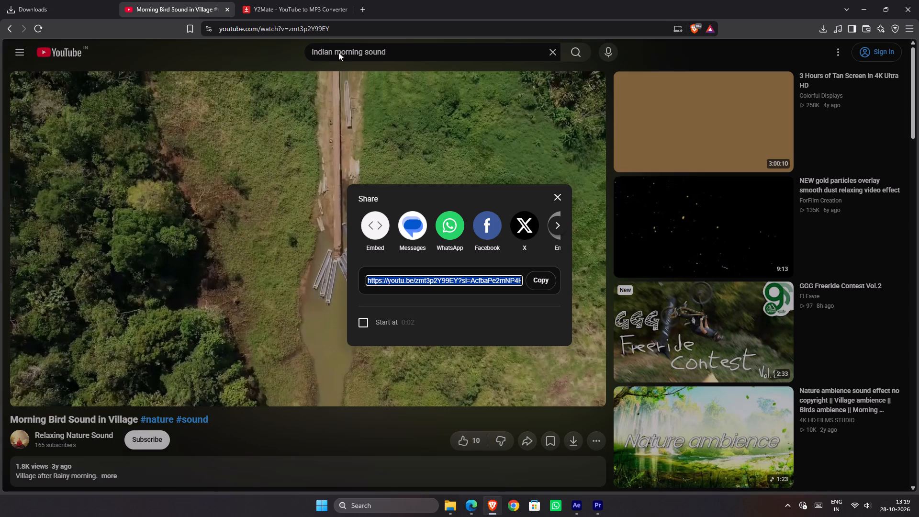
left_click(346, 52)
left_click_drag(391, 55, 278, 55)
type("rajasthan am")
key("b")
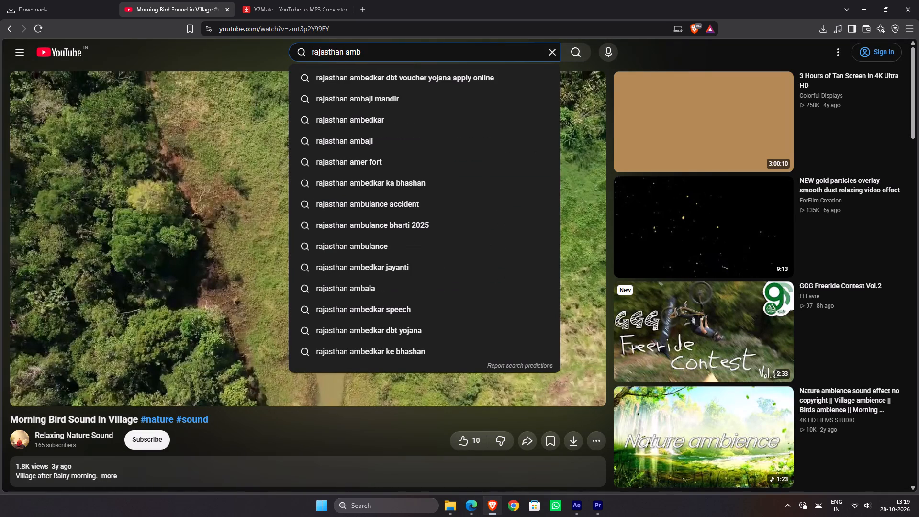
type("ir")
key("BackSpace")
type("ence")
key("Return")
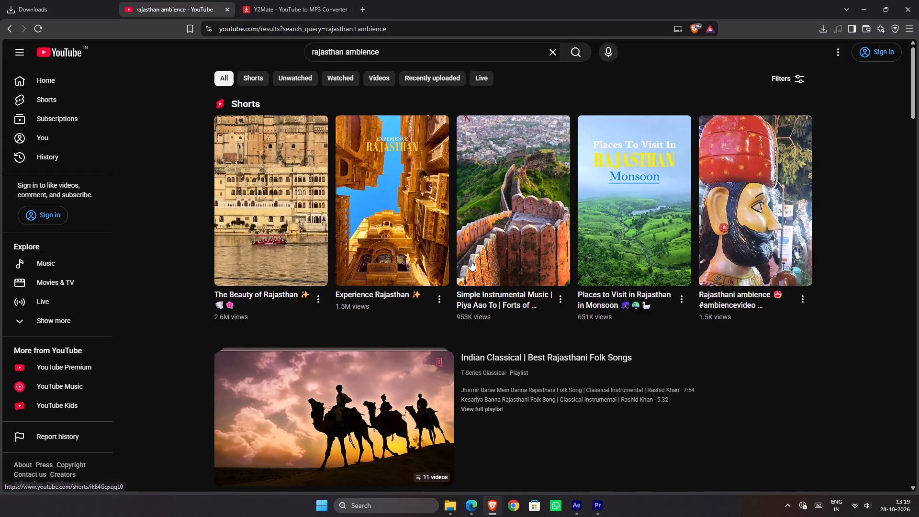
Look through the Rajasthan ambience results for a suitable background sound, previewing the Jaipur cinematic travel video.
scroll(471, 260, "down", 2)
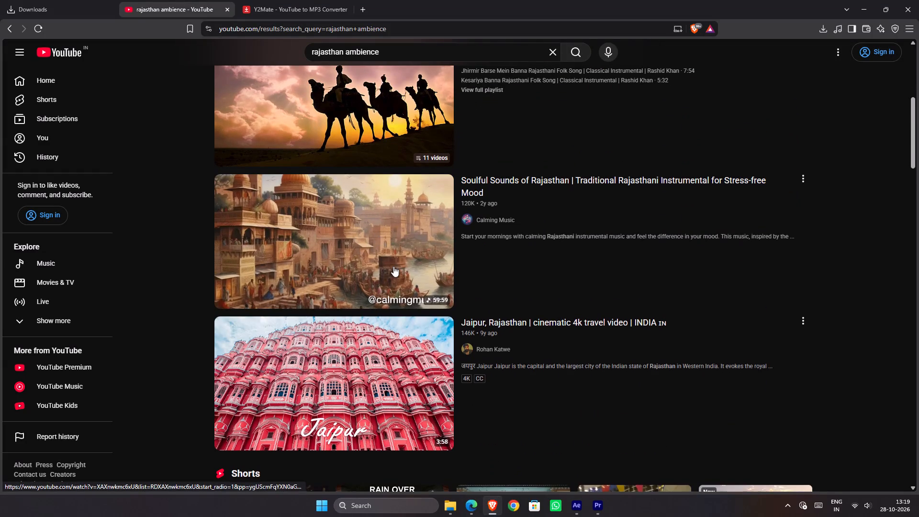
scroll(393, 266, "down", 1)
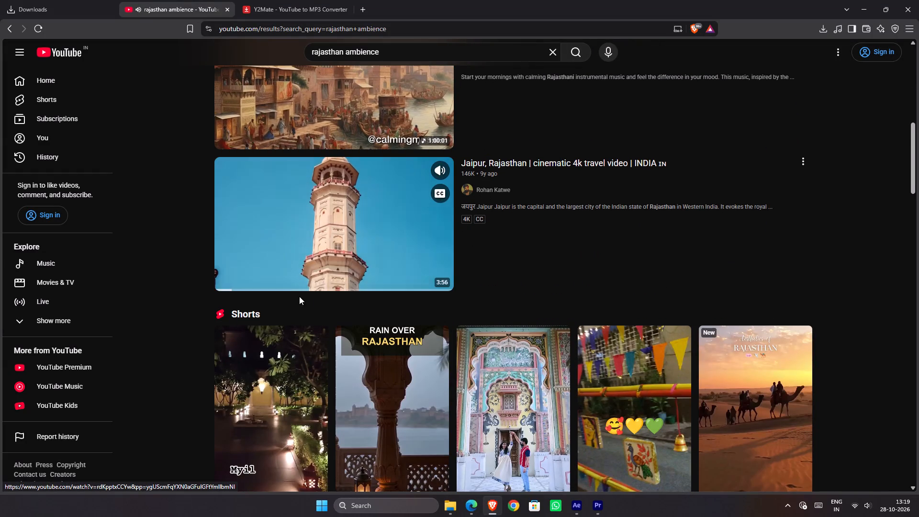
left_click(273, 289)
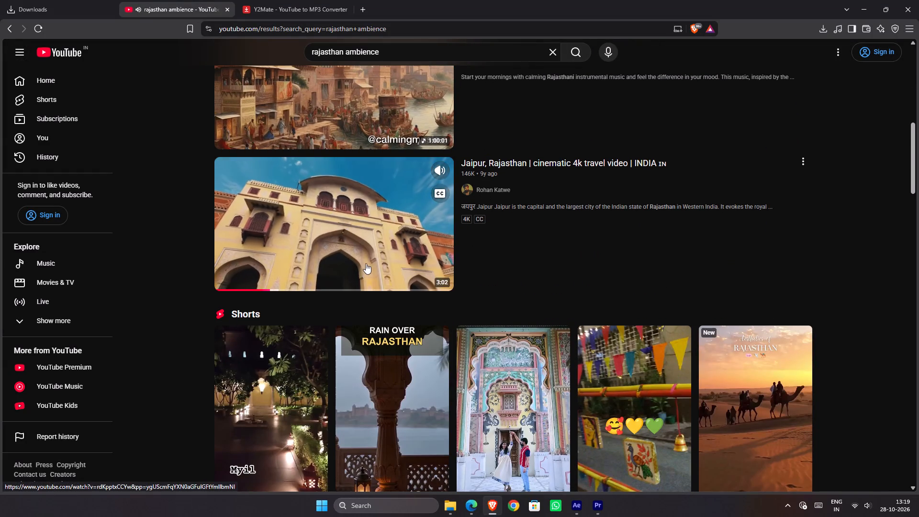
scroll(368, 262, "down", 2)
scroll(381, 188, "down", 2)
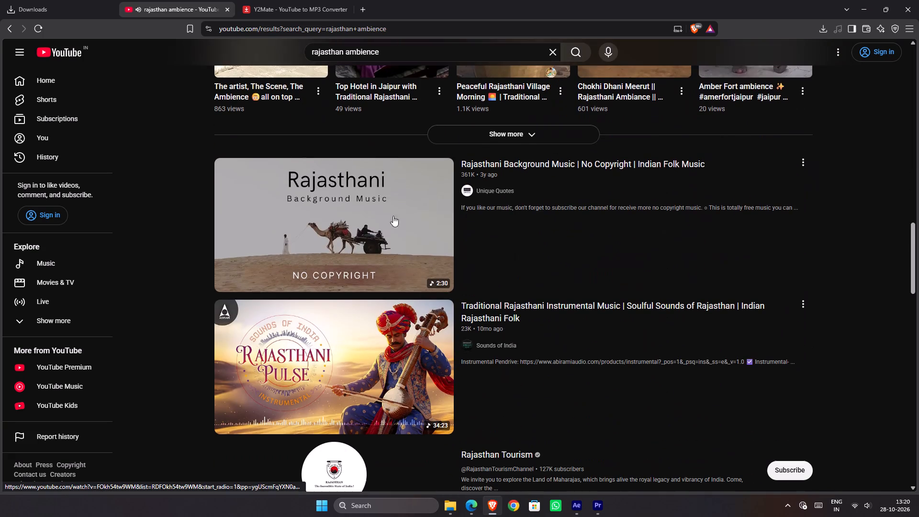
scroll(390, 267, "down", 1)
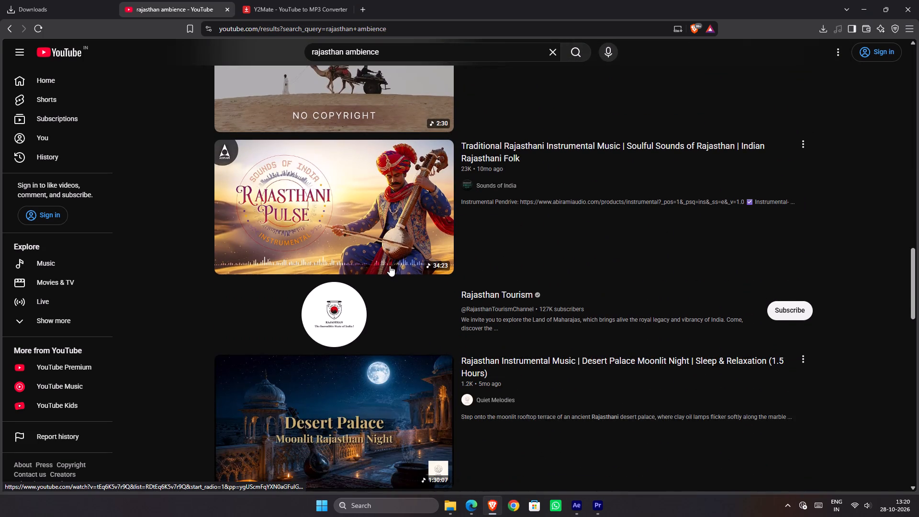
scroll(390, 266, "up", 1)
scroll(330, 268, "down", 2)
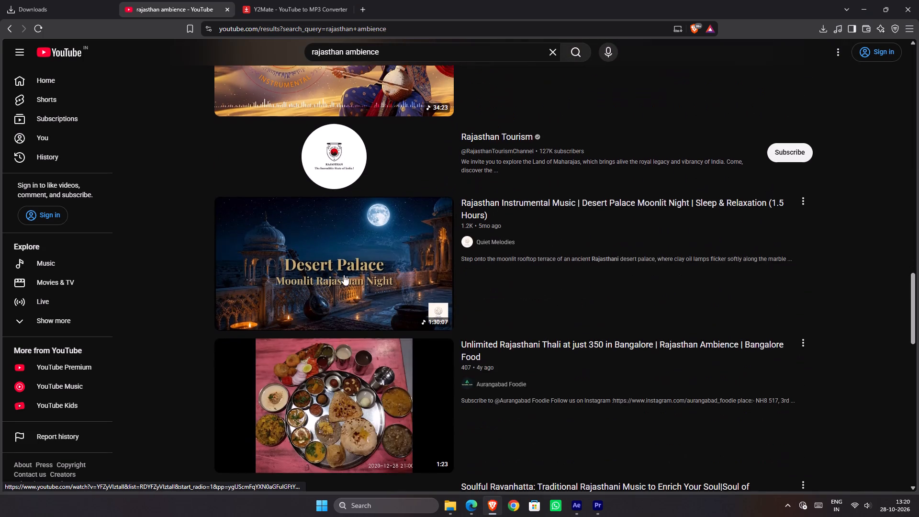
scroll(350, 275, "down", 1)
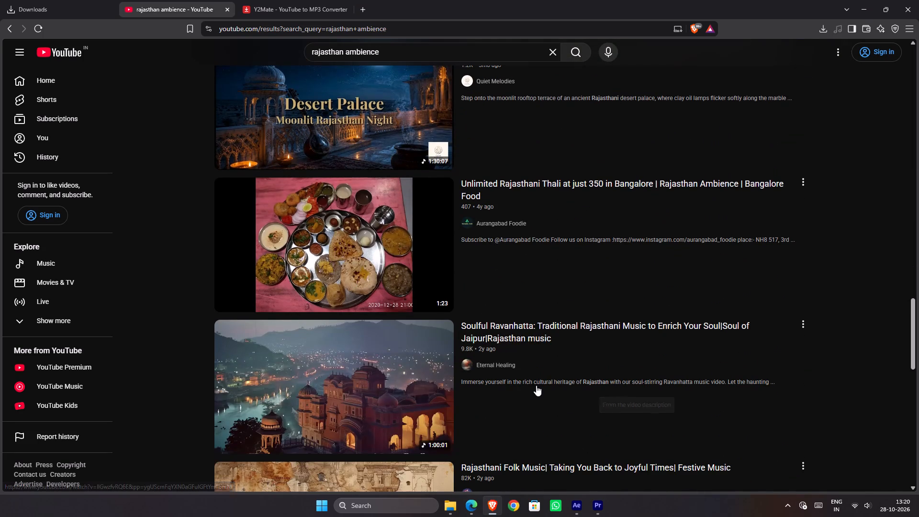
scroll(536, 385, "down", 4)
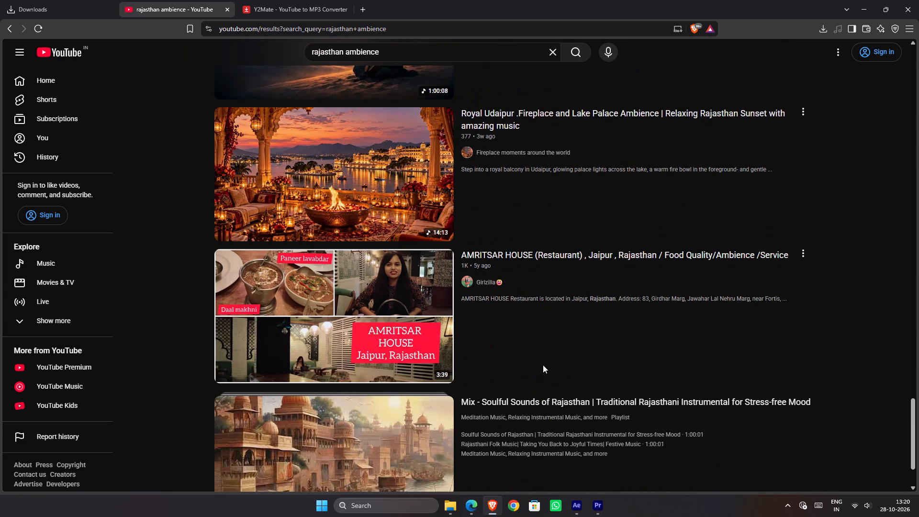
Search YouTube for "rajasthan street music", preview the Shorts with sound, and open and pause the Rajasthani Street music short.
left_click_drag(384, 50, 343, 57)
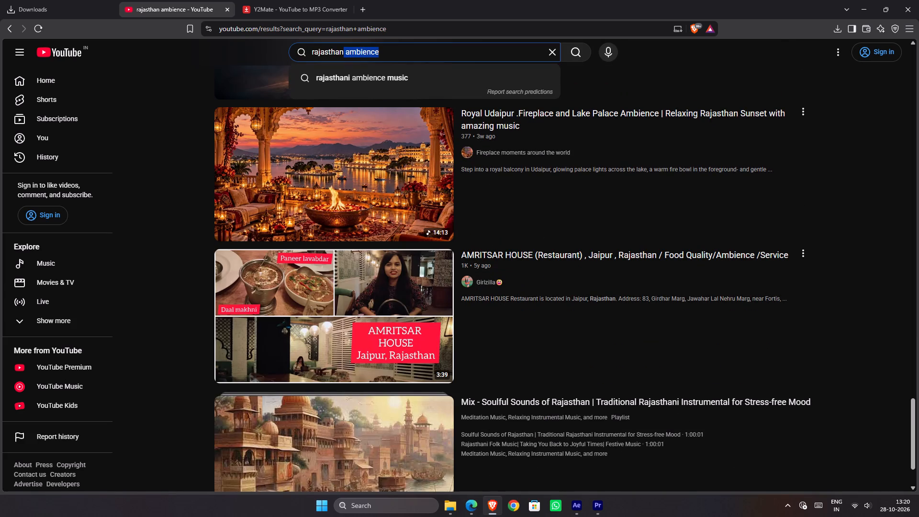
left_click_drag(343, 57, 347, 57)
type("street music")
key("Return")
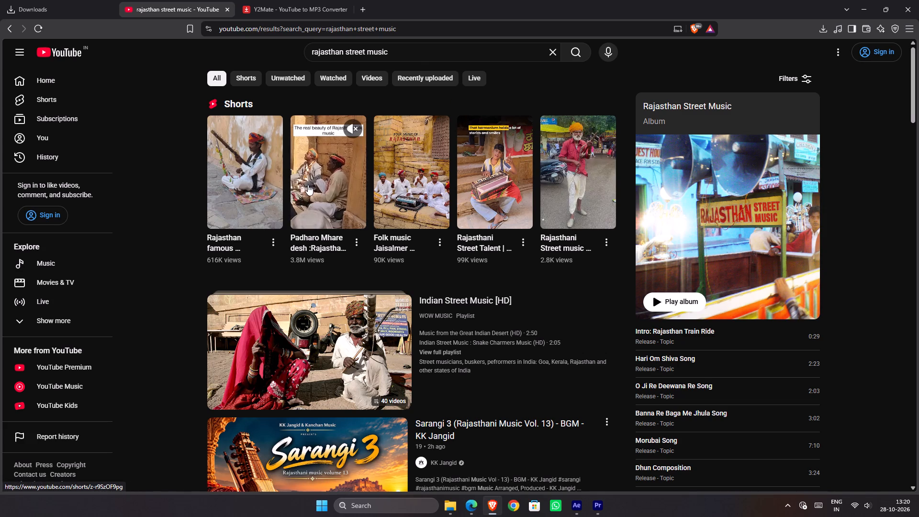
left_click(357, 121)
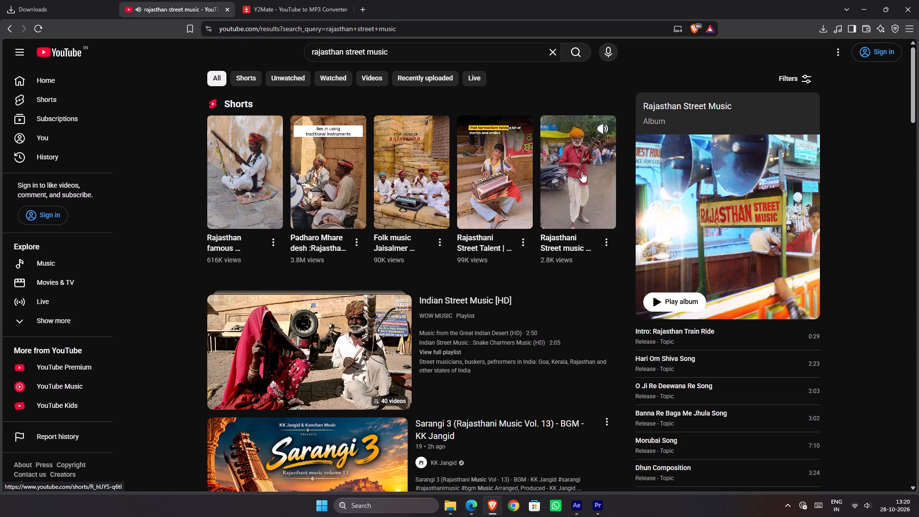
left_click(586, 205)
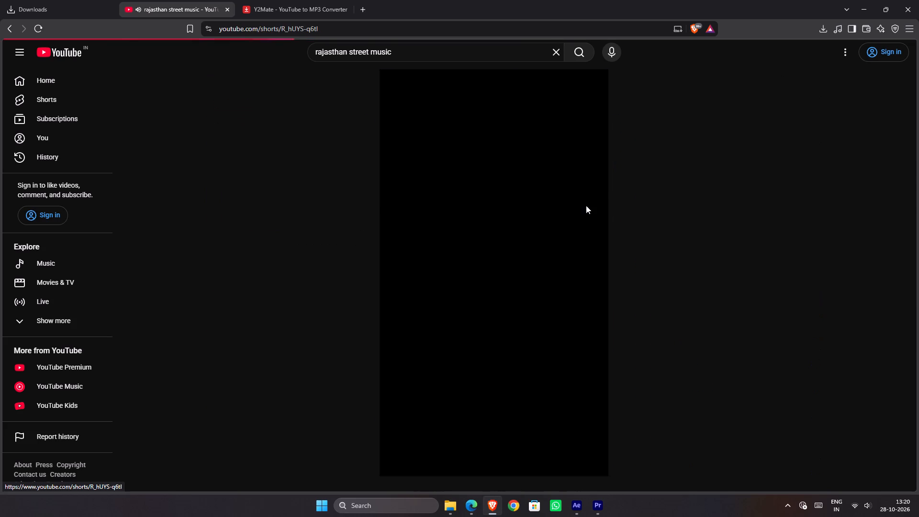
left_click(528, 283)
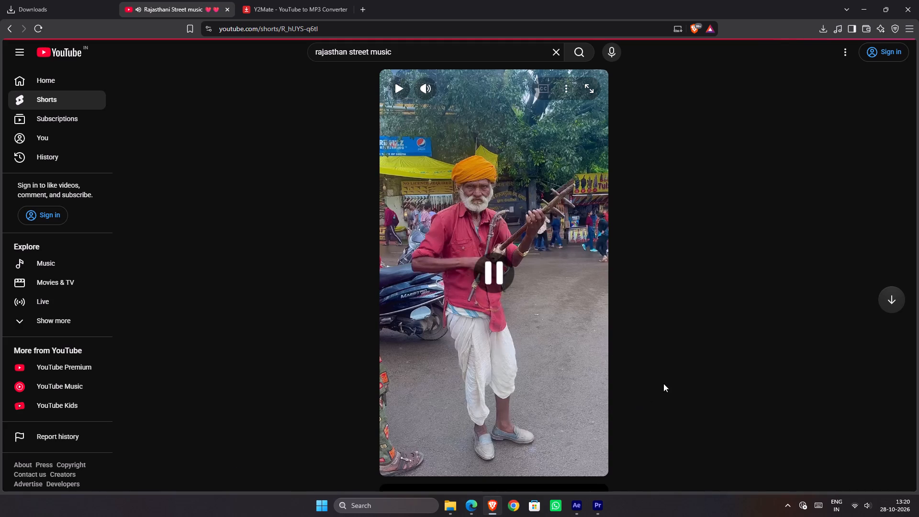
Copy the Rajasthani Street music short's share link and start converting it to MP3 in Y2Mate.
left_click(621, 381)
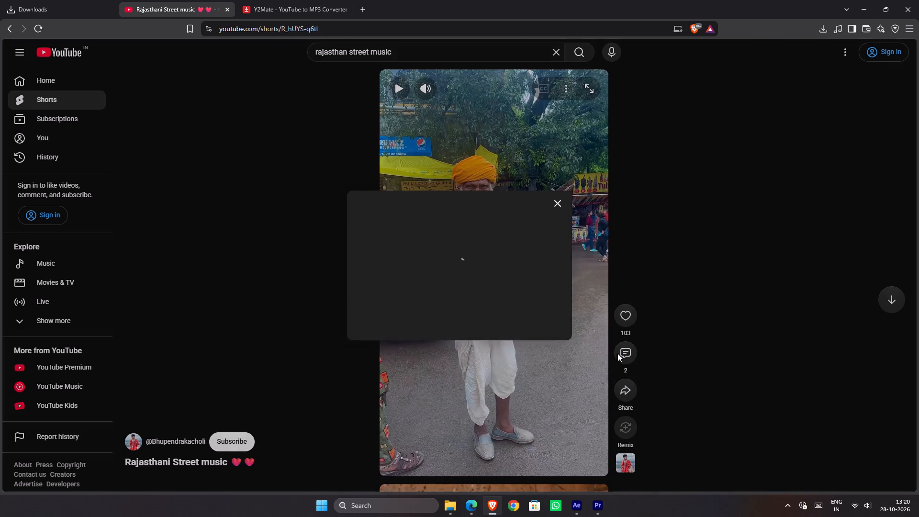
left_click(540, 298)
left_click(256, 0)
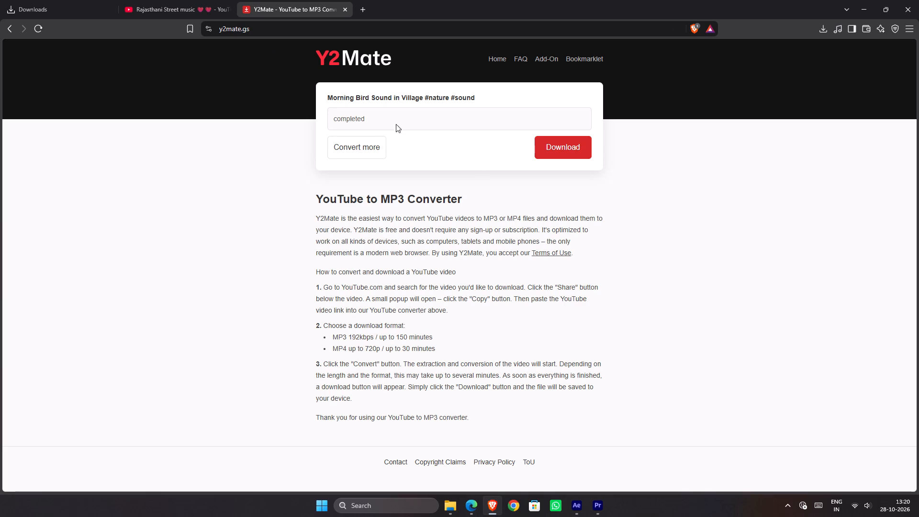
left_click(377, 154)
left_click(389, 124)
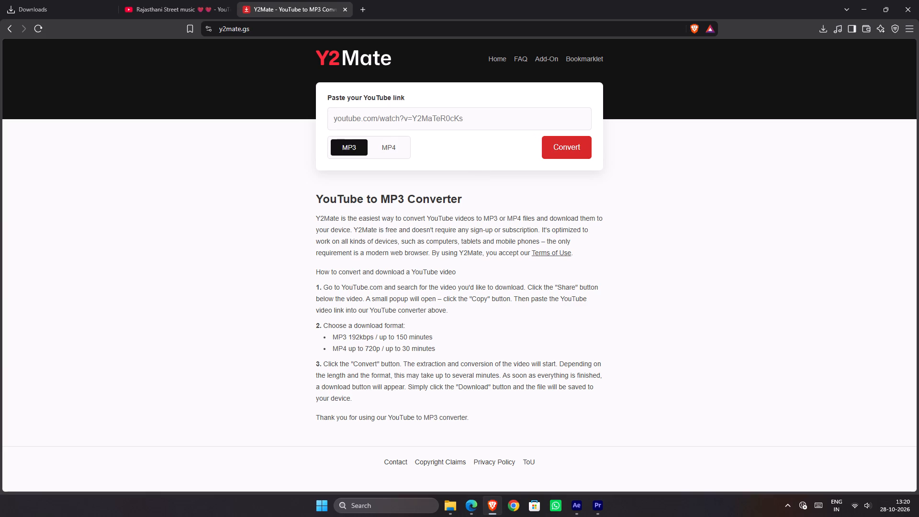
key("ctrl+v")
left_click(547, 144)
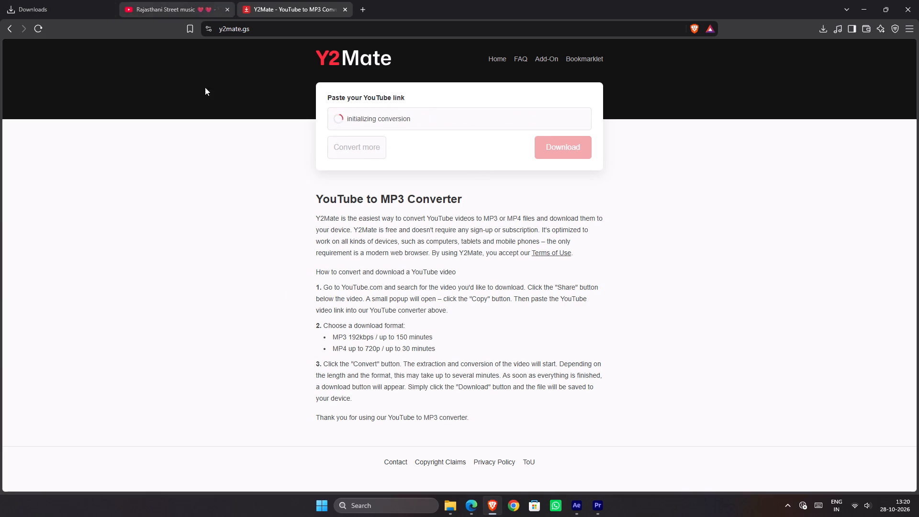
Bring the Morning Bird Sound in Village MP3 from the Downloads folder into the Premiere Pro sequence on audio track A6.
left_click(457, 505)
scroll(196, 164, "up", 3)
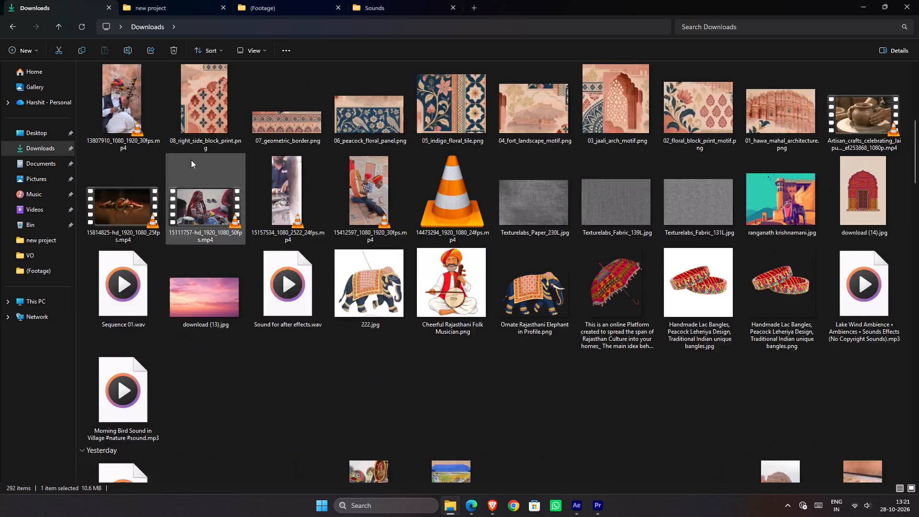
scroll(191, 160, "up", 1)
left_click(87, 31)
scroll(146, 101, "up", 1)
scroll(146, 101, "down", 1)
scroll(146, 101, "up", 4)
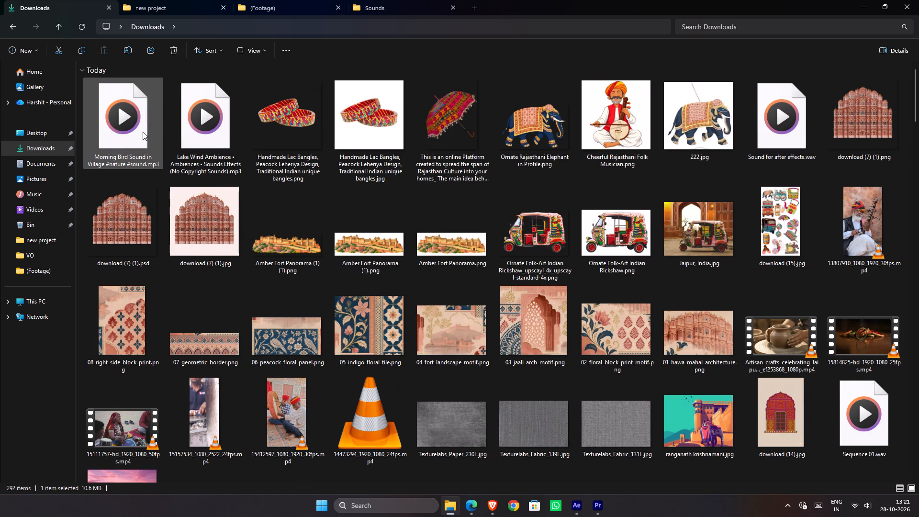
left_click(143, 132)
left_click_drag(140, 113, 155, 179)
key("alt+Tab")
key("alt+Tab")
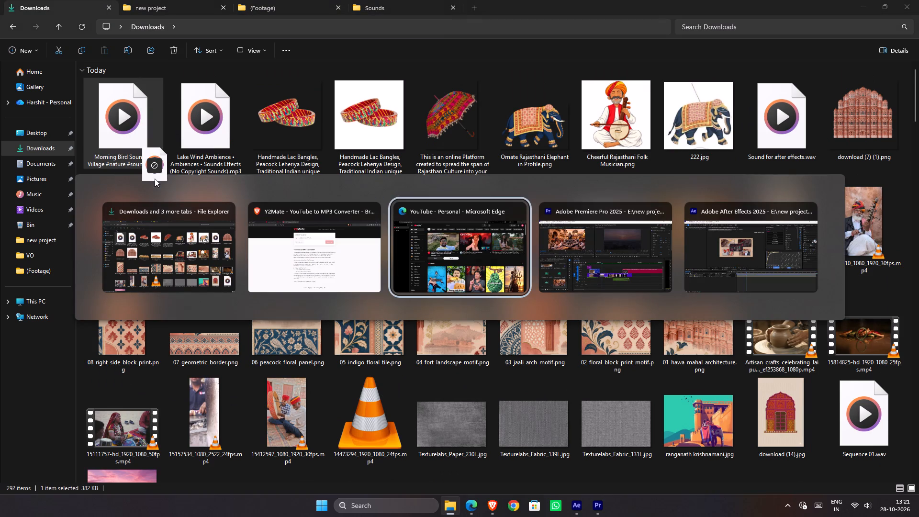
left_click_drag(155, 179, 338, 430)
key("alt+Tab")
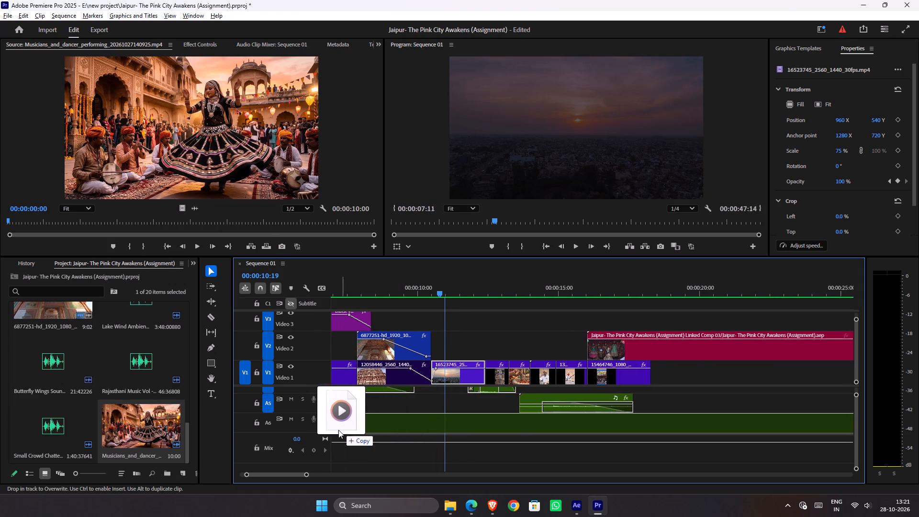
left_click_drag(338, 430, 438, 429)
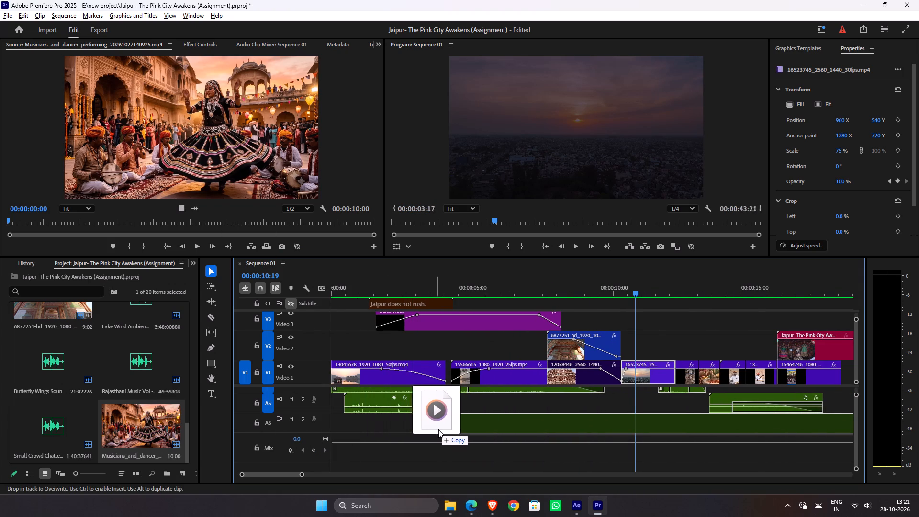
left_click_drag(438, 429, 439, 429)
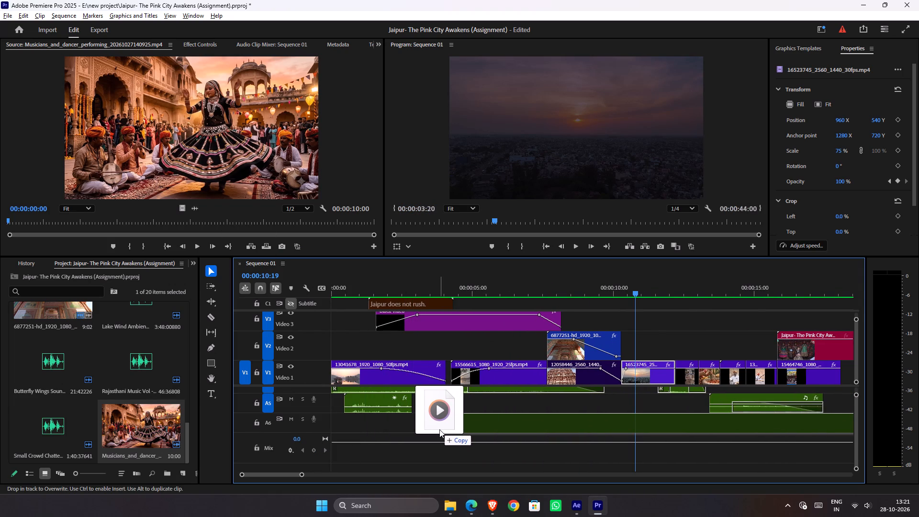
left_click_drag(439, 429, 468, 427)
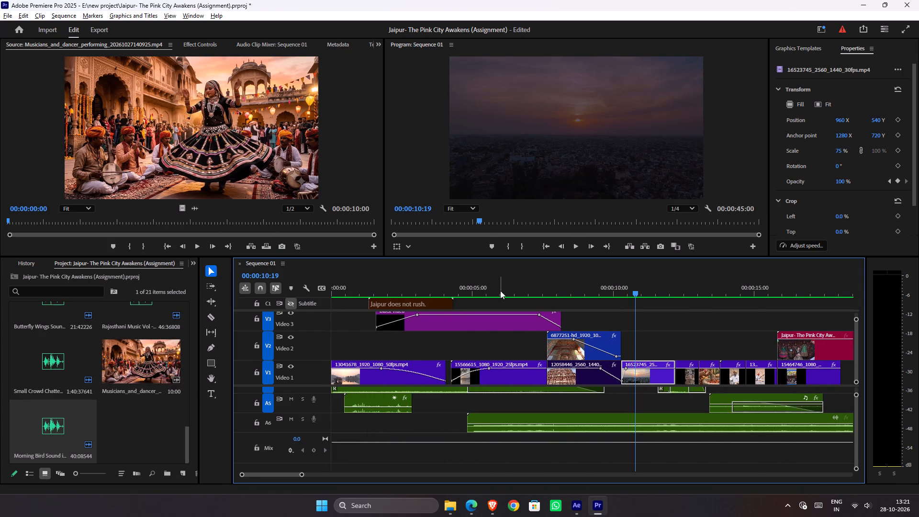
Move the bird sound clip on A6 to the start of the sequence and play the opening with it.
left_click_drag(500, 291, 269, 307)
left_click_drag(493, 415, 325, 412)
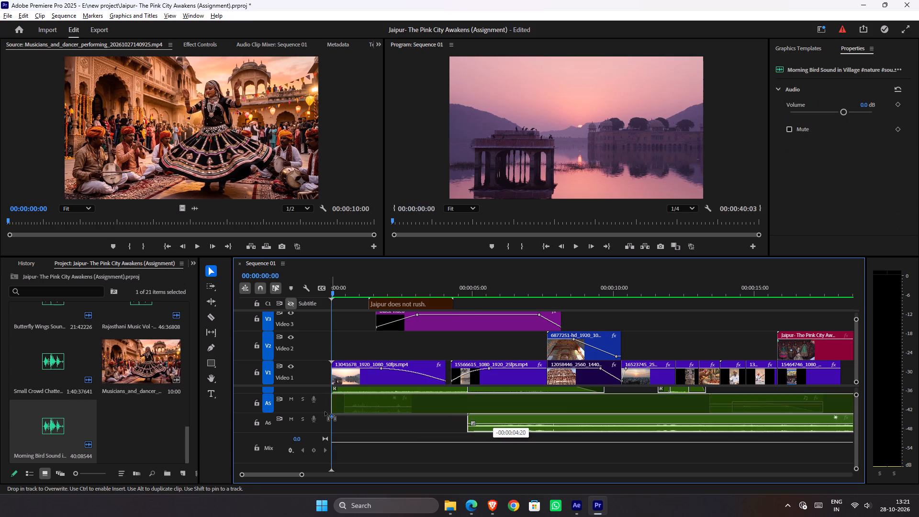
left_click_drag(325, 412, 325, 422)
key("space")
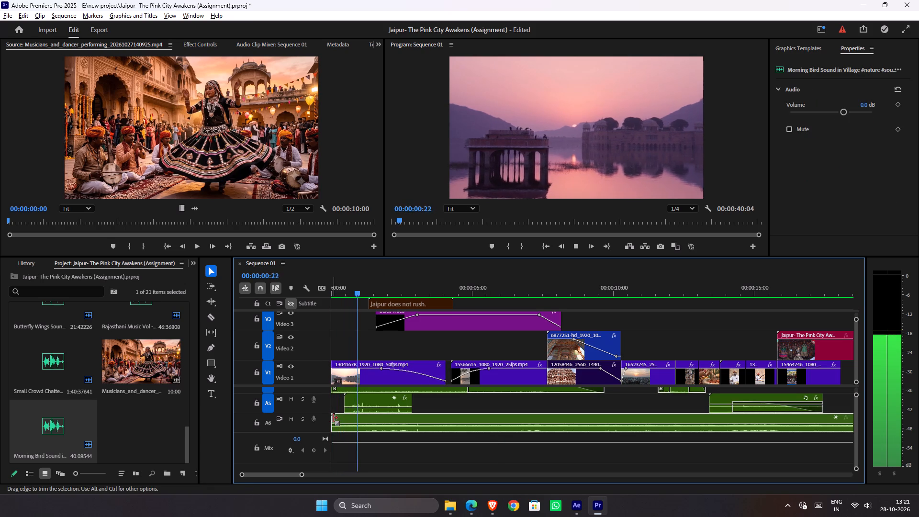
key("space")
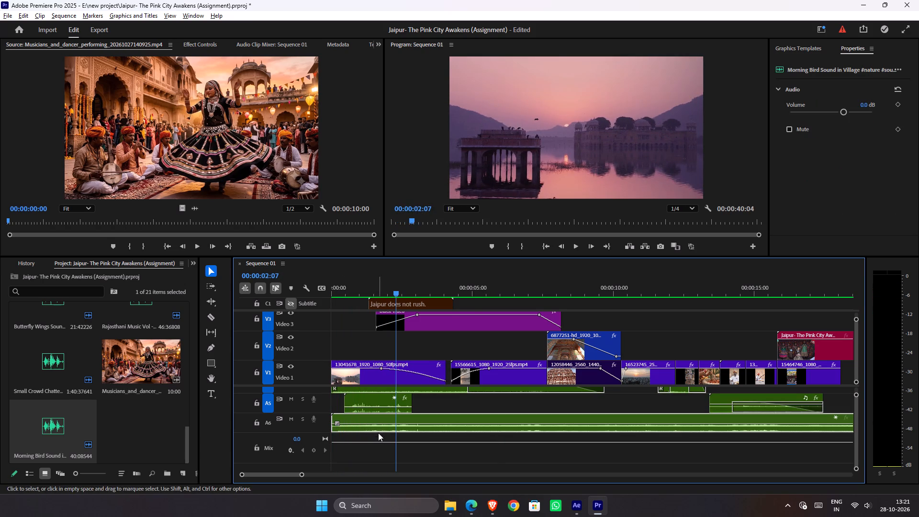
Lower the bird sound clip's volume to -18.3 dB and play the opening again from the start.
left_click(380, 424)
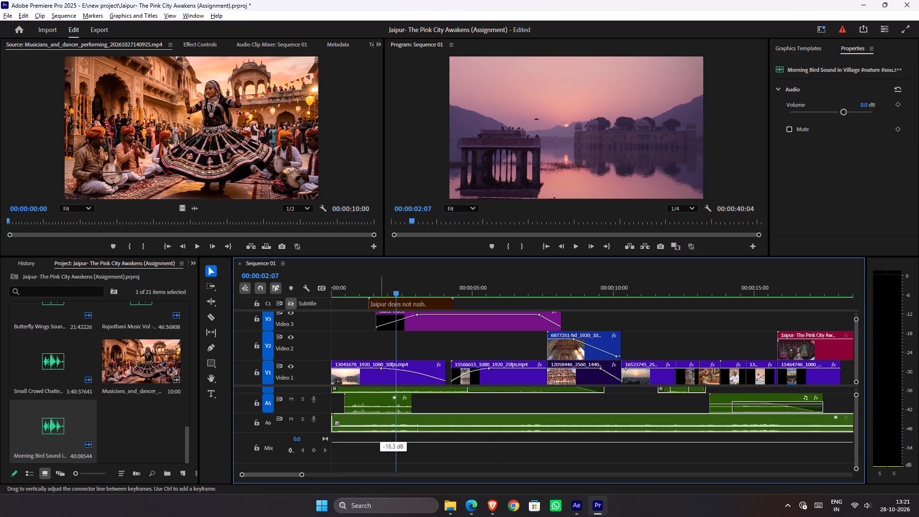
left_click_drag(369, 291, 301, 293)
key("space")
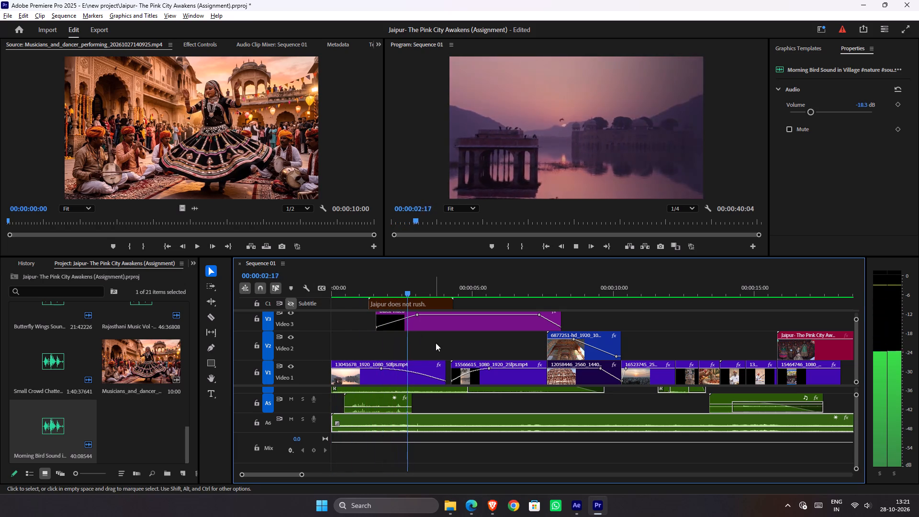
key("space")
Shift the bird sound clip on A6 to start at about 00:00:09:17 and play through the shots above it.
left_click_drag(428, 417, 554, 417)
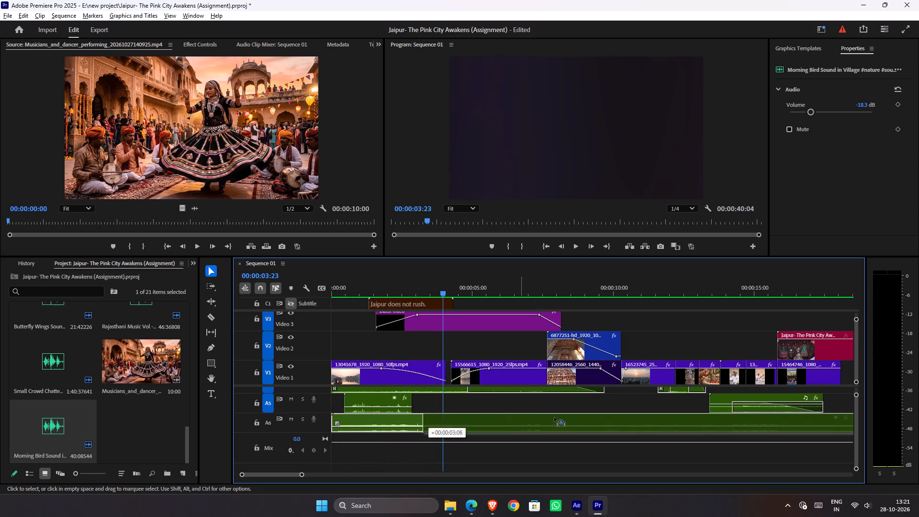
left_click_drag(554, 417, 698, 427)
key("space")
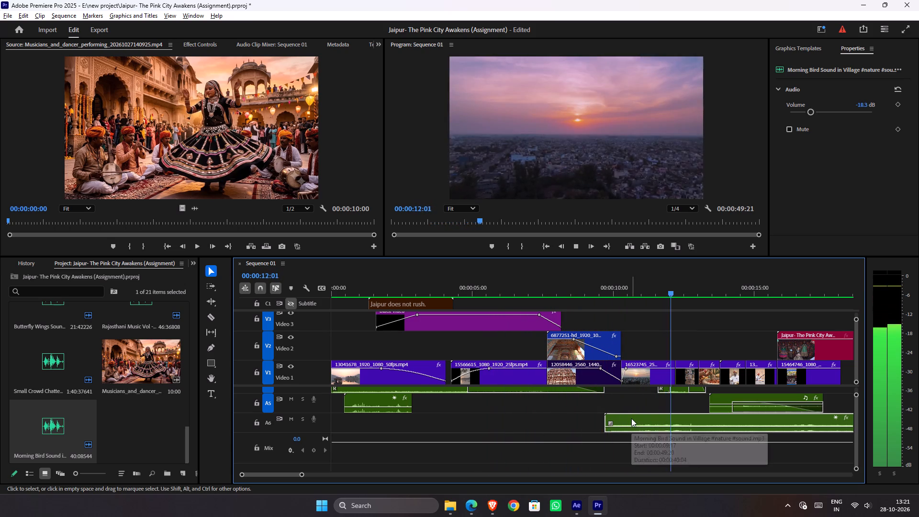
key("space")
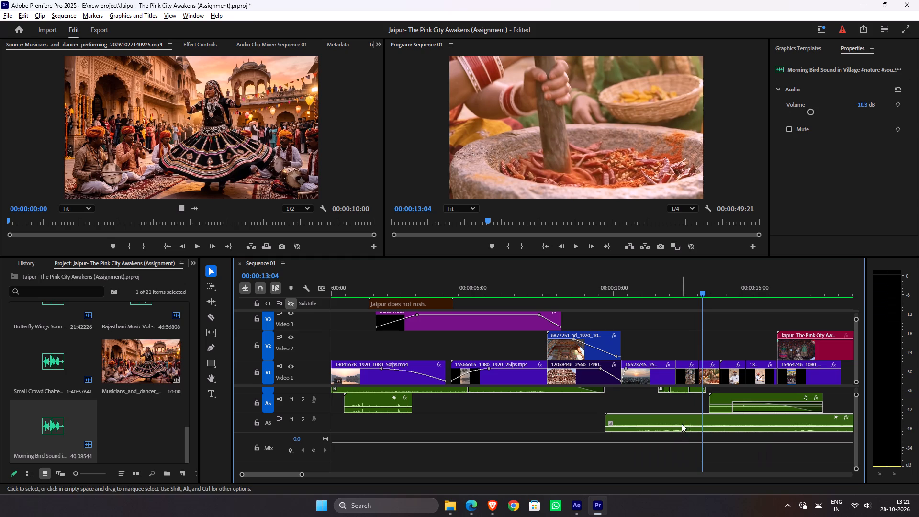
key("space")
key("space")
key("space")
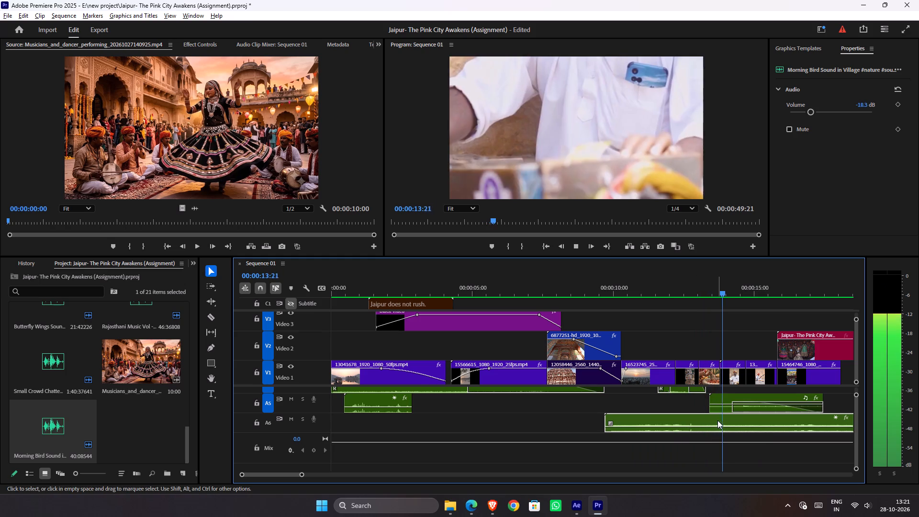
key("space")
Split the bird sound clip at 00:00:14:03 and delete the part after the cut.
left_click(719, 420)
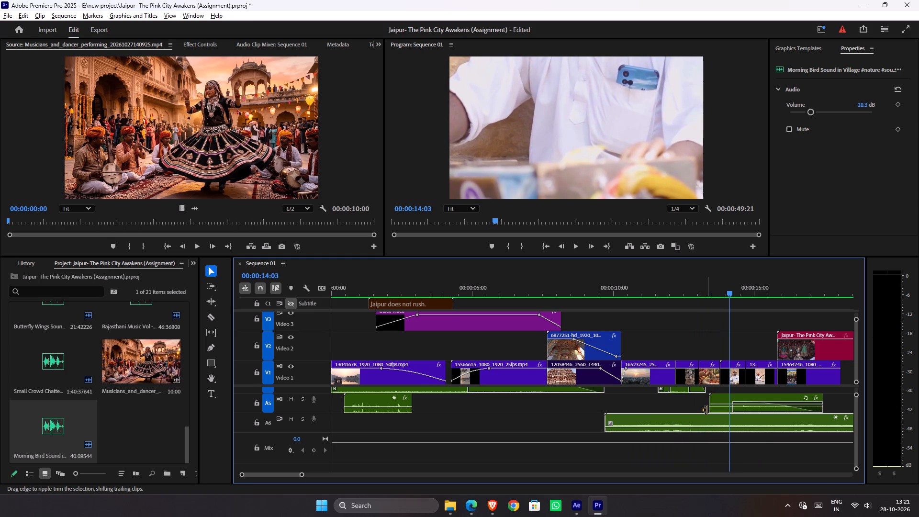
key("ctrl+k")
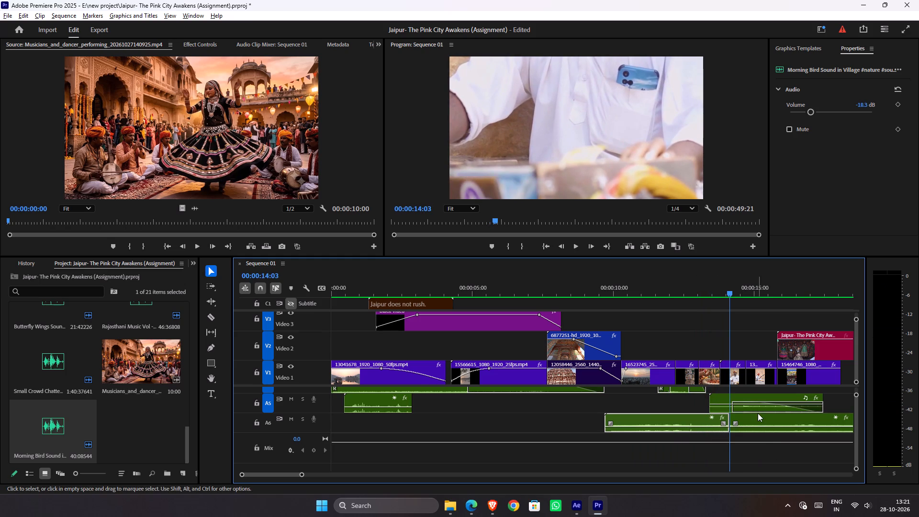
left_click(757, 416)
key("Delete")
Add a fade-out of about one second to the end of the bird sound clip and save the project.
left_click_drag(723, 423, 716, 423)
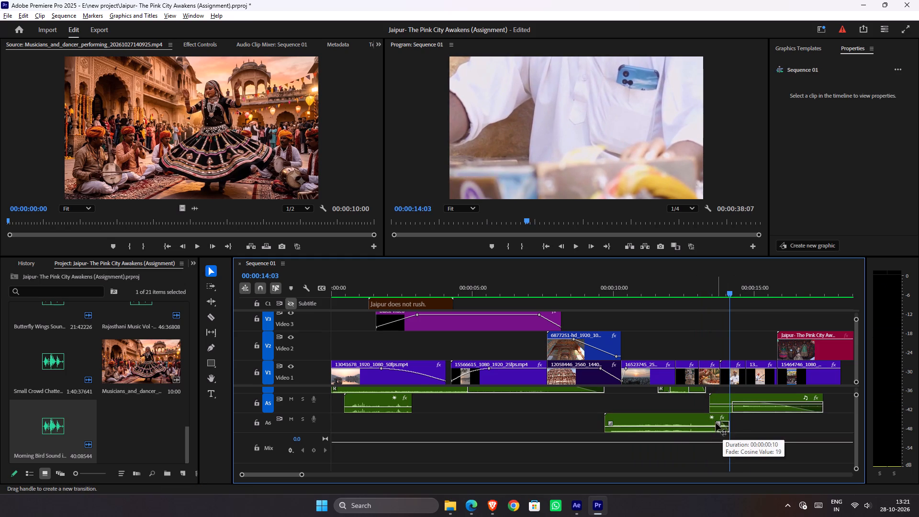
left_click_drag(716, 423, 699, 422)
key("ctrl+s")
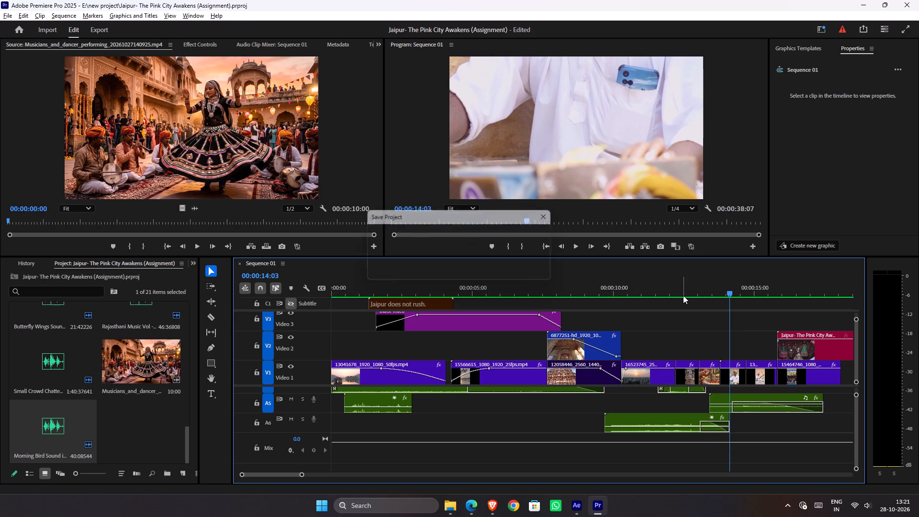
Switch to Brave and download the converted Rajasthani Street music MP3 from Y2Mate.
key("alt+Tab")
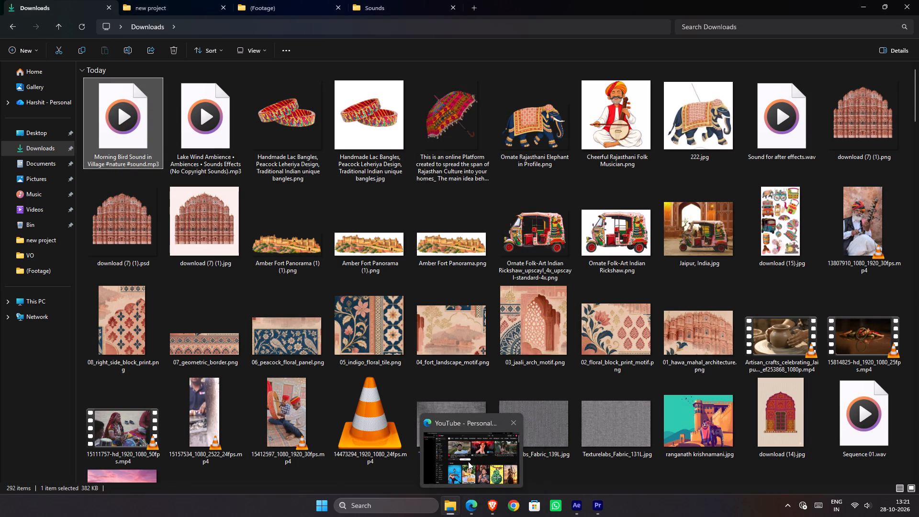
left_click(500, 516)
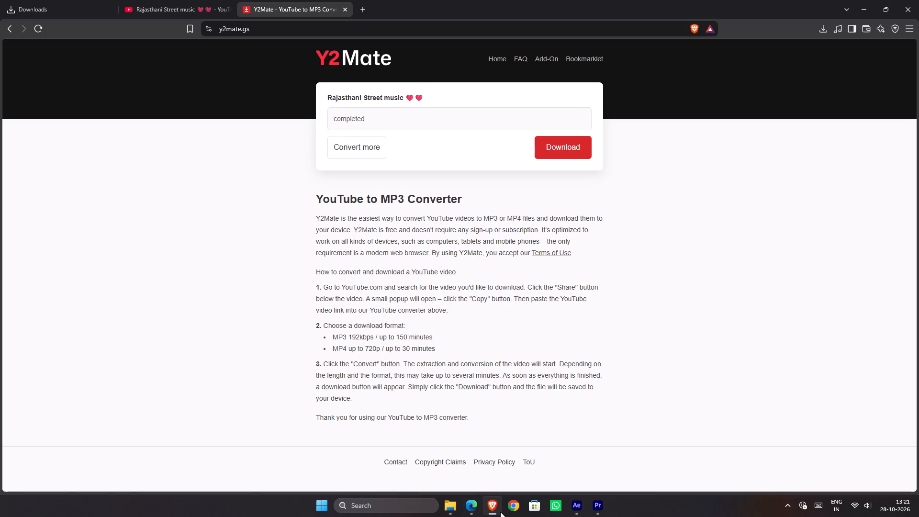
left_click(588, 154)
left_click(389, 237)
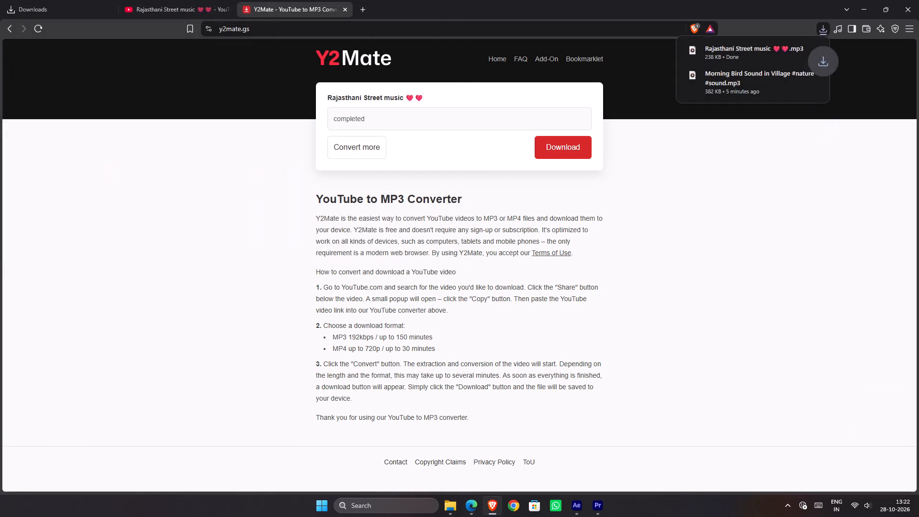
Bring the downloaded Rajasthani Street music MP3 into the Premiere Pro sequence on a new audio track A7, starting at about 14 seconds.
left_click_drag(741, 56, 660, 108)
key("alt+Tab")
key("alt+Tab")
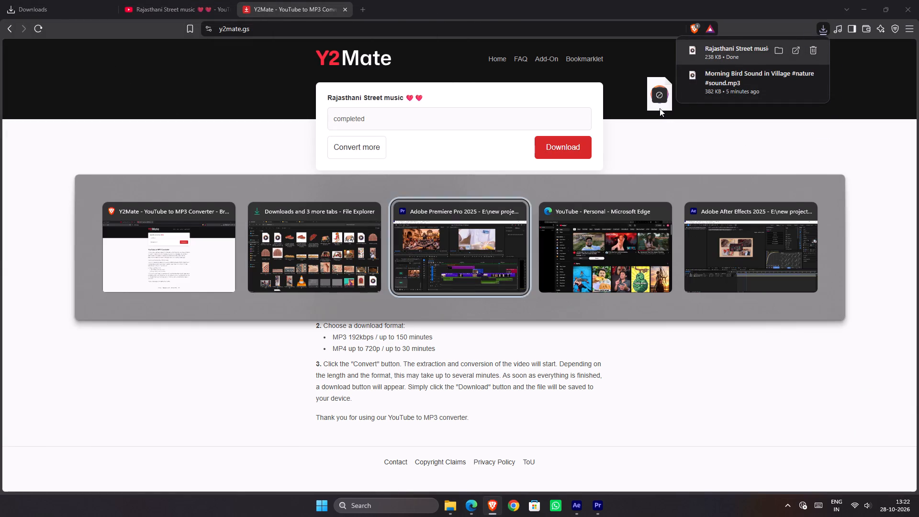
left_click_drag(660, 108, 777, 422)
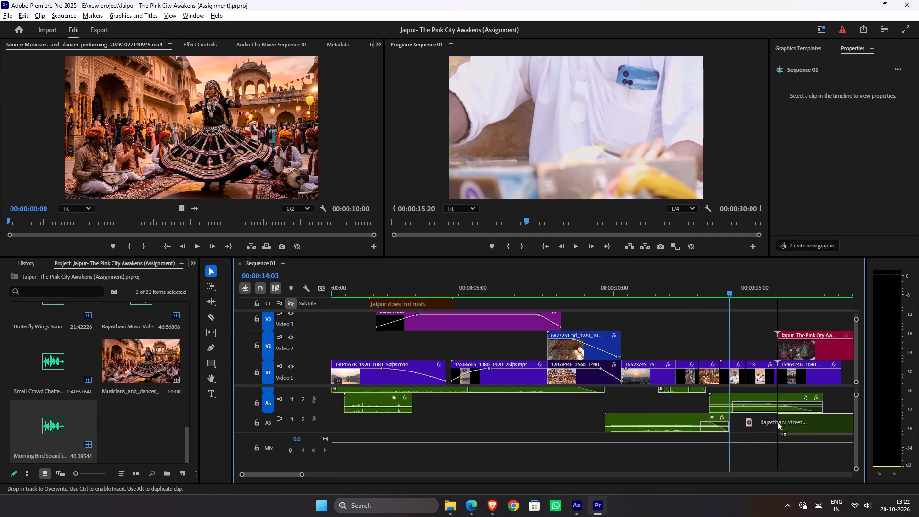
left_click_drag(777, 422, 721, 428)
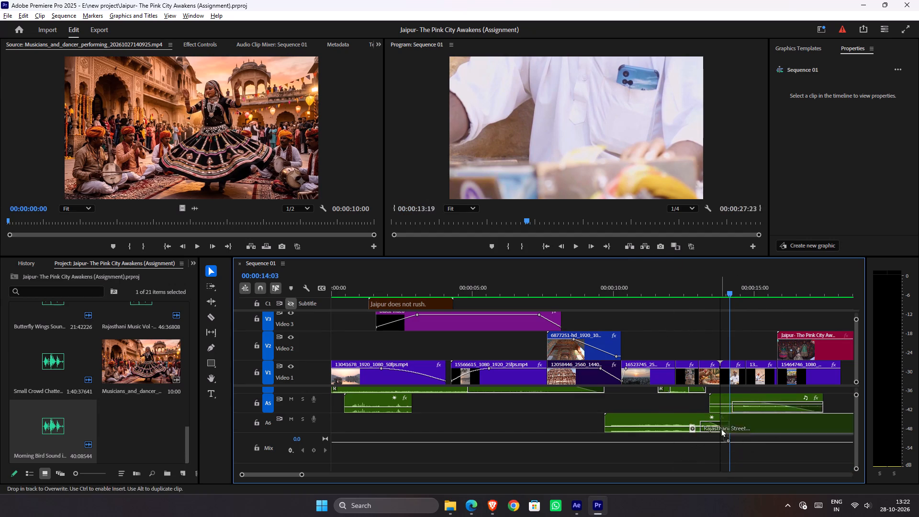
left_click_drag(721, 428, 699, 463)
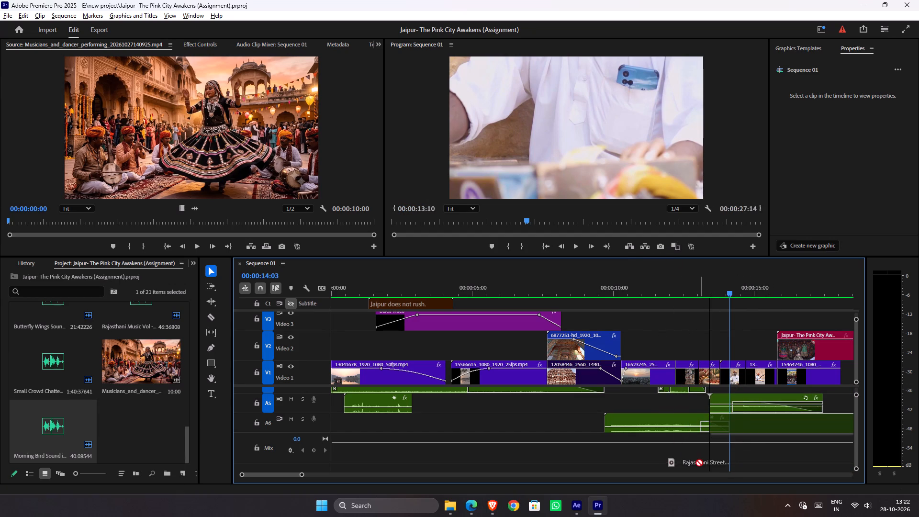
left_click_drag(699, 463, 724, 468)
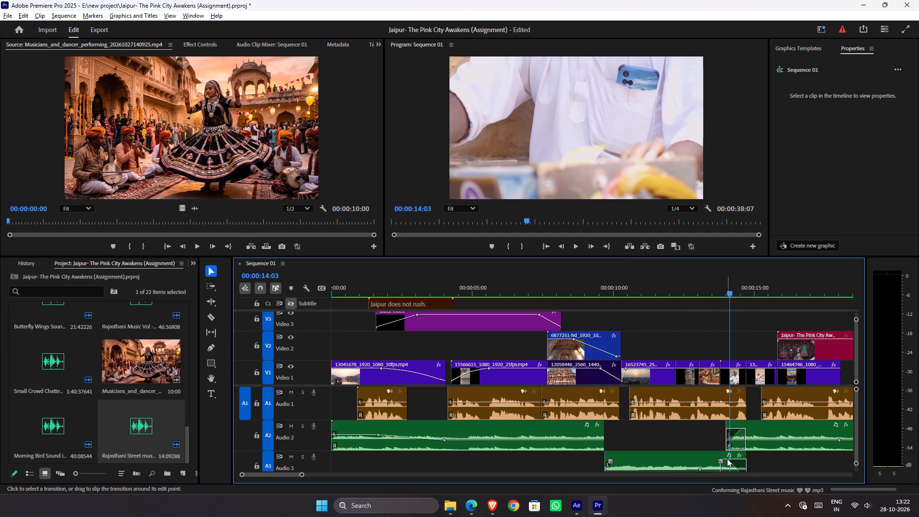
Move the Rajasthani Street music clip on A7 earlier, to start at about 12.5 seconds, and play back that section.
scroll(735, 425, "down", 2)
scroll(728, 420, "down", 13, "ctrl")
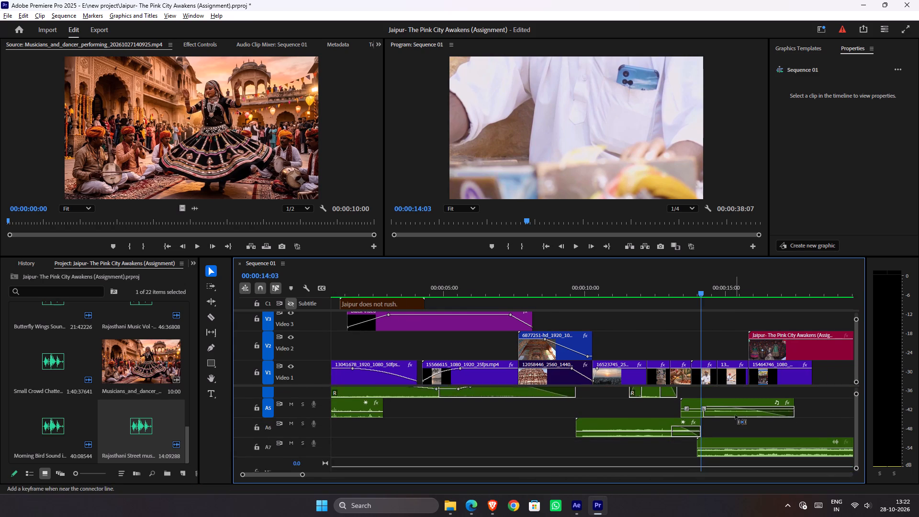
scroll(735, 415, "down", 5, "ctrl")
left_click_drag(724, 419, 680, 418)
left_click_drag(639, 288, 631, 288)
key("space")
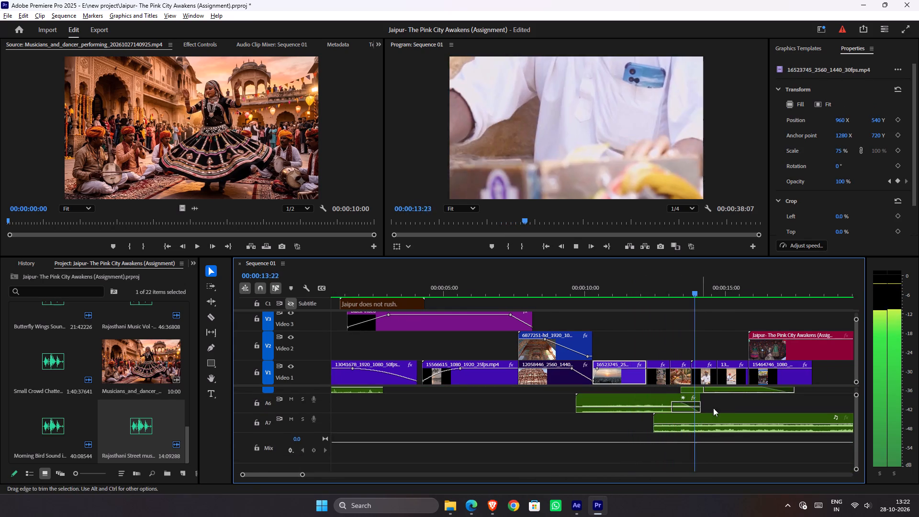
key("space")
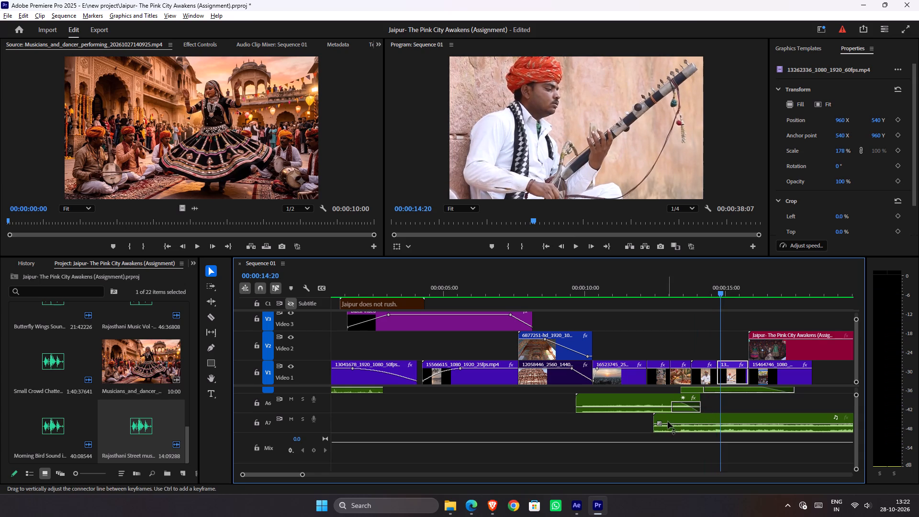
Add a fade-in of about two seconds to the start of the Rajasthani Street music clip.
left_click_drag(661, 423, 708, 418)
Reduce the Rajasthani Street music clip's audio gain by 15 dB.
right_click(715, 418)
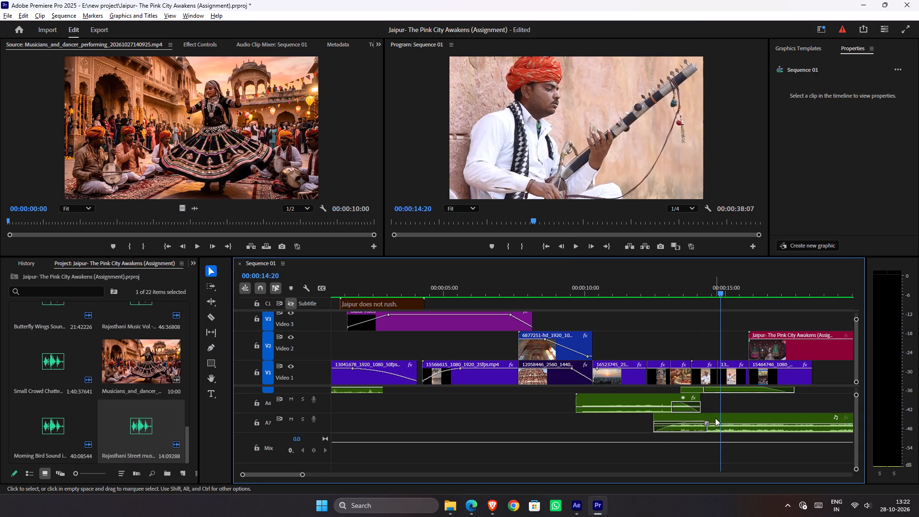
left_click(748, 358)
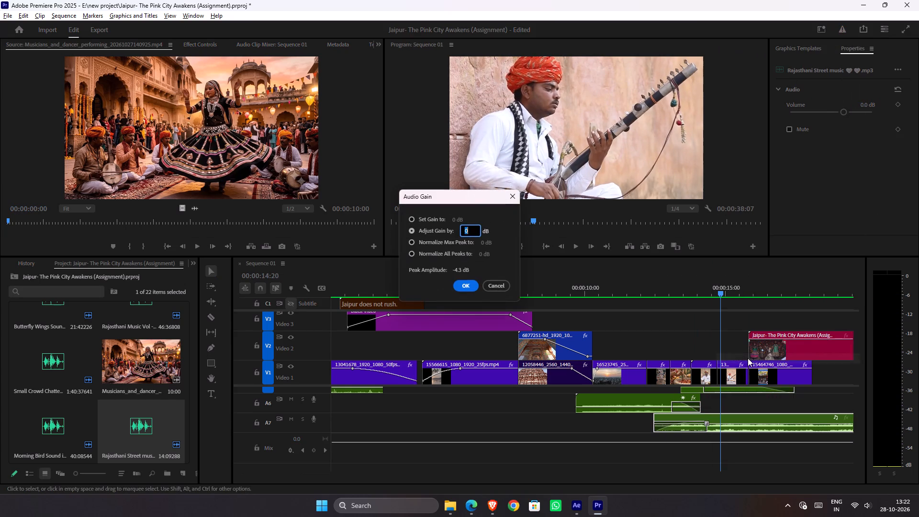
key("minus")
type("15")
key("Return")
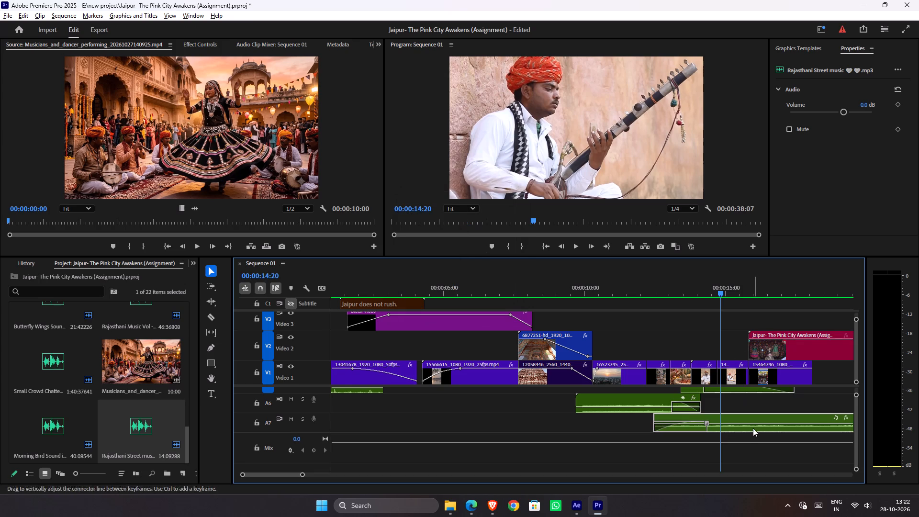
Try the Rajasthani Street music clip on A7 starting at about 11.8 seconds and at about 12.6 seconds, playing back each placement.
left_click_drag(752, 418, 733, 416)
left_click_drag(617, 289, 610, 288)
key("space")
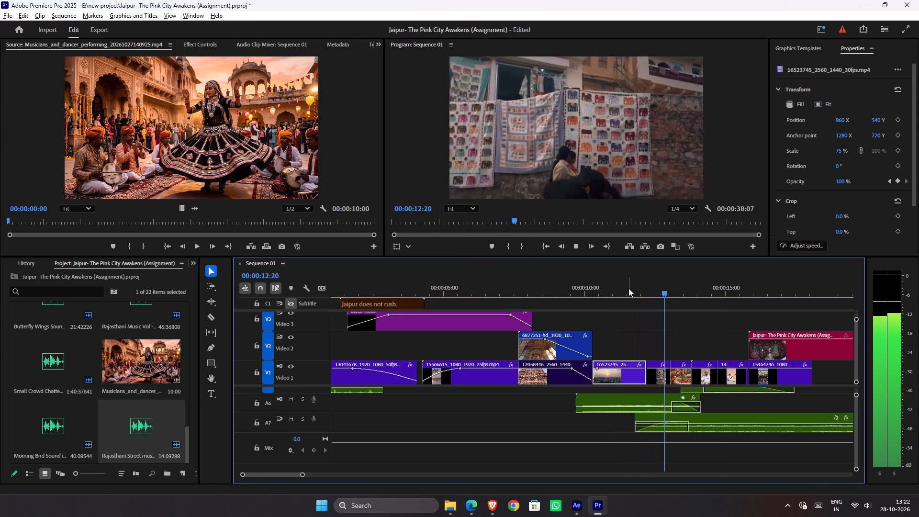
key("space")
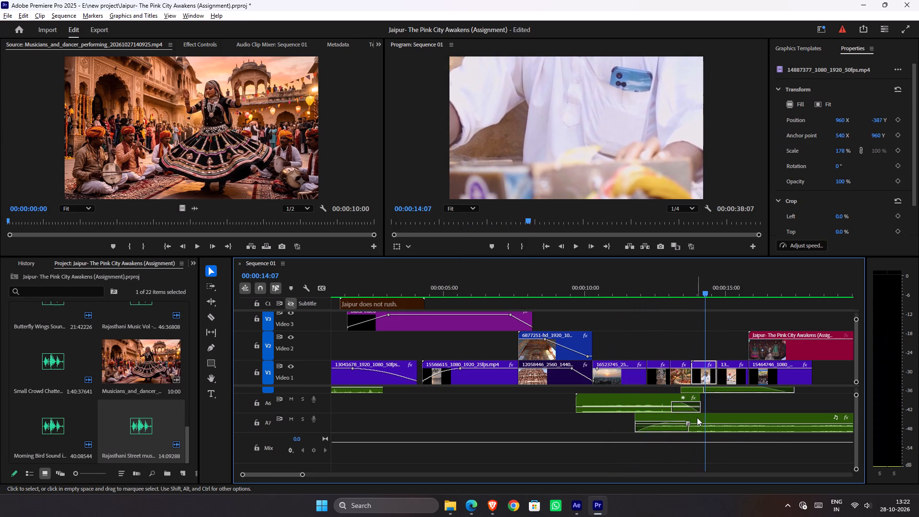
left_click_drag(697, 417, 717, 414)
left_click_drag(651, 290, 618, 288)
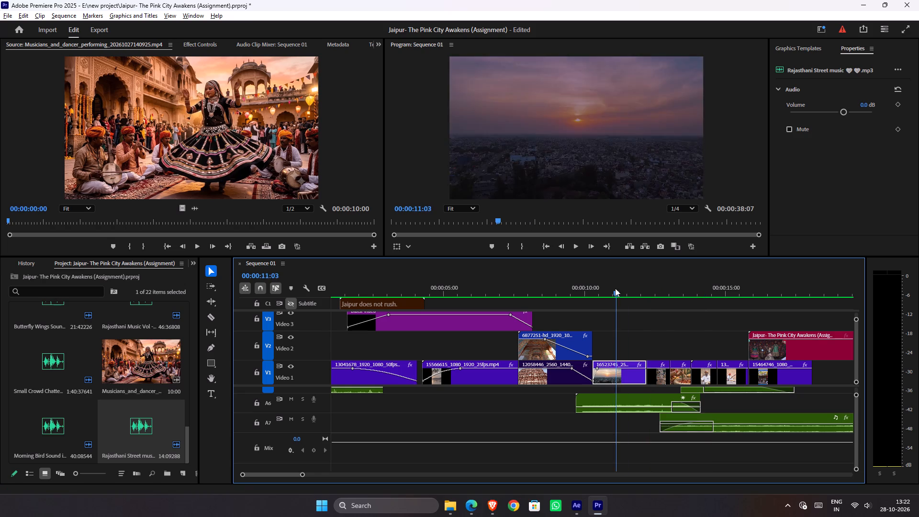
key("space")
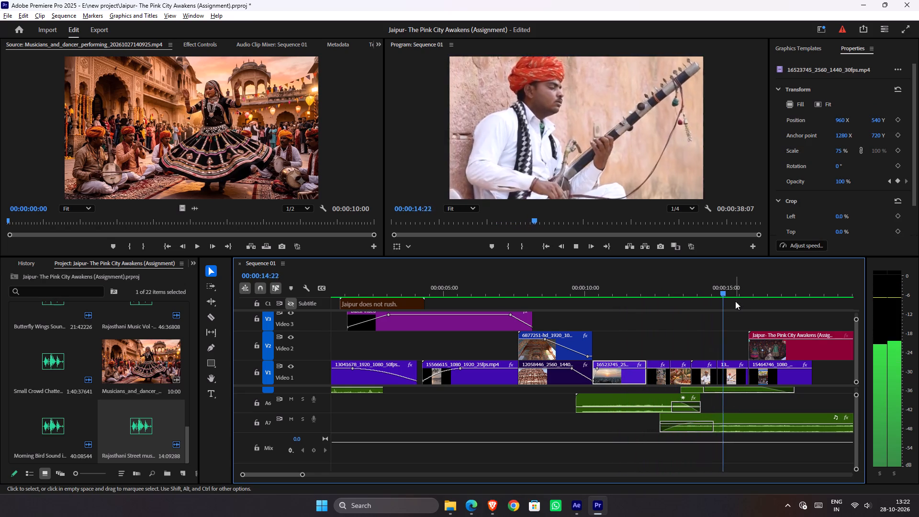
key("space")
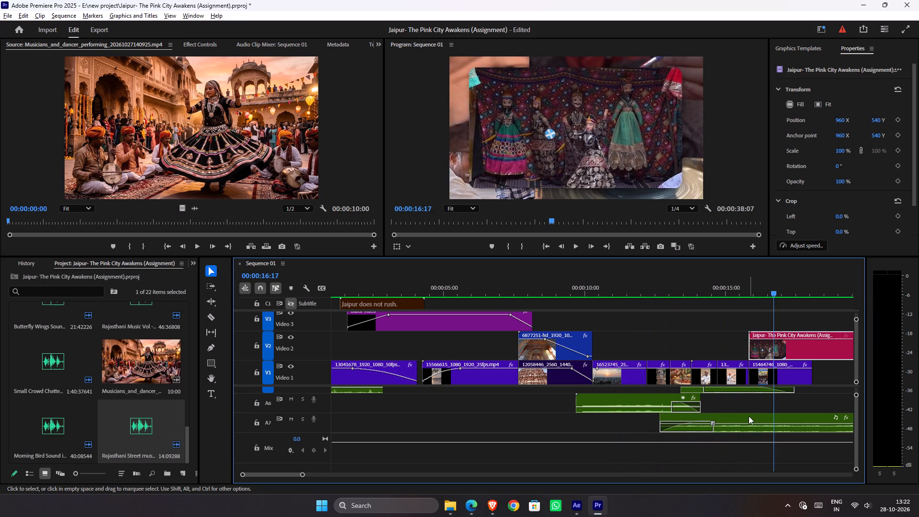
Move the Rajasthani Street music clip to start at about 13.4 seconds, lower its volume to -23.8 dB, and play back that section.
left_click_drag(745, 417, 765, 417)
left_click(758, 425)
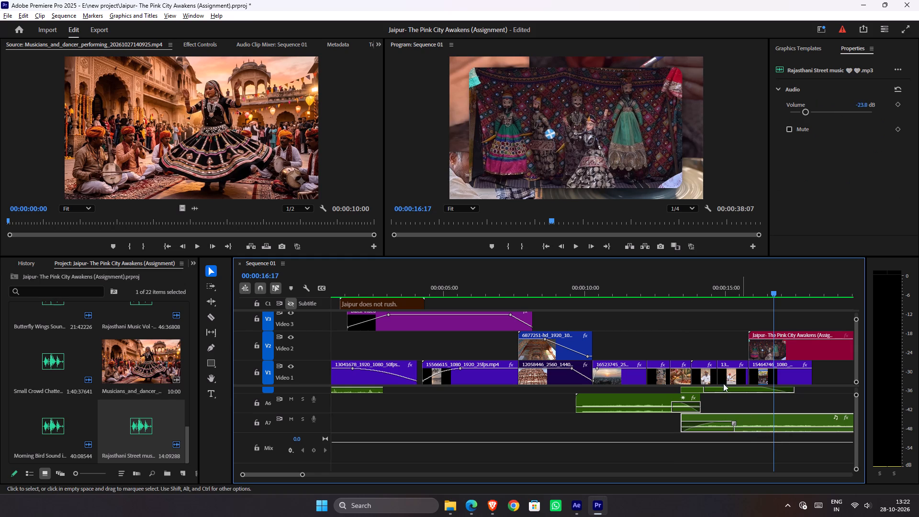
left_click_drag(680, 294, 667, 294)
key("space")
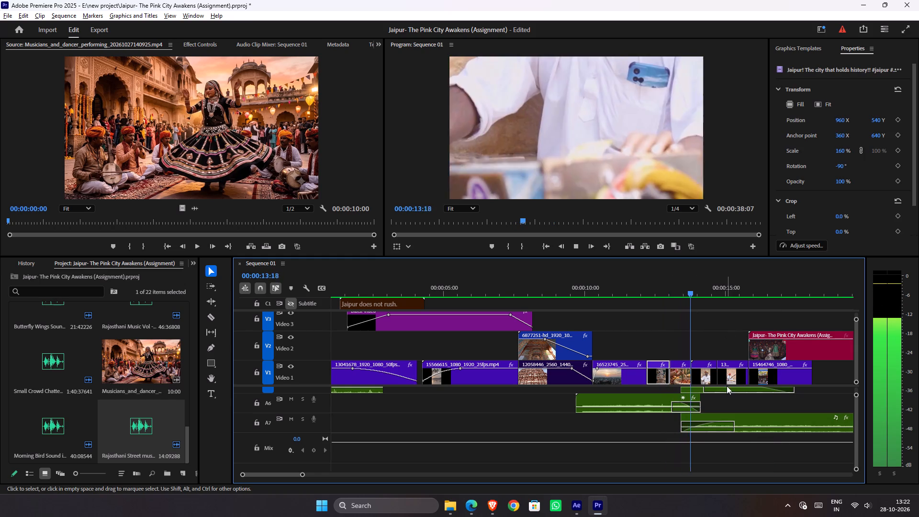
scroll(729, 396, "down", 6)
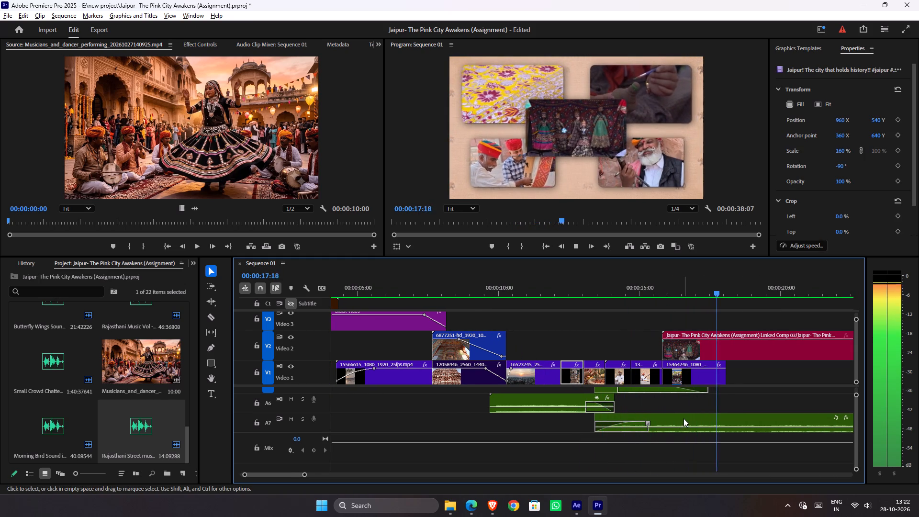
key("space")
Delete the Rajasthani Street music clip from A7 and play back the sequence from about 11 seconds without it.
left_click(688, 418)
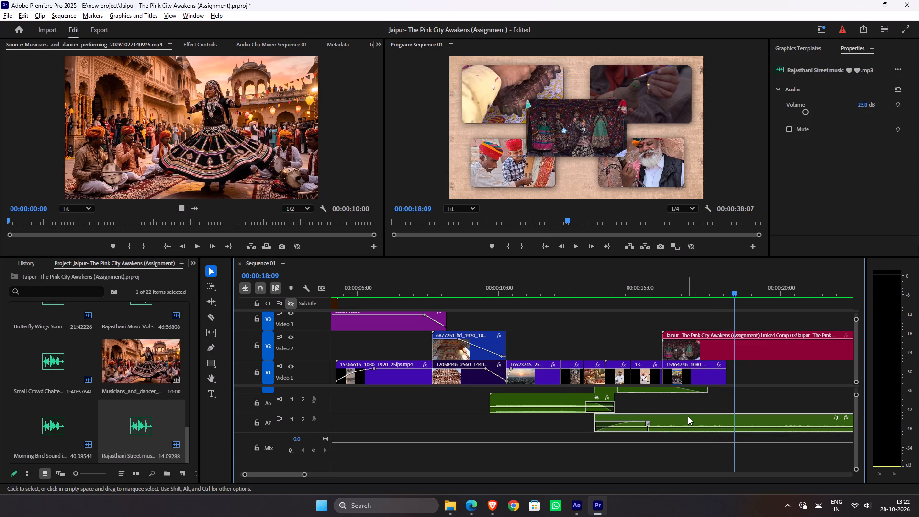
key("Delete")
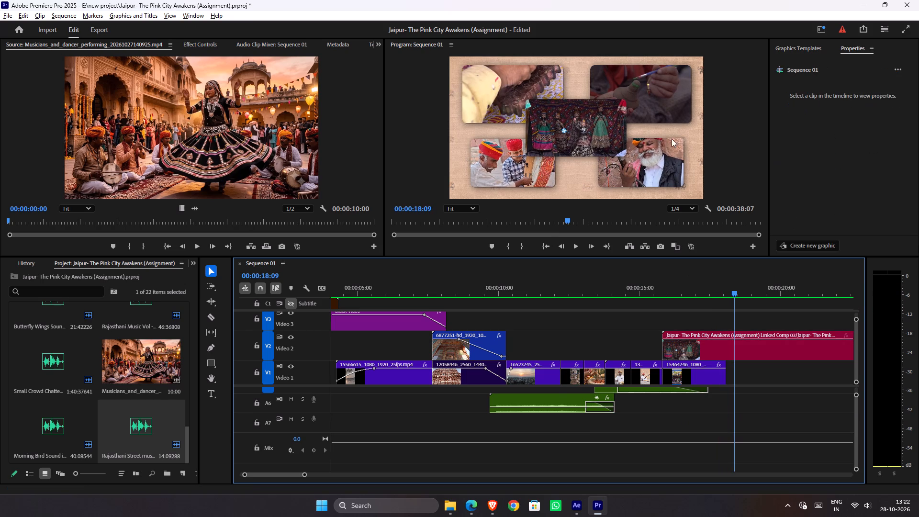
left_click_drag(565, 293, 536, 294)
key("space")
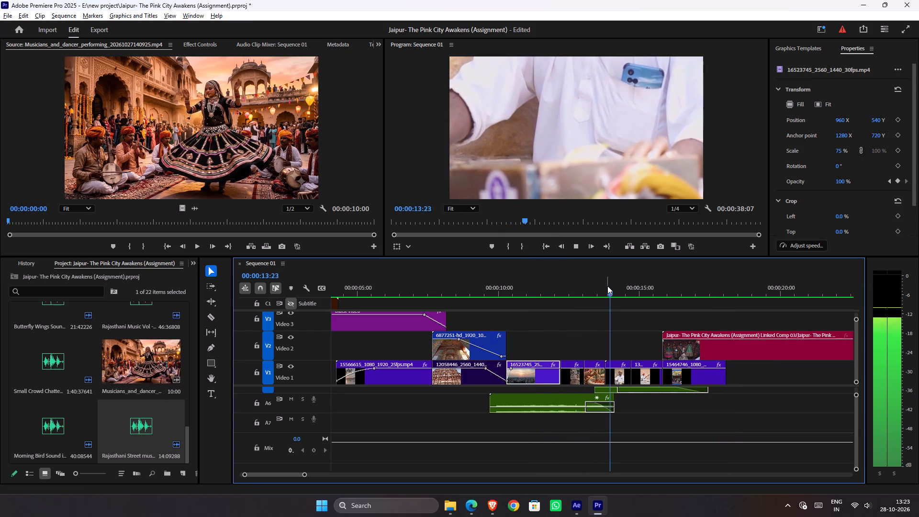
key("space")
Switch to File Explorer and open the Hit folder inside the SFX folder of Audio Assets to look over its sounds.
left_click(472, 516)
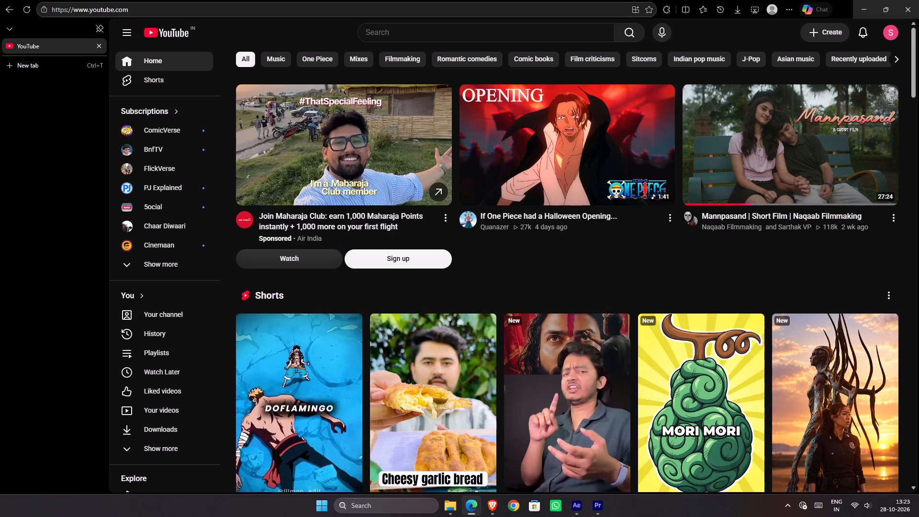
left_click(458, 513)
left_click(368, 0)
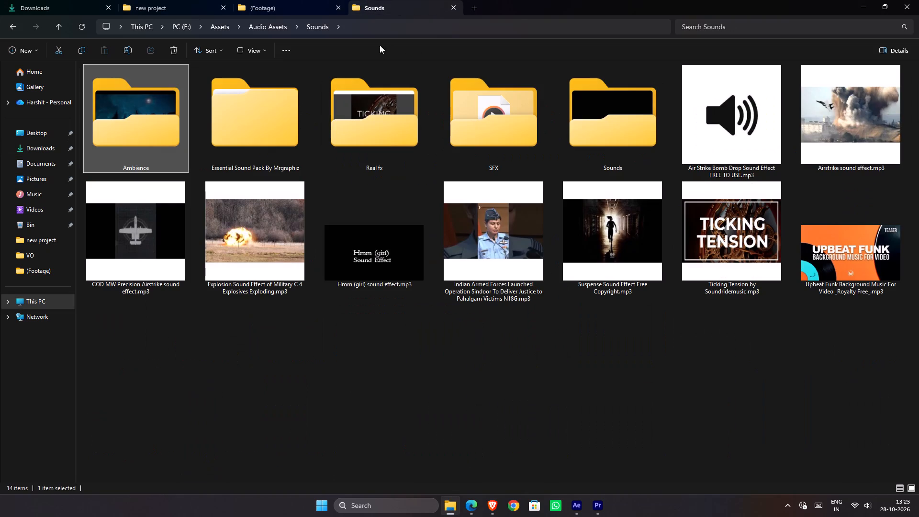
left_click(272, 29)
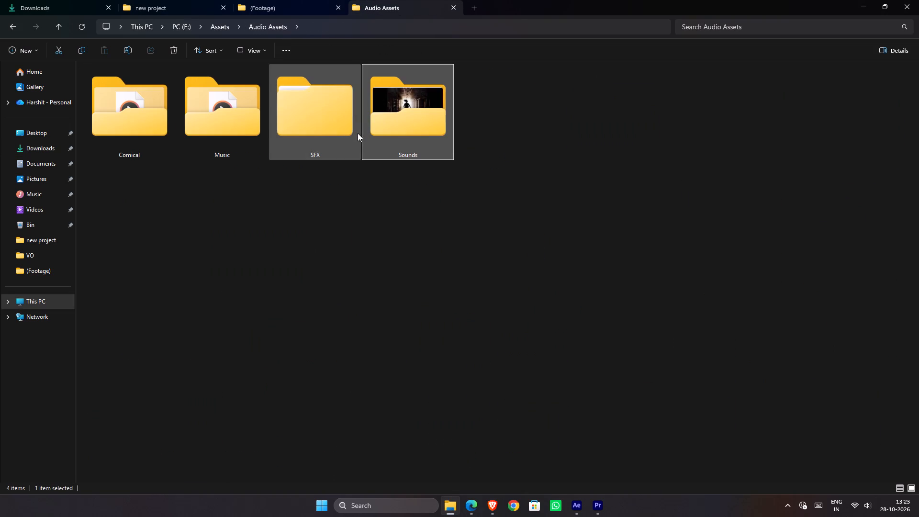
double_click(326, 133)
scroll(367, 185, "up", 19, "ctrl")
scroll(423, 167, "down", 1, "ctrl")
scroll(423, 167, "up", 9, "ctrl")
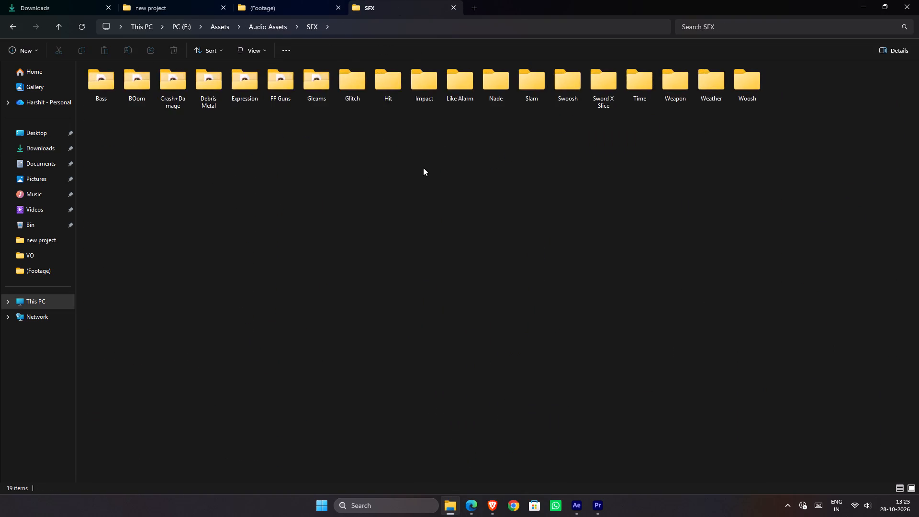
scroll(423, 168, "up", 16, "ctrl")
scroll(433, 195, "down", 2, "ctrl")
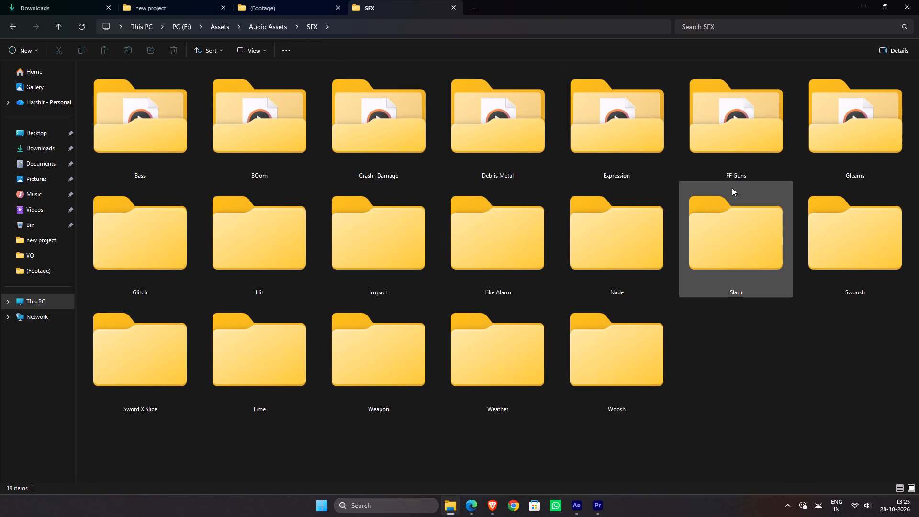
double_click(251, 255)
scroll(474, 215, "up", 20, "ctrl")
scroll(474, 215, "up", 3, "ctrl")
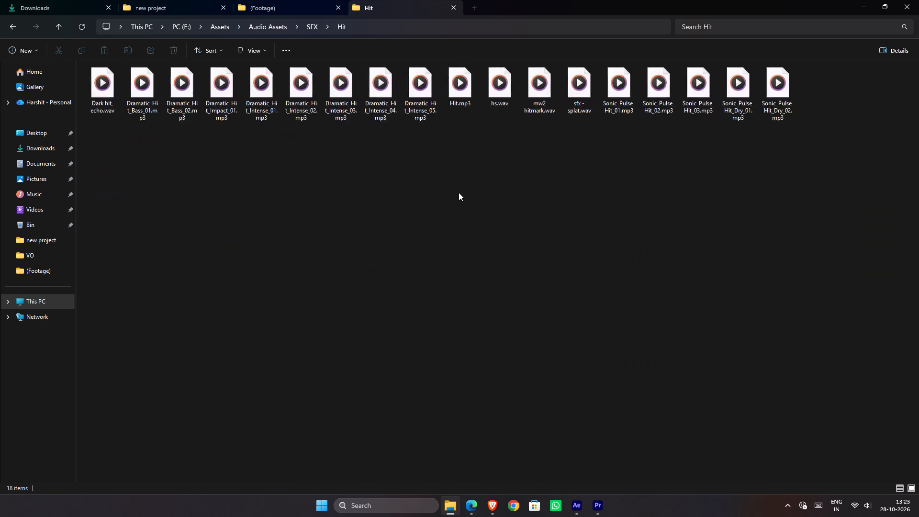
scroll(459, 192, "up", 10, "ctrl")
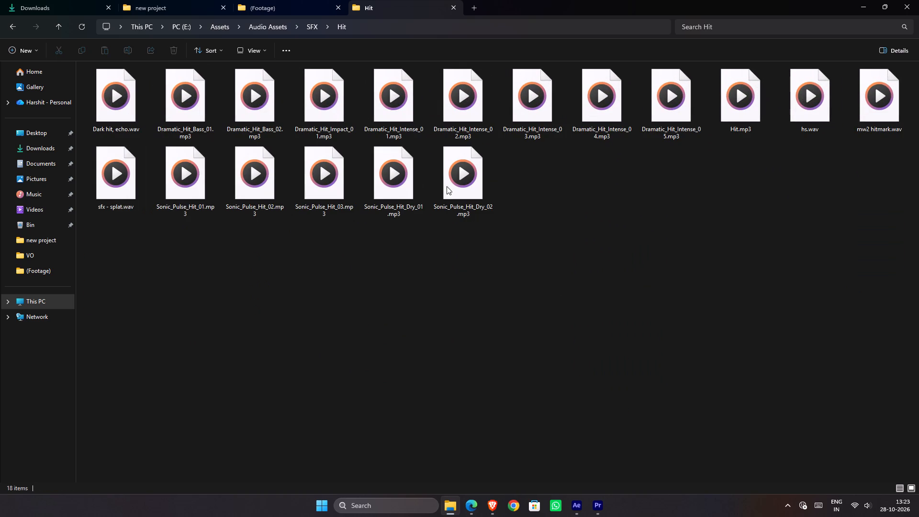
Audition the hit effects Hit.mp3, hs.wav, sfx - splat.wav and Dark hit, echo.wav.
double_click(764, 117)
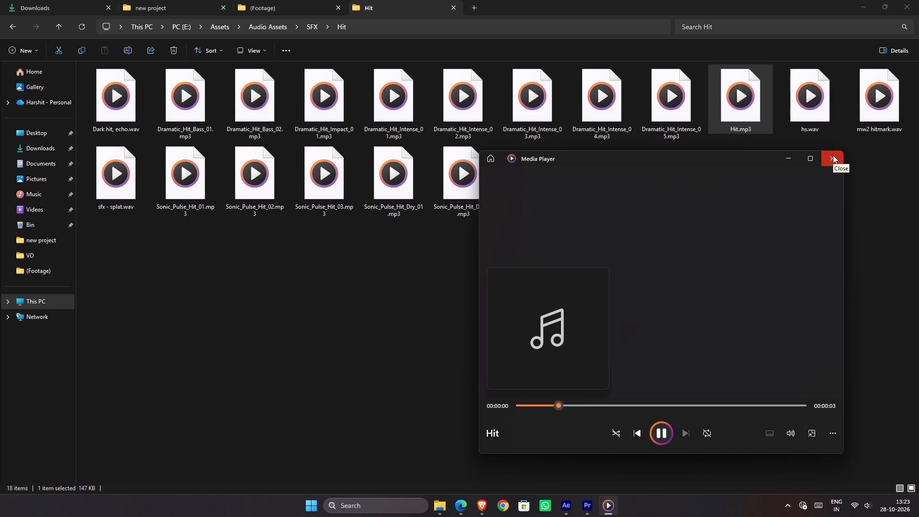
left_click(833, 155)
double_click(829, 128)
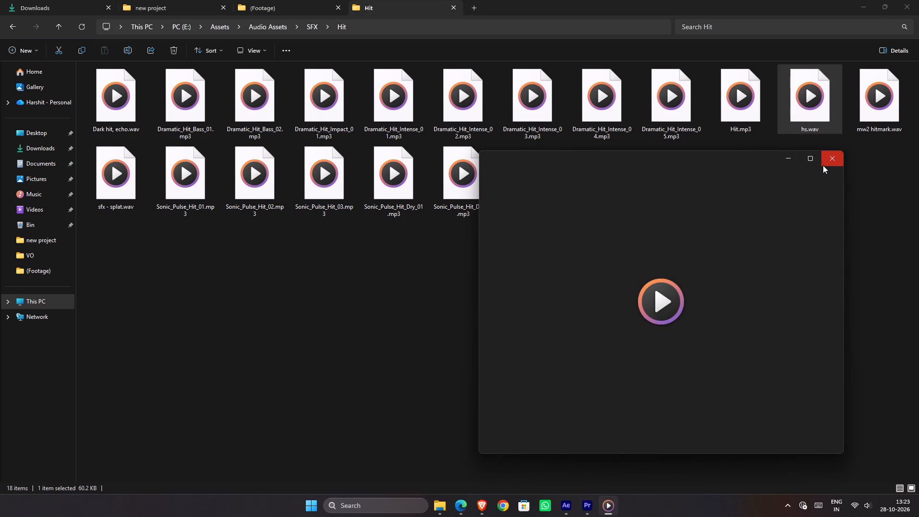
left_click(825, 165)
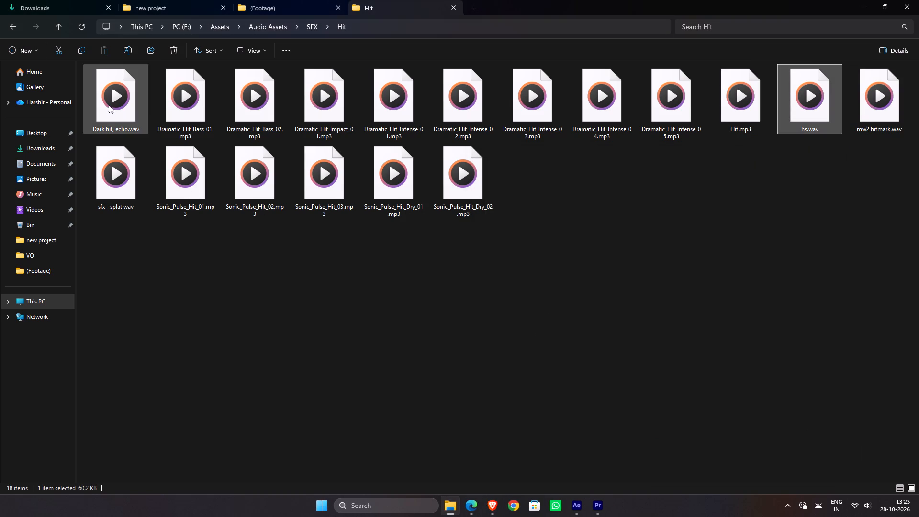
double_click(108, 204)
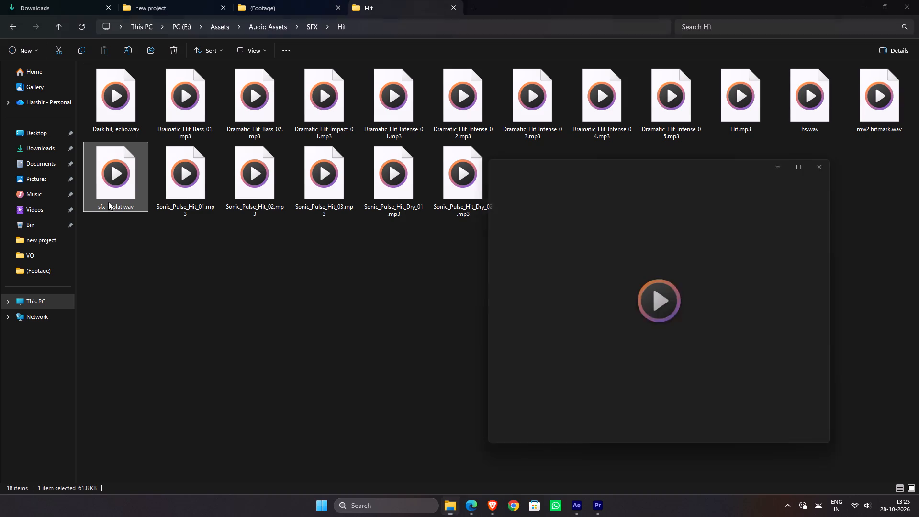
double_click(130, 108)
Open the BOom folder inside SFX and audition Best boom ever.mp3, Boom.wav and BOOOM.mp3.
left_click(313, 30)
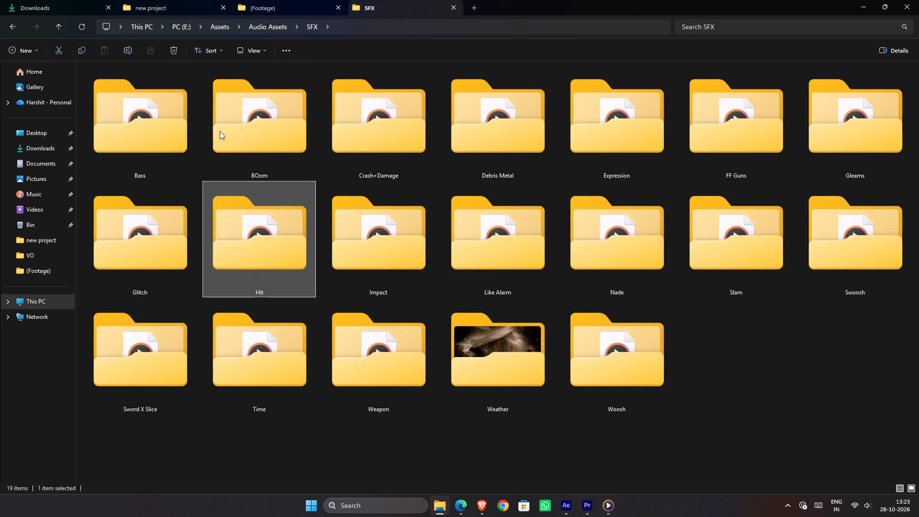
double_click(220, 131)
double_click(208, 110)
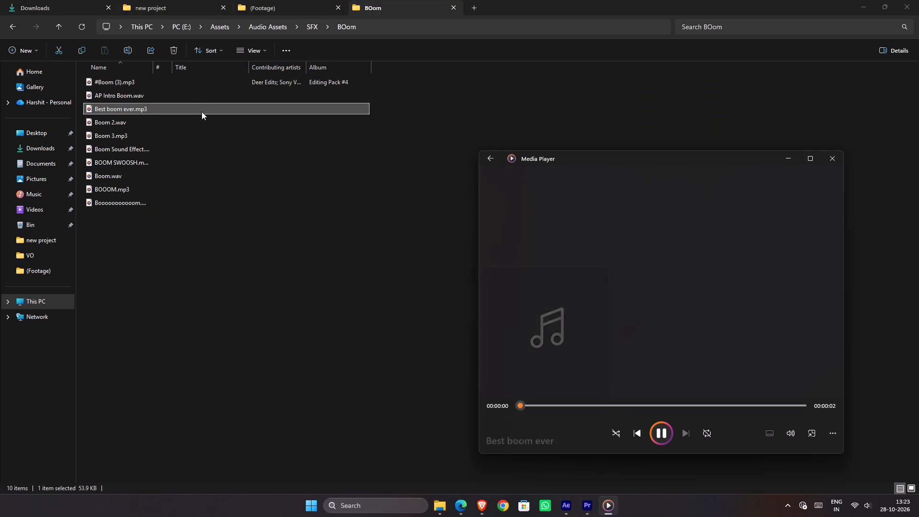
double_click(177, 178)
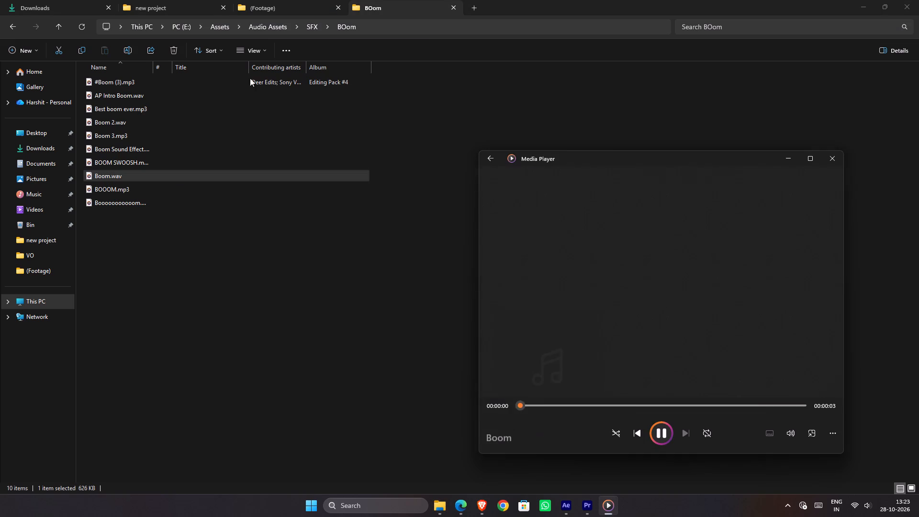
double_click(219, 191)
double_click(206, 191)
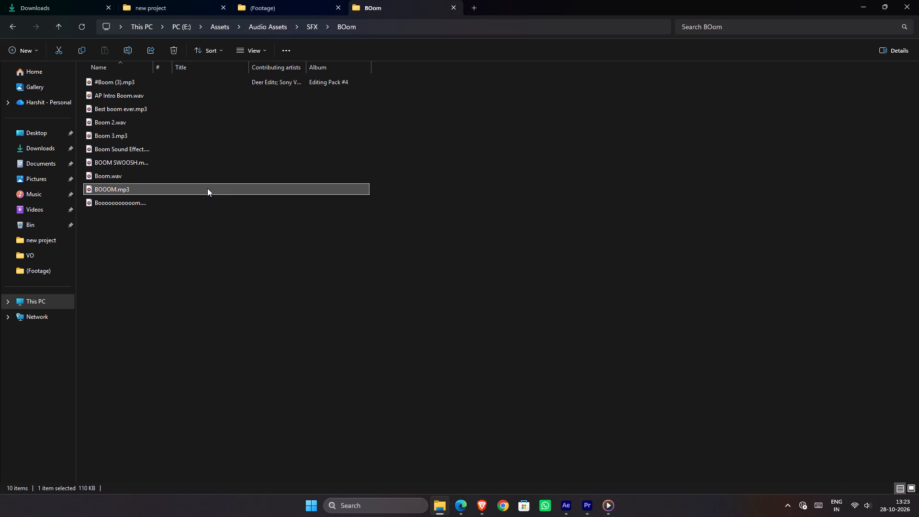
double_click(134, 188)
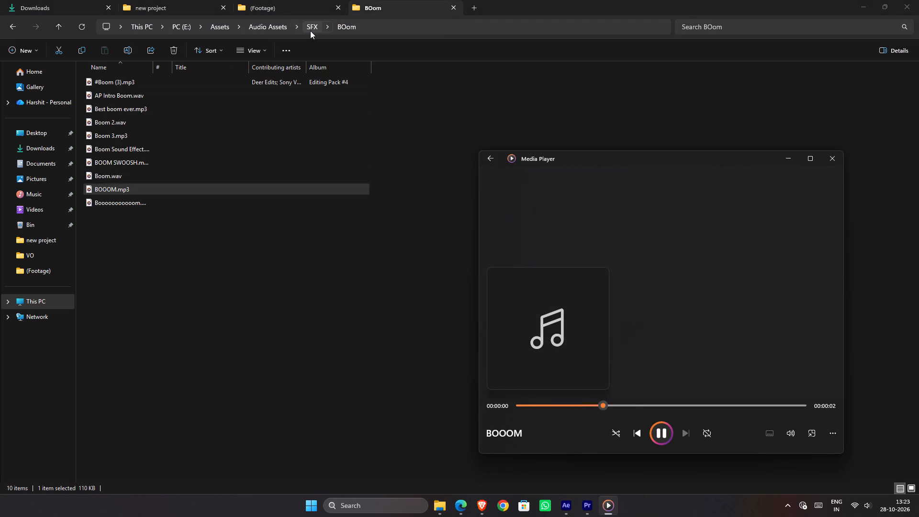
Look through the Sounds and Real fx folders of Audio Assets and audition the Running sound effects, shoes on road file.
left_click(310, 31)
left_click(271, 27)
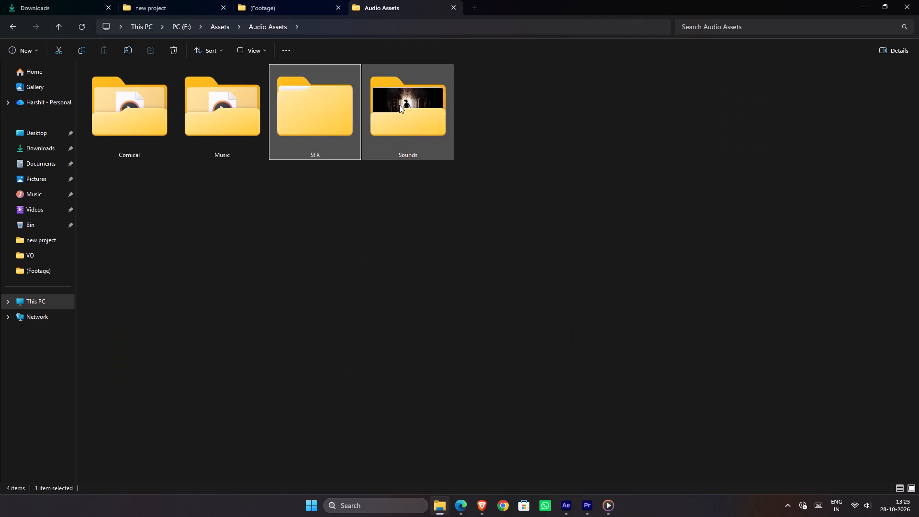
double_click(399, 105)
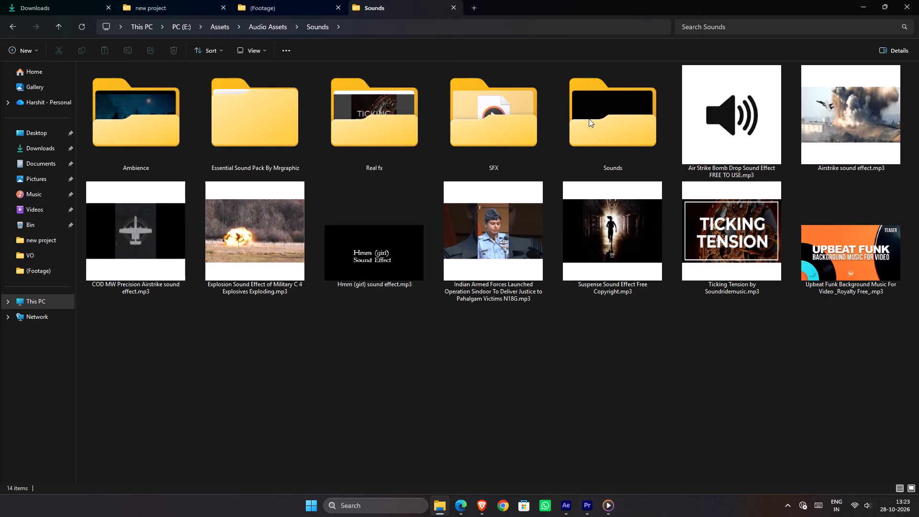
double_click(592, 119)
left_click(550, 275)
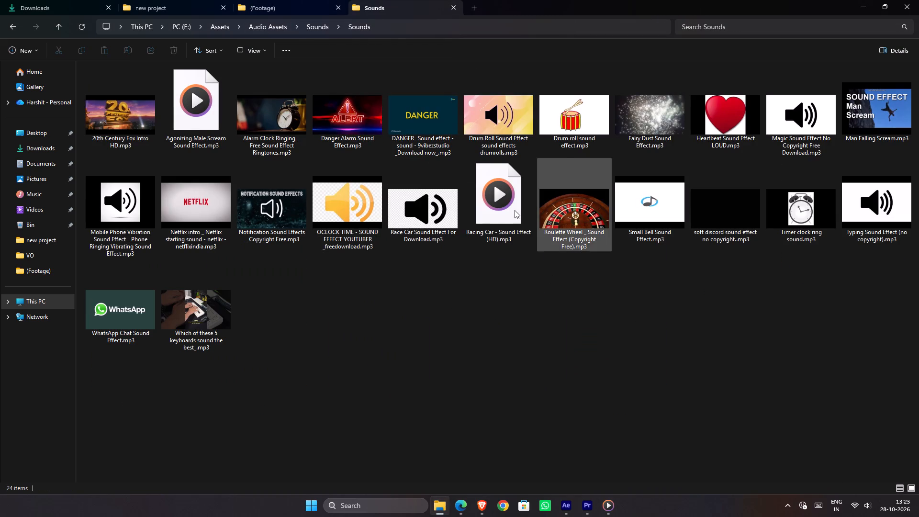
left_click(515, 210)
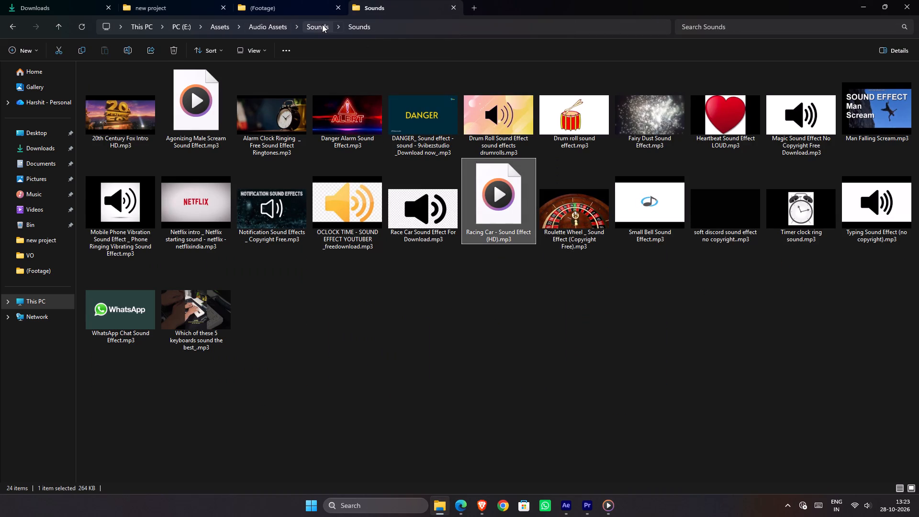
left_click(322, 24)
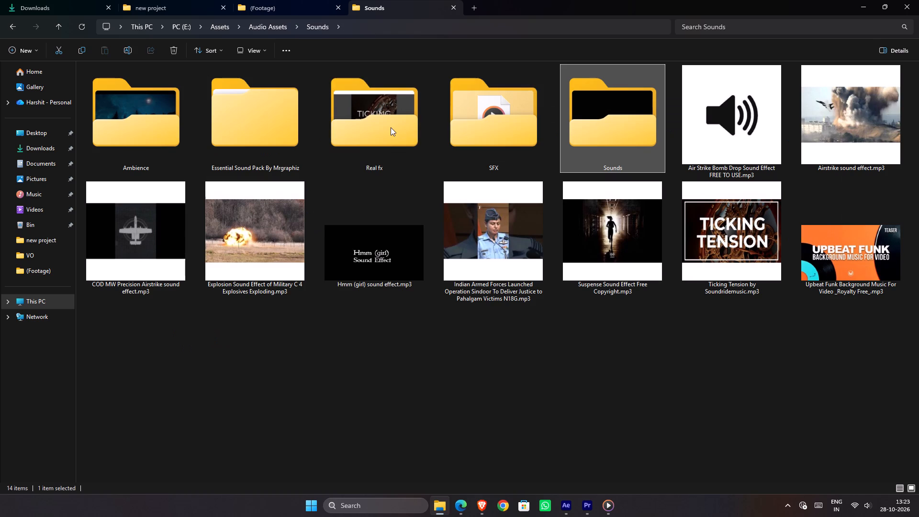
double_click(391, 127)
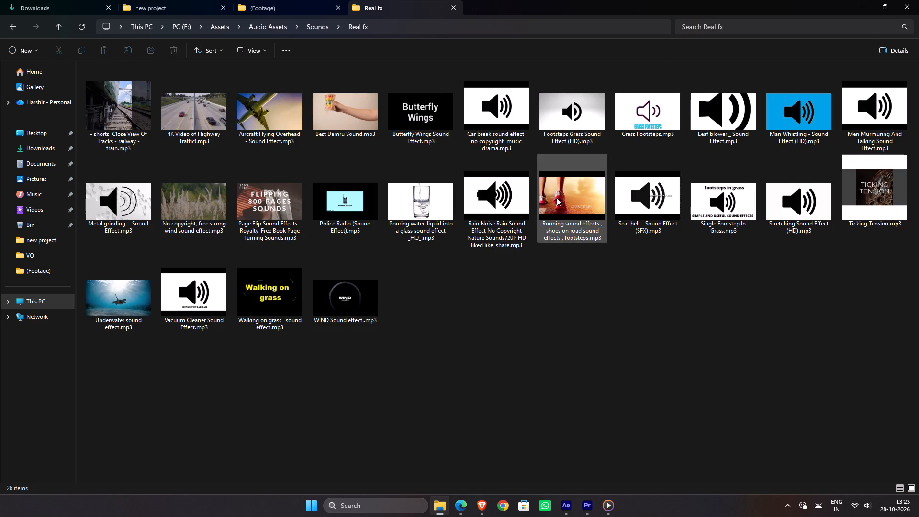
double_click(557, 198)
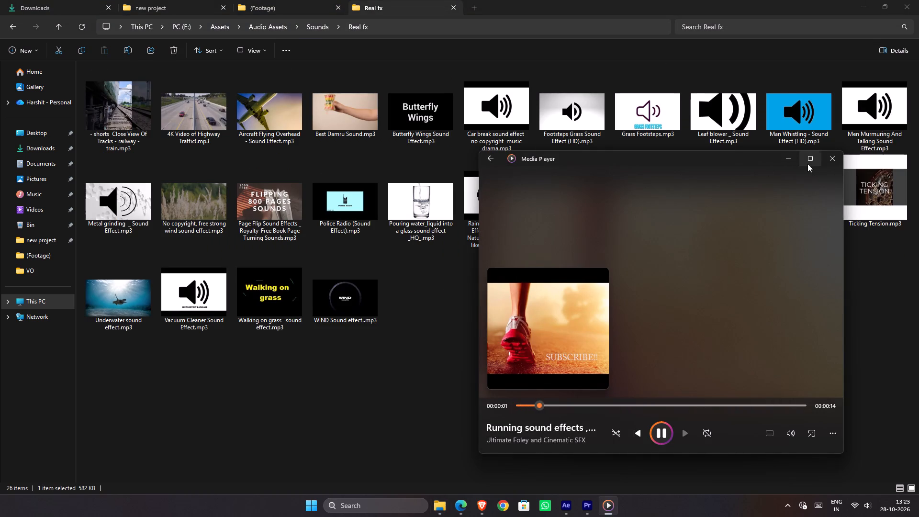
left_click(833, 161)
Add the running shoes-on-road sound from Real fx to track A7 in Premiere Pro, beneath the start of the chili-grinding clip.
left_click_drag(581, 201, 568, 253)
key("alt+Tab")
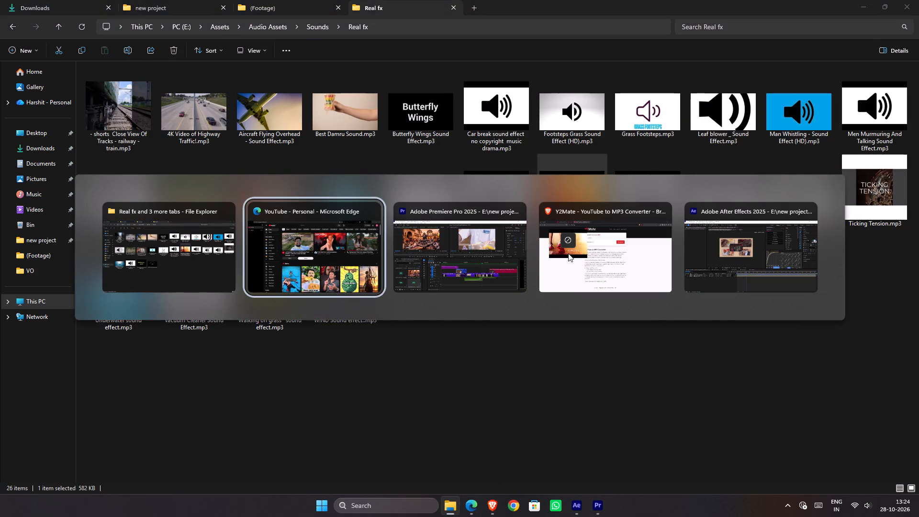
left_click_drag(568, 253, 578, 438)
key("alt+Tab")
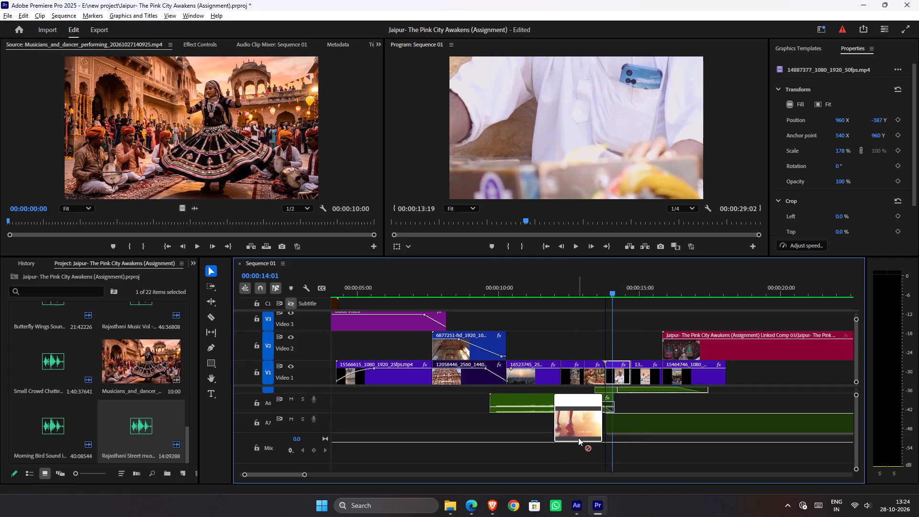
left_click_drag(578, 438, 584, 432)
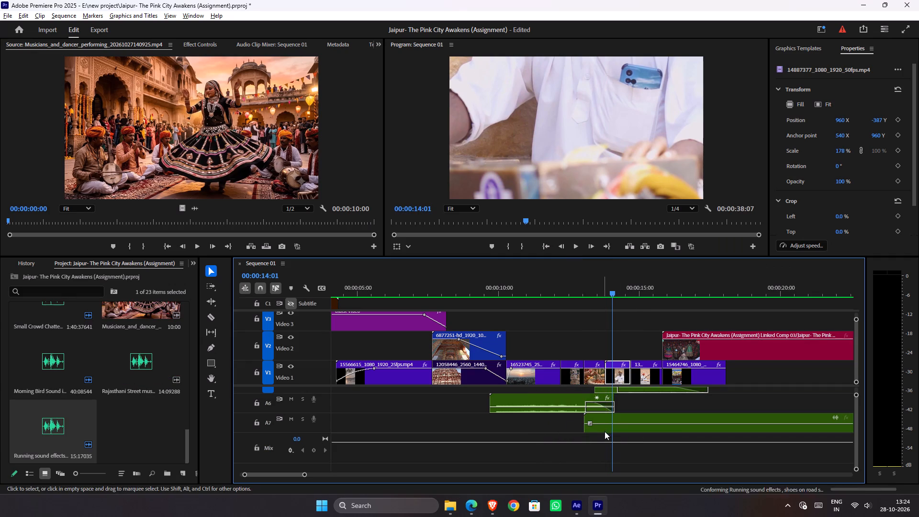
Cut the running sound clip on A7 at 00:00:13:18 and delete the part after the cut.
scroll(602, 415, "up", 11, "alt")
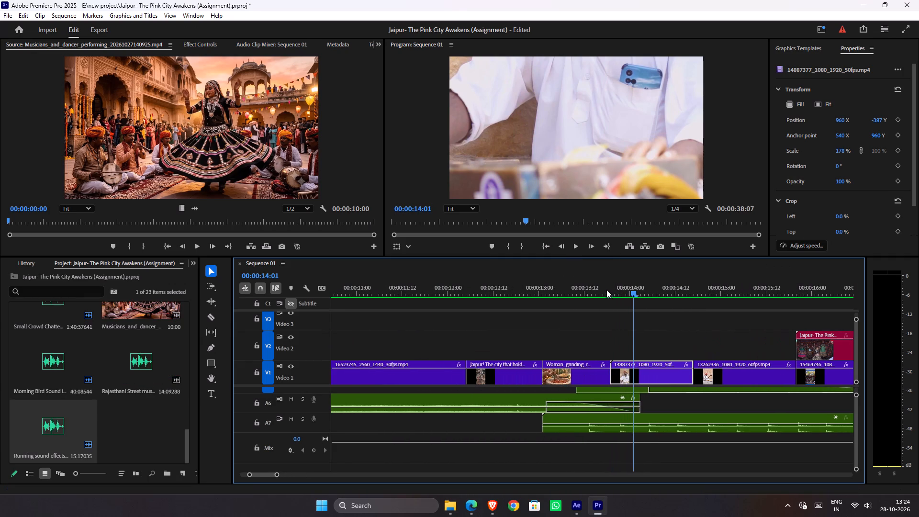
left_click_drag(605, 291, 609, 295)
left_click(622, 417)
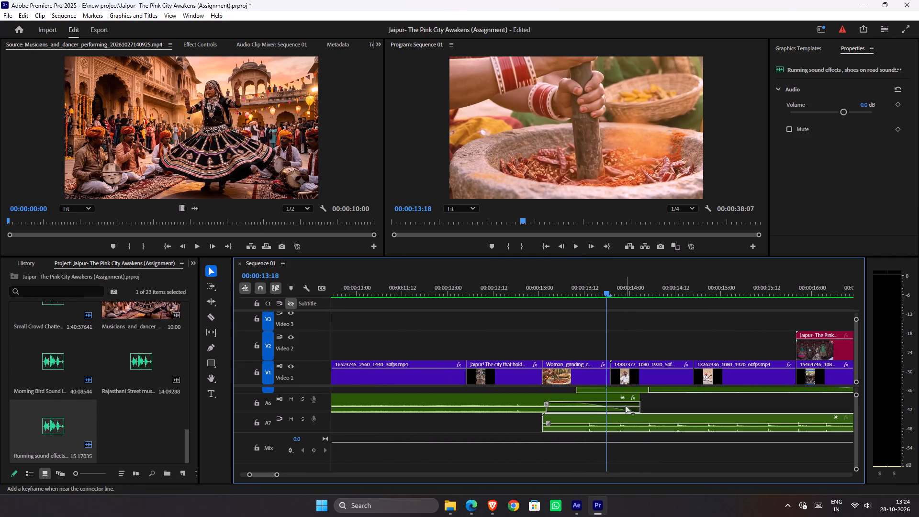
key("ctrl+k")
left_click(638, 421)
key("Delete")
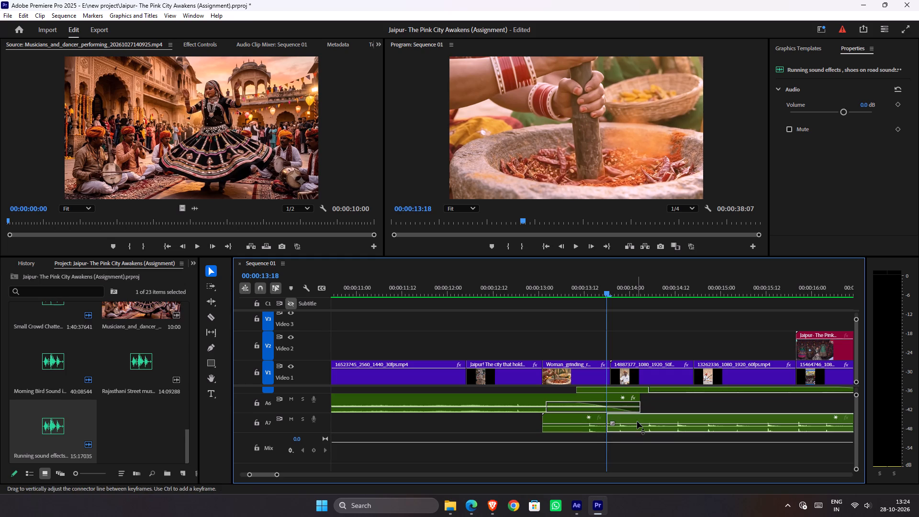
Shift the trimmed running sound on A7 earlier to start at about 00:00:12:17, playing back to check its sync with the grinding shot.
left_click_drag(586, 289, 500, 301)
left_click_drag(567, 432, 553, 432)
key("space")
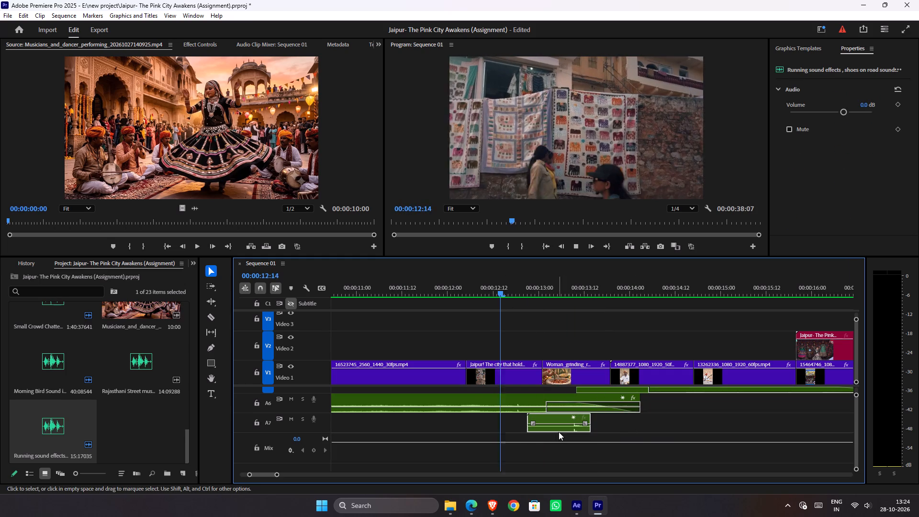
key("space")
left_click_drag(563, 292, 539, 298)
left_click_drag(550, 430, 539, 429)
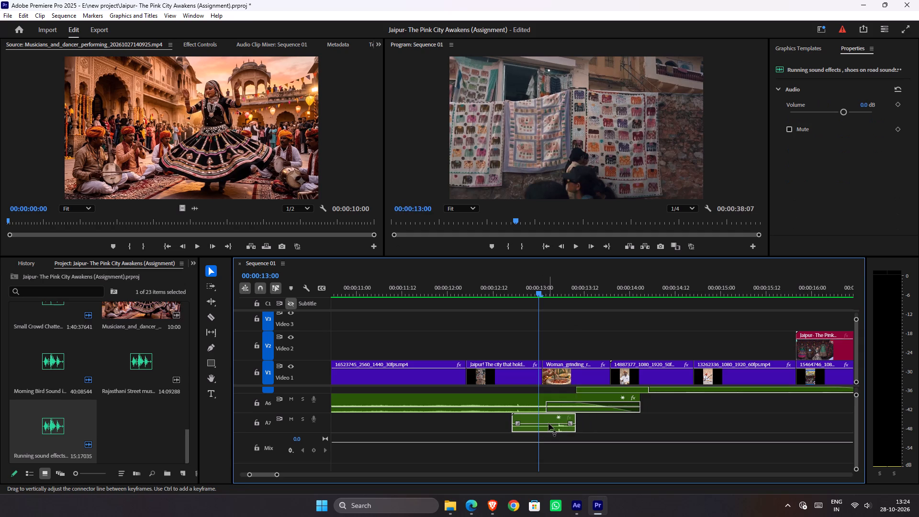
key("space")
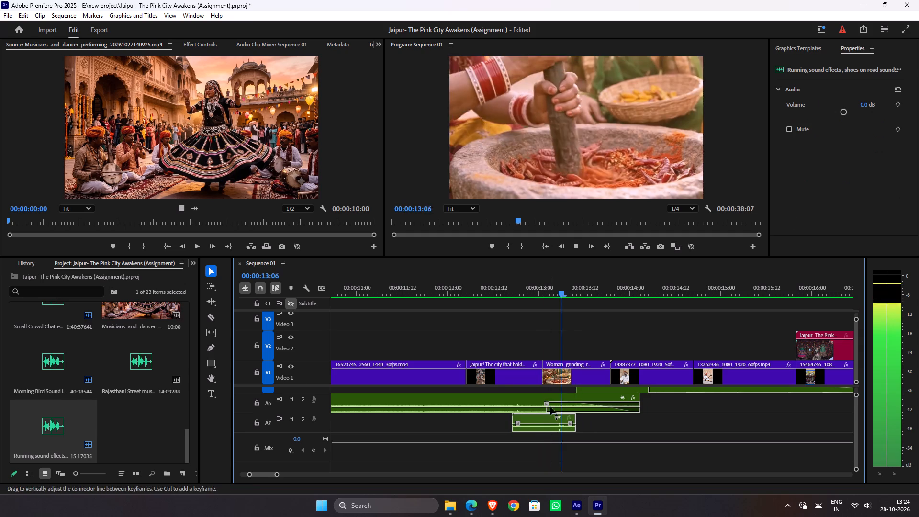
key("space")
left_click_drag(559, 291, 472, 300)
key("space")
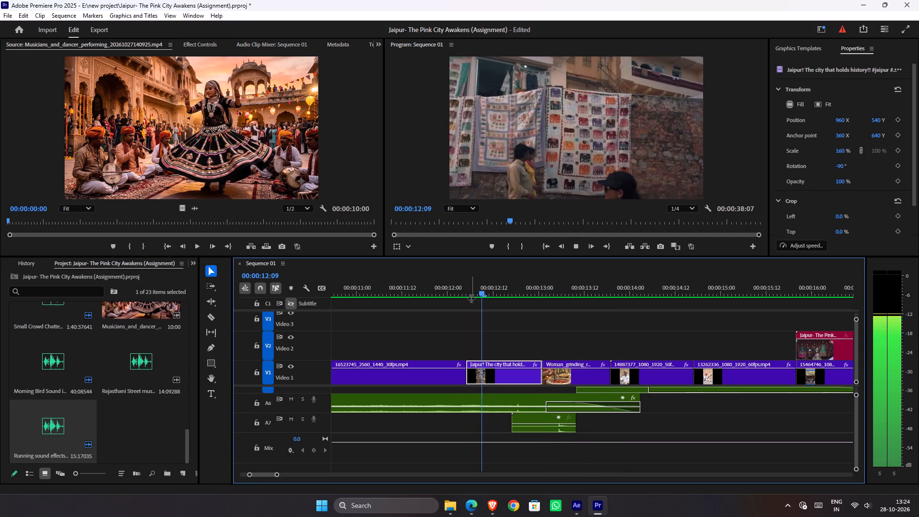
key("space")
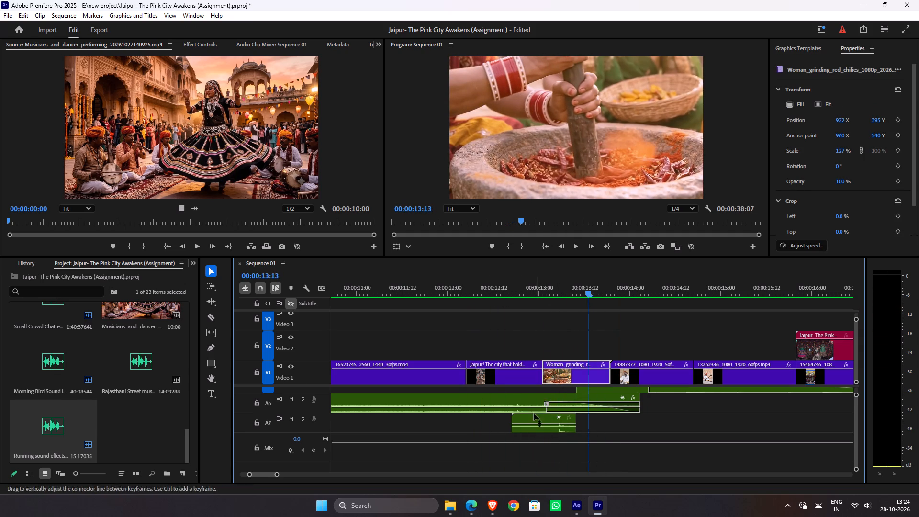
Move the running sound clip on A7 earlier to start at 00:00:12:12 and play back the transition into the grinding shot.
left_click_drag(535, 421, 516, 420)
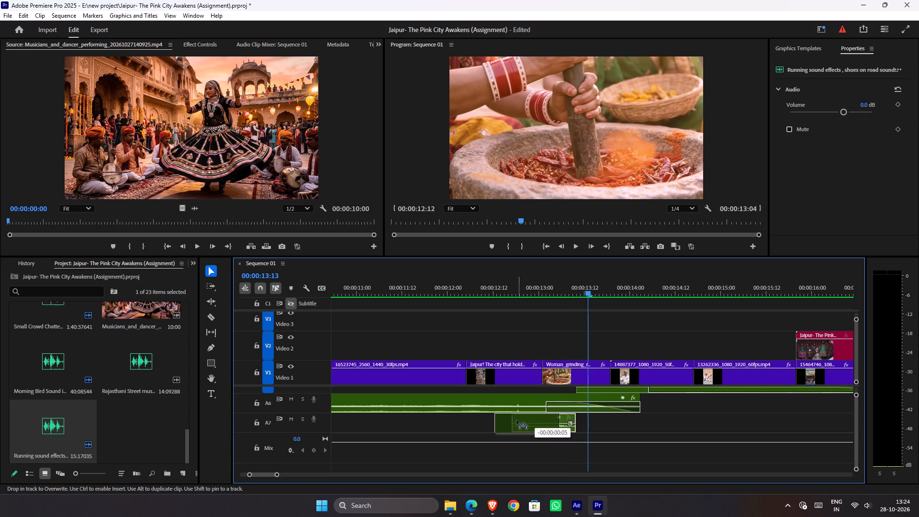
left_click_drag(516, 420, 516, 420)
left_click_drag(532, 291, 485, 292)
key("space")
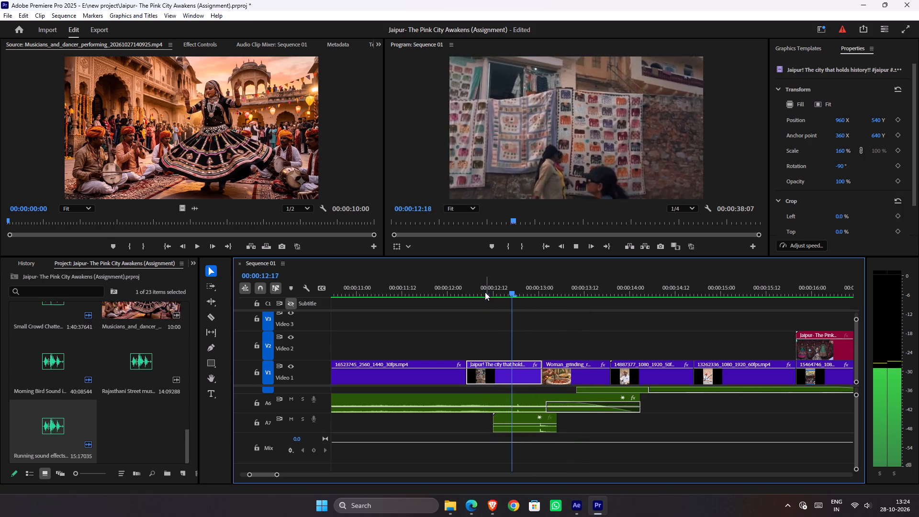
key("space")
left_click_drag(545, 292, 497, 295)
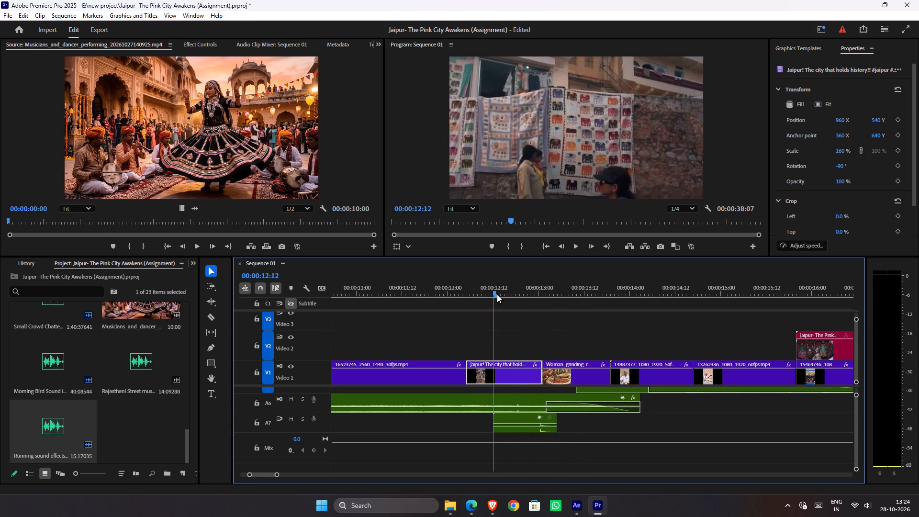
key("space")
key("space")
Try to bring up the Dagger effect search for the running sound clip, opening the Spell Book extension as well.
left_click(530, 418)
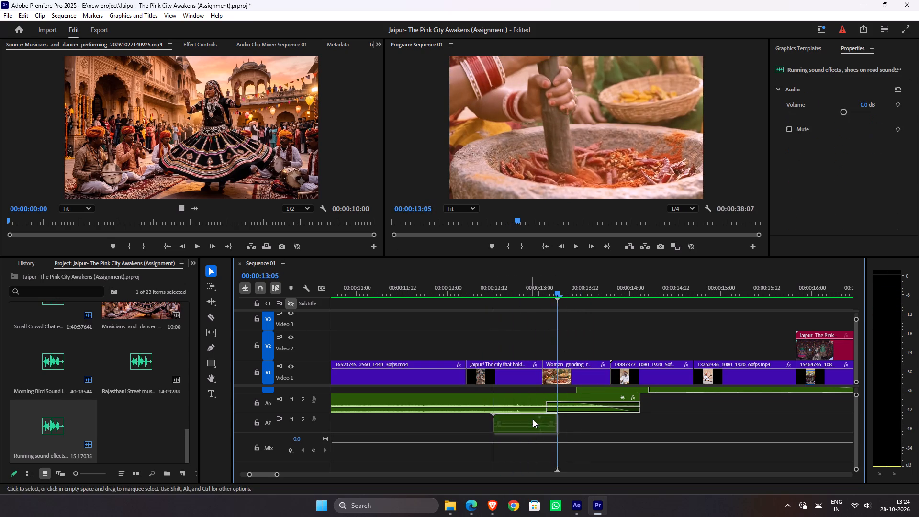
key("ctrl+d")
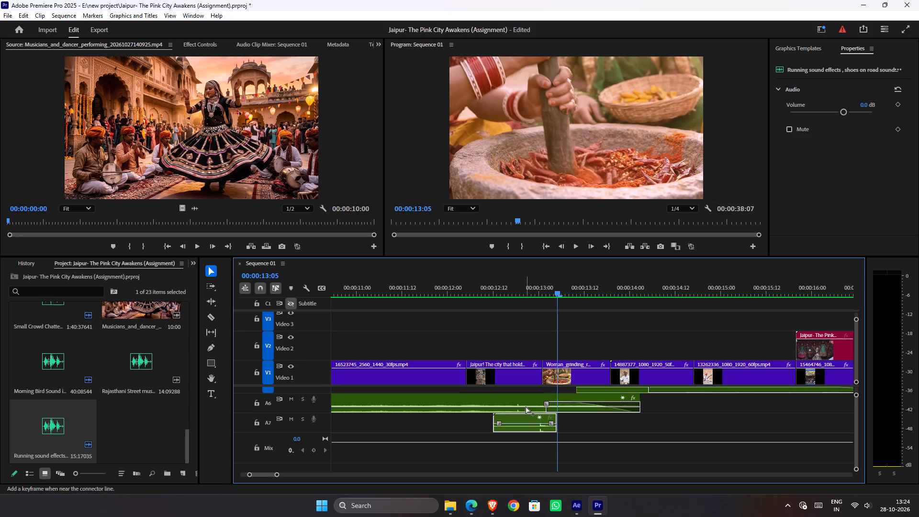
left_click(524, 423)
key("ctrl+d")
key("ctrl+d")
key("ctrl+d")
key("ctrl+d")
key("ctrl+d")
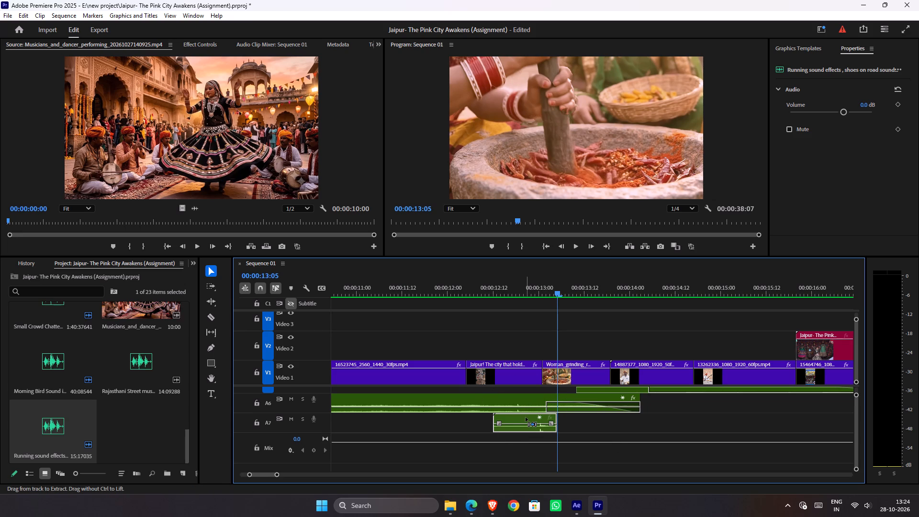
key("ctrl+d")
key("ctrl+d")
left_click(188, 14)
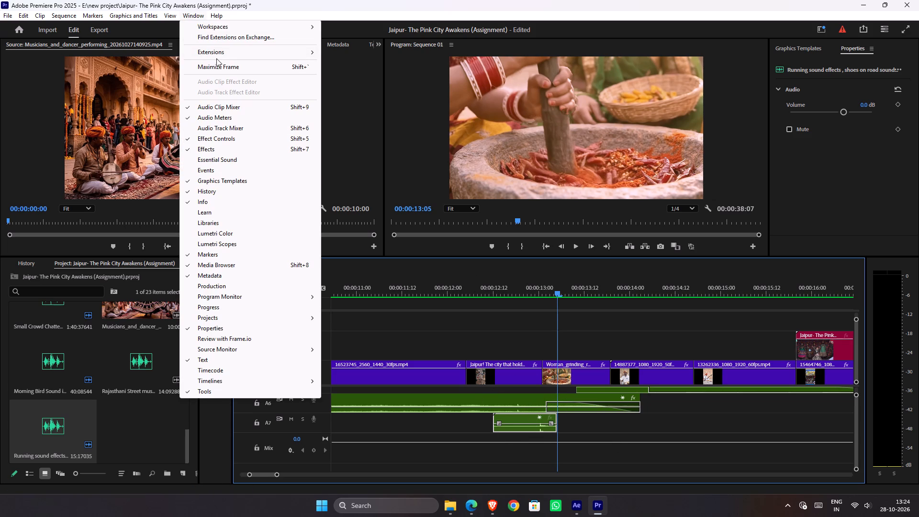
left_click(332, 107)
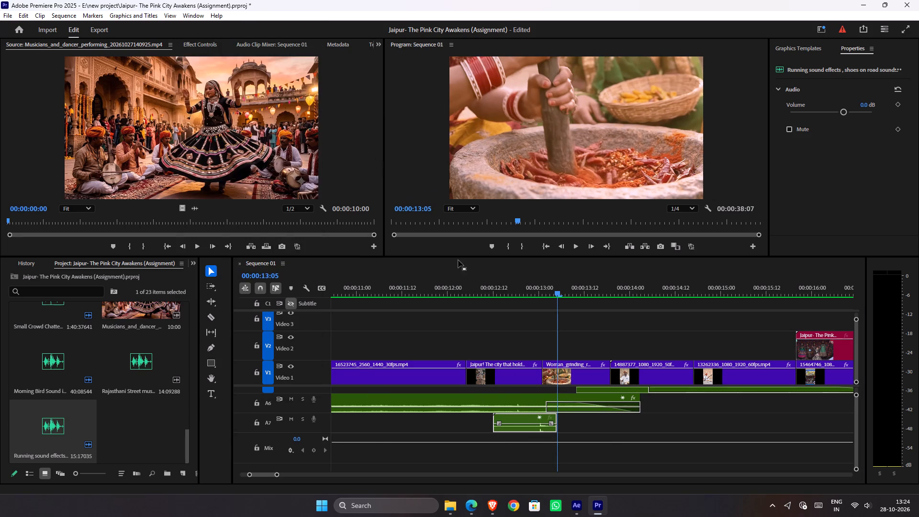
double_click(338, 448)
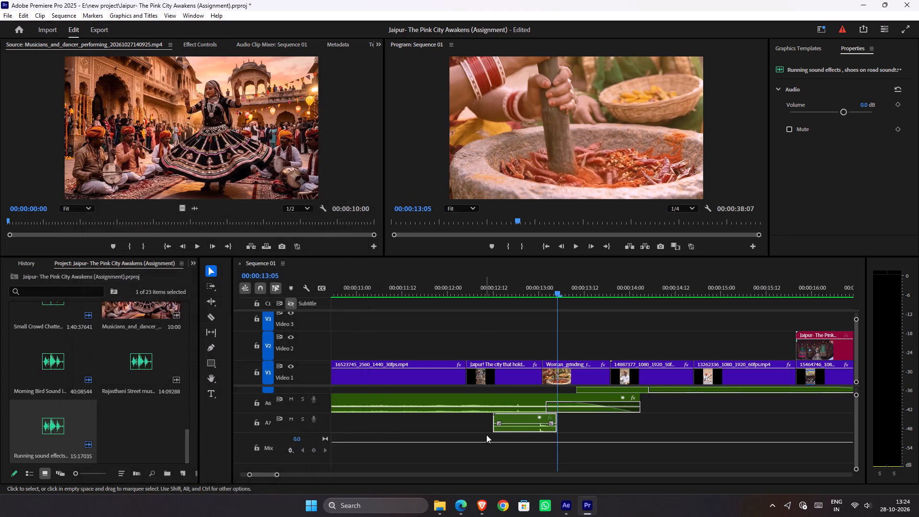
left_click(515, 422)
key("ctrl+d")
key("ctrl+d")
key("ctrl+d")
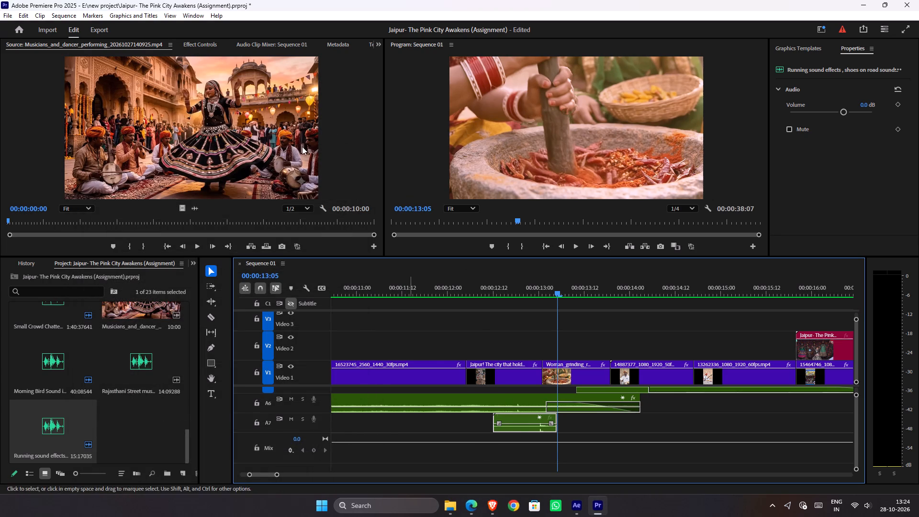
Apply the Lowpass effect to the running sound clip on A7 using Dagger and set its Cutoff to 900.5 Hz.
left_click(197, 11)
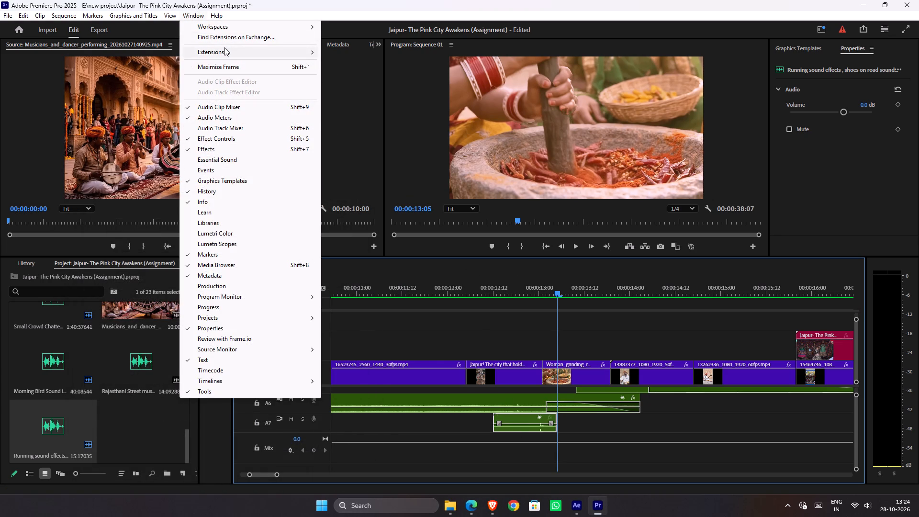
left_click(354, 63)
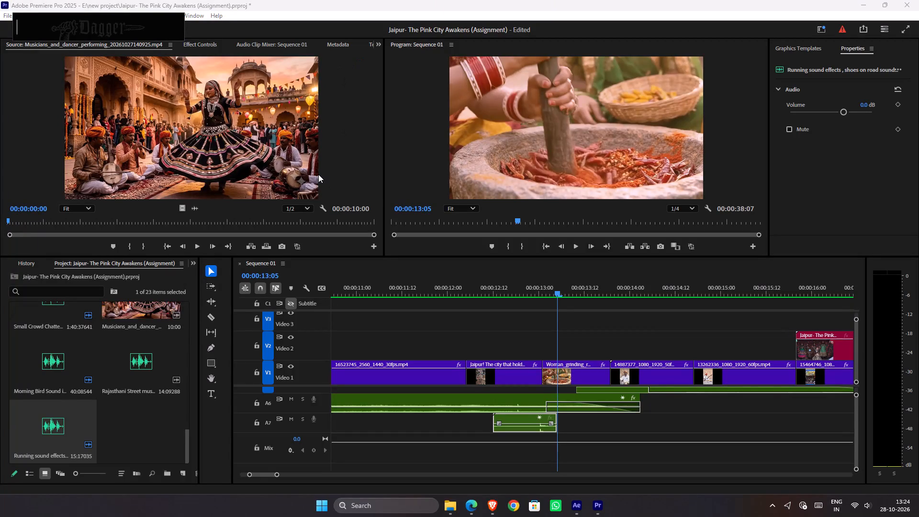
type("low")
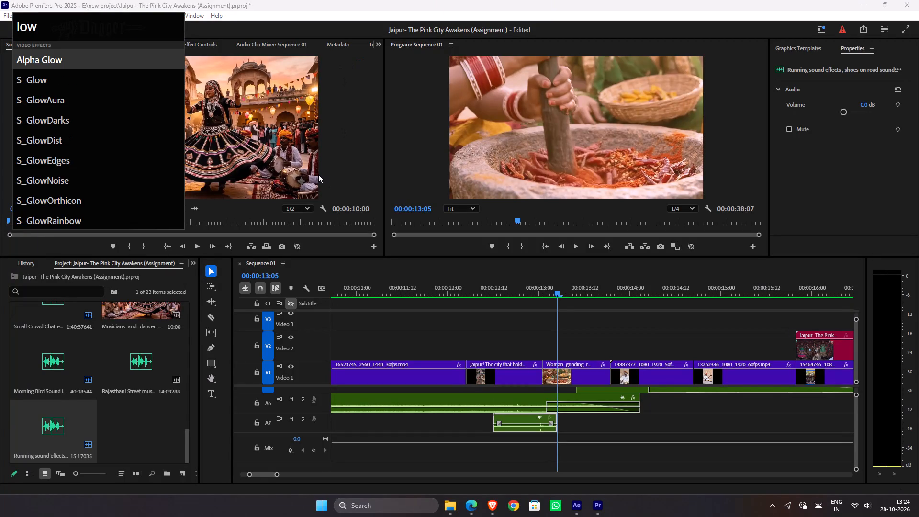
key("p")
key("Return")
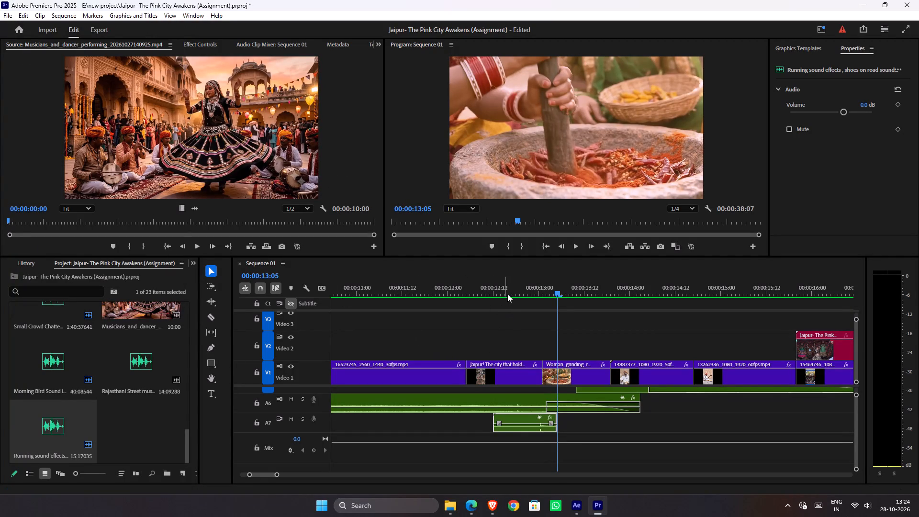
left_click(201, 45)
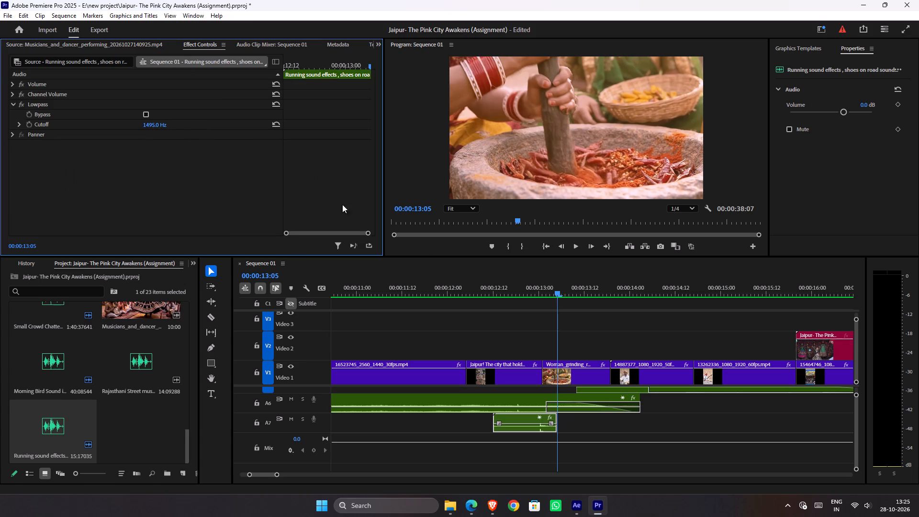
left_click_drag(152, 126, 148, 129)
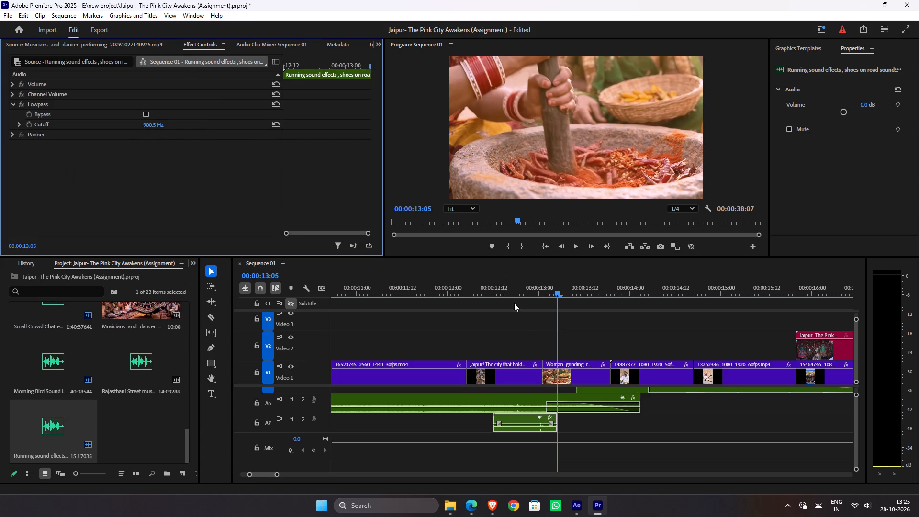
Play back the transition into the chili-grinding shot to check how the low-passed running sound fits.
left_click_drag(522, 291, 469, 290)
key("space")
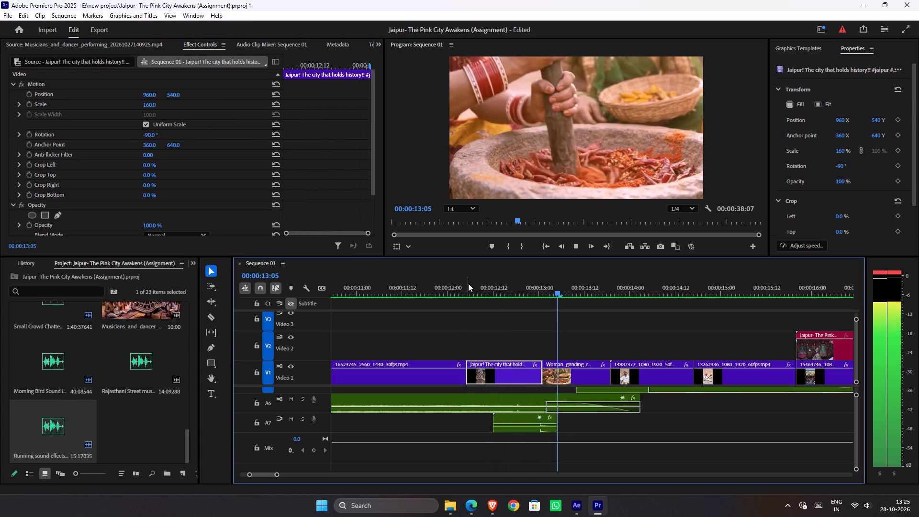
key("space")
left_click_drag(493, 297, 486, 296)
left_click(488, 293)
key("space")
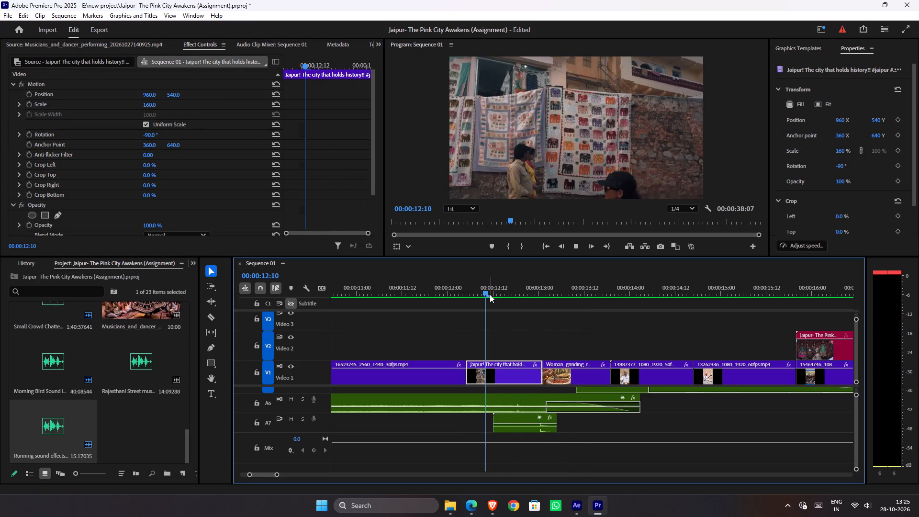
key("space")
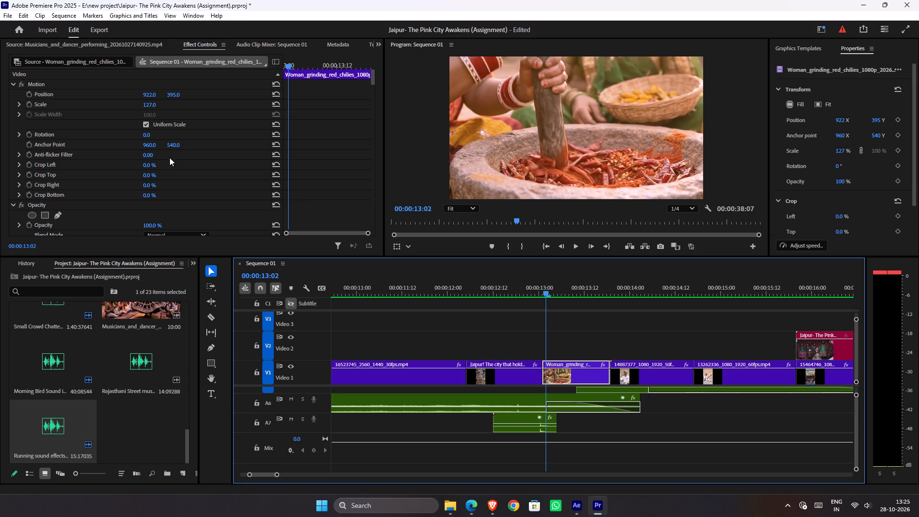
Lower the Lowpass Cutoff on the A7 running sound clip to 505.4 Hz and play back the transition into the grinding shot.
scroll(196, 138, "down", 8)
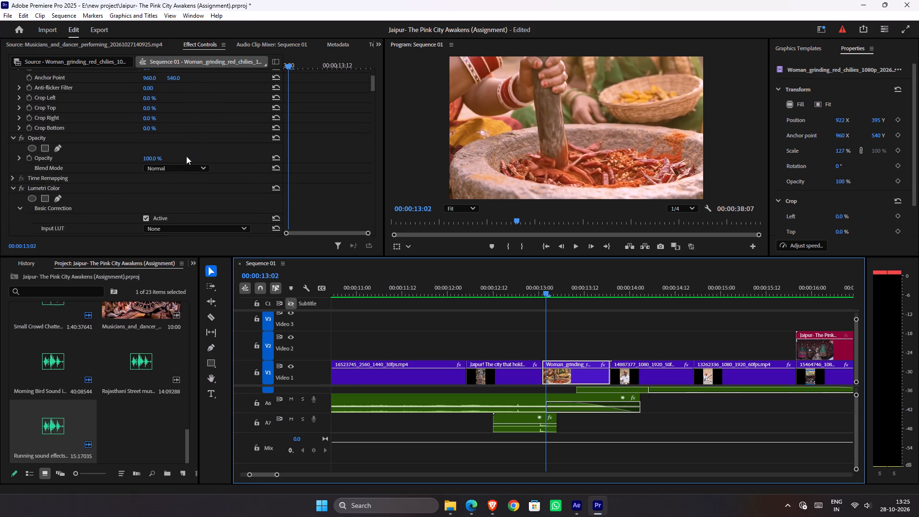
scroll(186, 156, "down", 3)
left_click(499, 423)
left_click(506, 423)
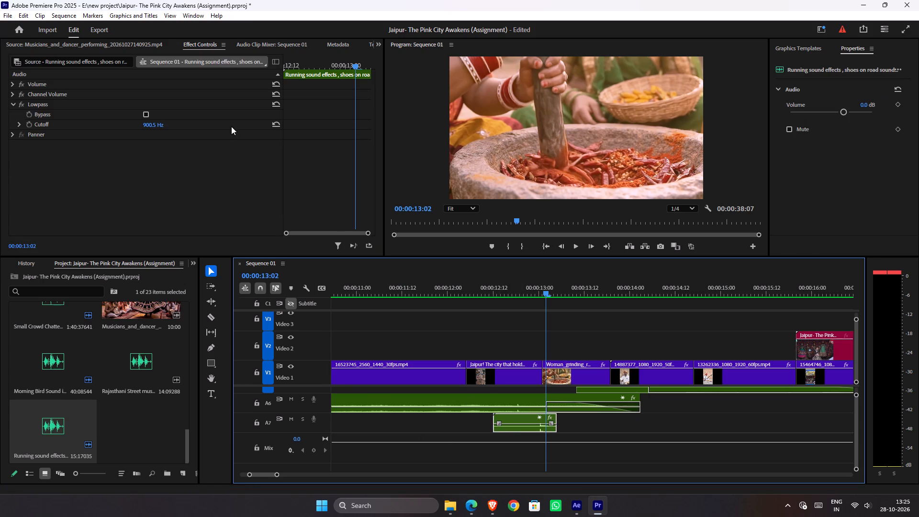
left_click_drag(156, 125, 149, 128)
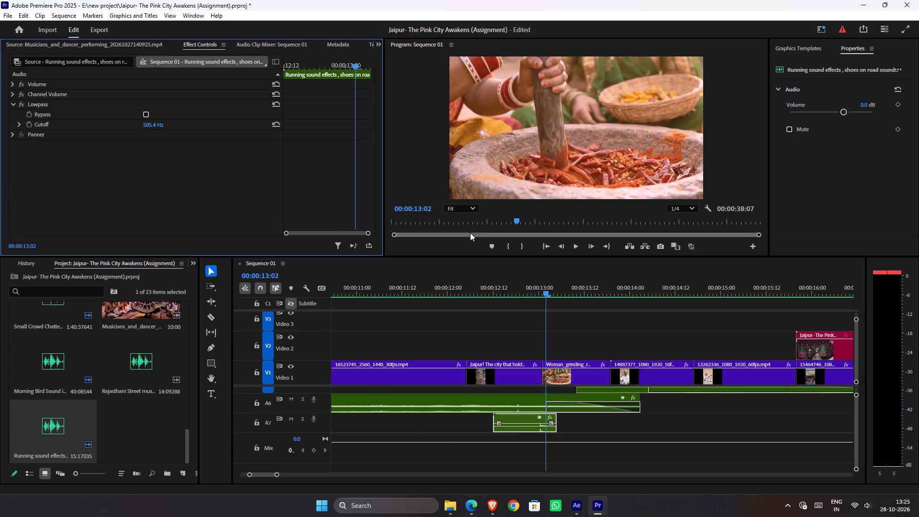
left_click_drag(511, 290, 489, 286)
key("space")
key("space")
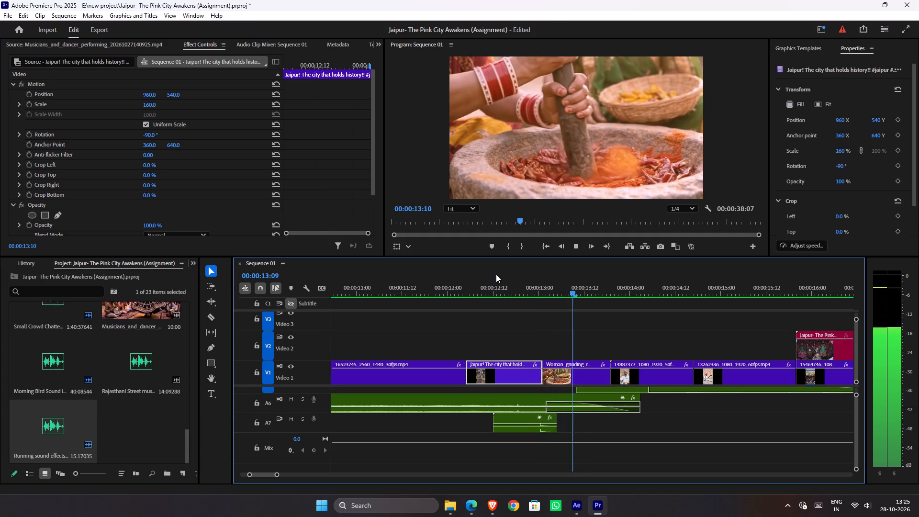
Remove the Lowpass effect from the running sound clip on A7.
left_click(526, 429)
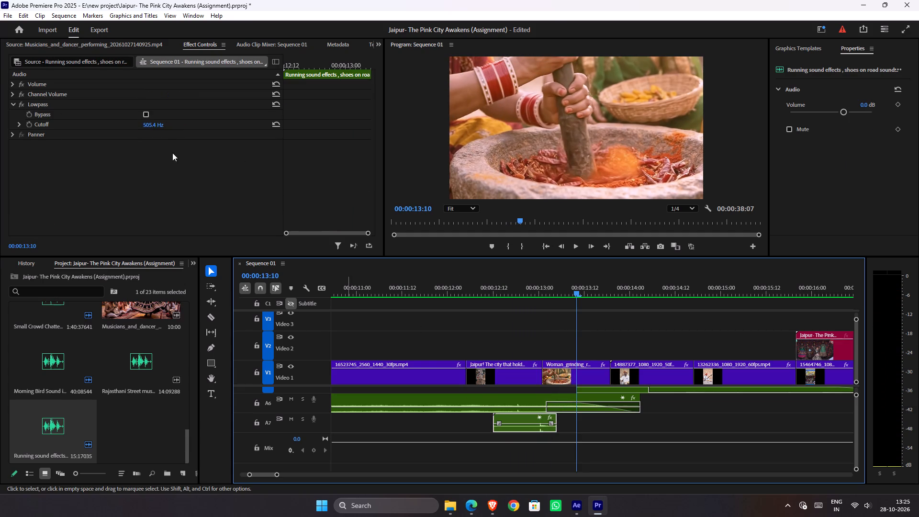
left_click(38, 108)
key("Delete")
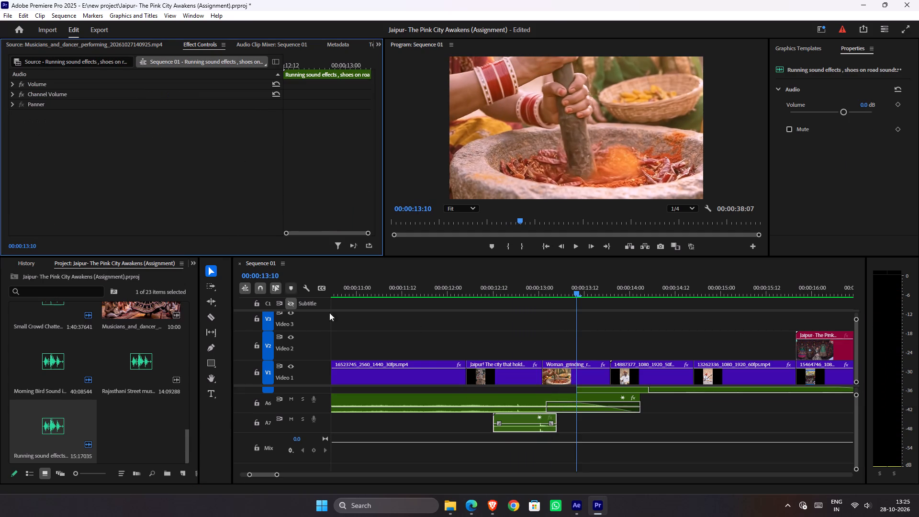
Adjust the audio gain of the running sound clip on A7 by -15 dB and save the project.
right_click(528, 421)
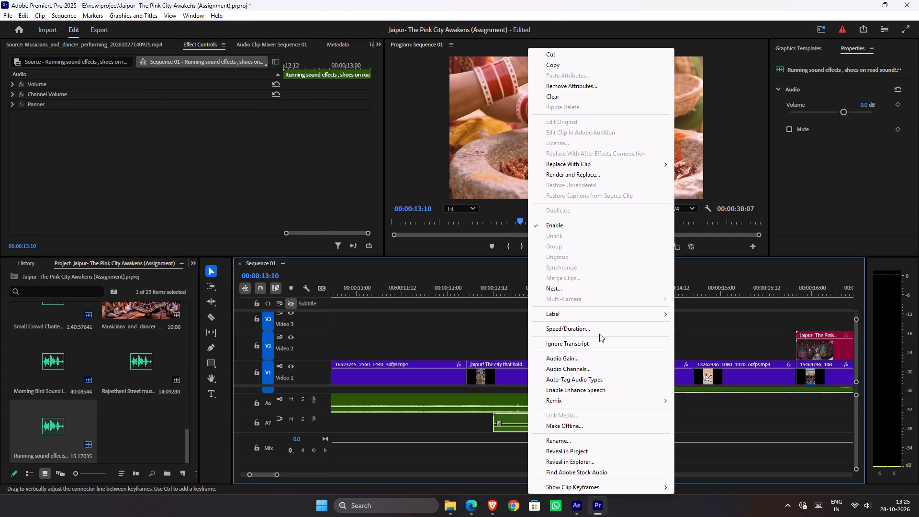
left_click(577, 361)
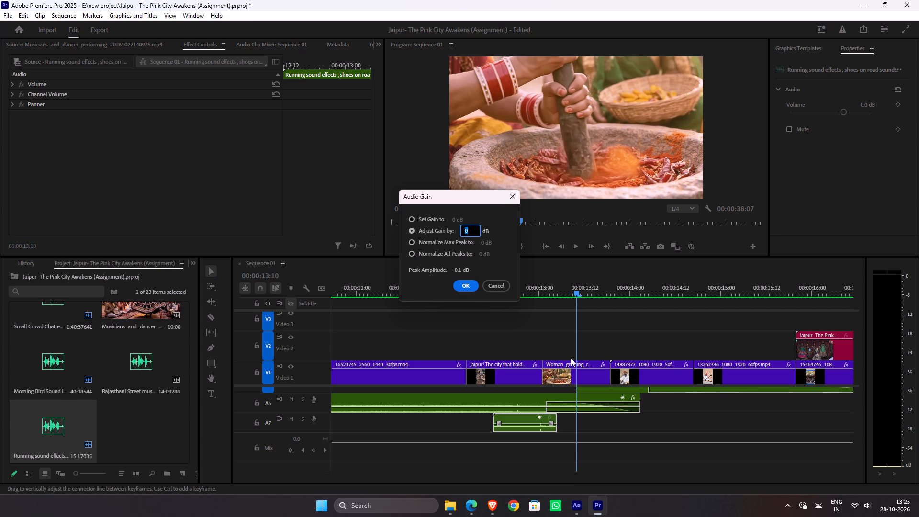
type("-15")
key("Return")
key("ctrl+s")
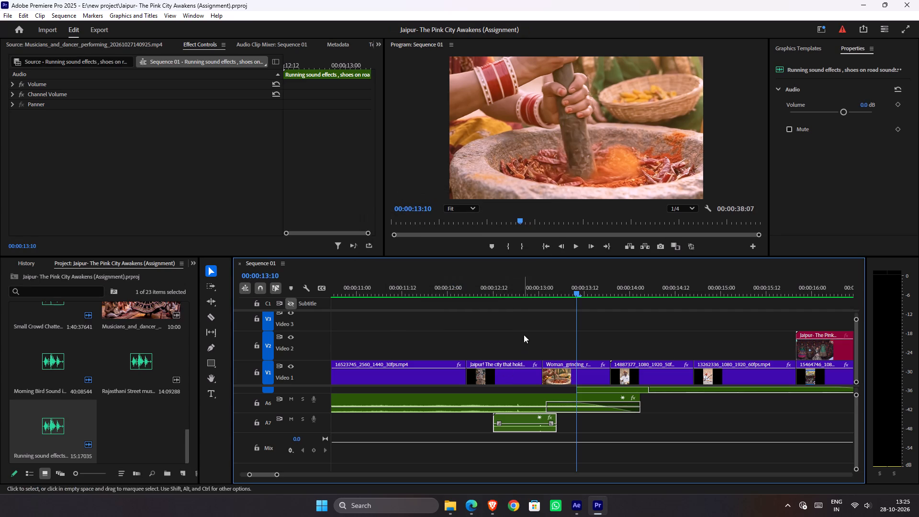
Play back from about 00:00:12:00 through the grinding shot and into the puppet collage to check the sound mix.
left_click_drag(490, 292, 468, 288)
key("space")
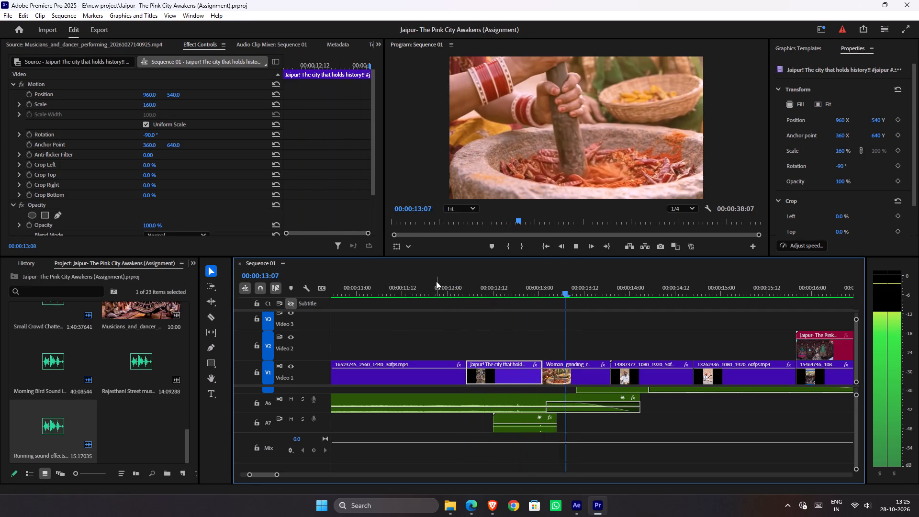
key("space")
key("space")
left_click_drag(487, 290, 448, 290)
key("space")
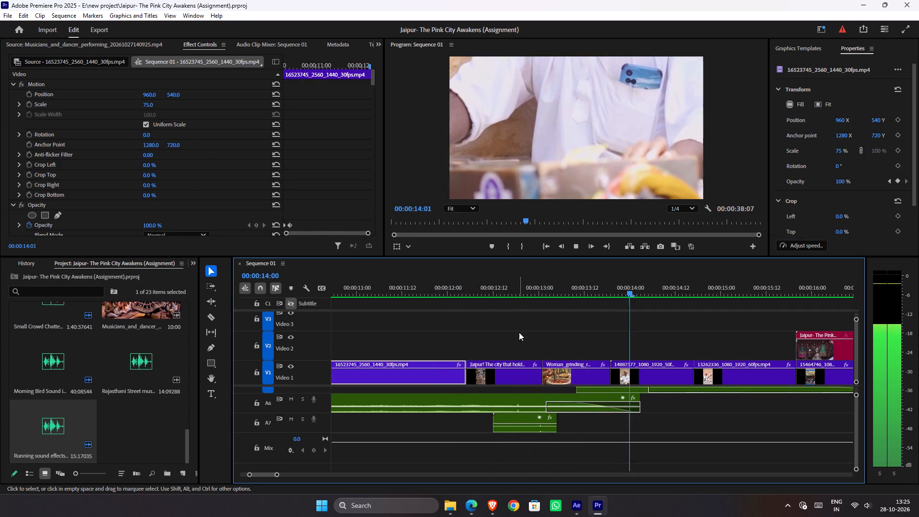
scroll(525, 341, "down", 7, "alt")
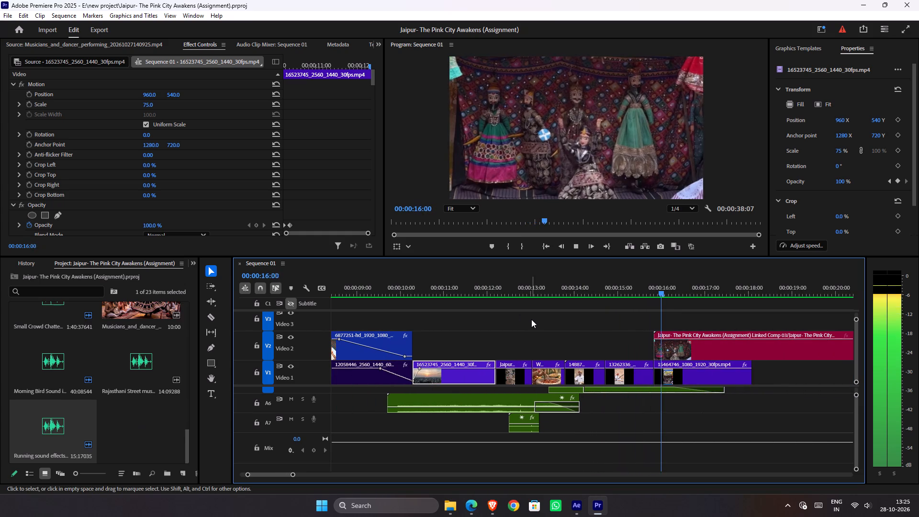
scroll(532, 320, "down", 5, "alt")
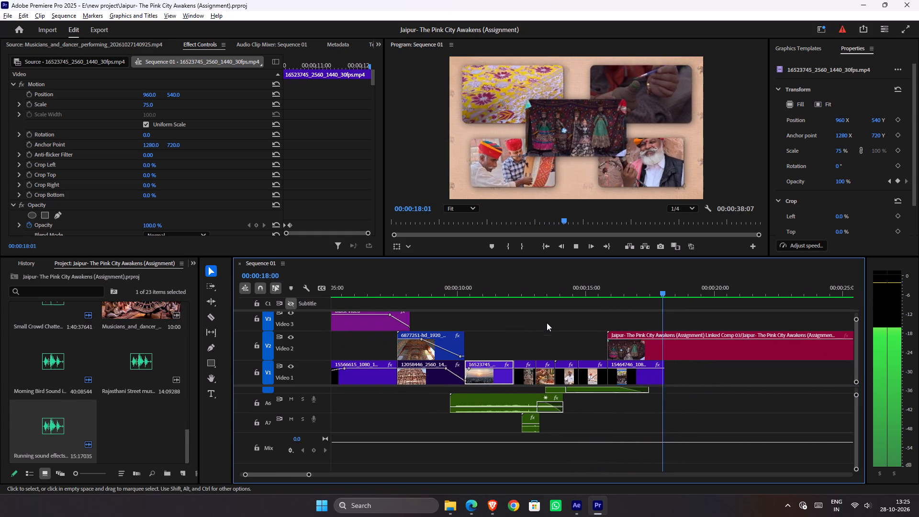
Replay the start of the puppet collage from about 00:00:16:00 to check its sound.
key("space")
left_click_drag(631, 290, 602, 283)
key("space")
key("space")
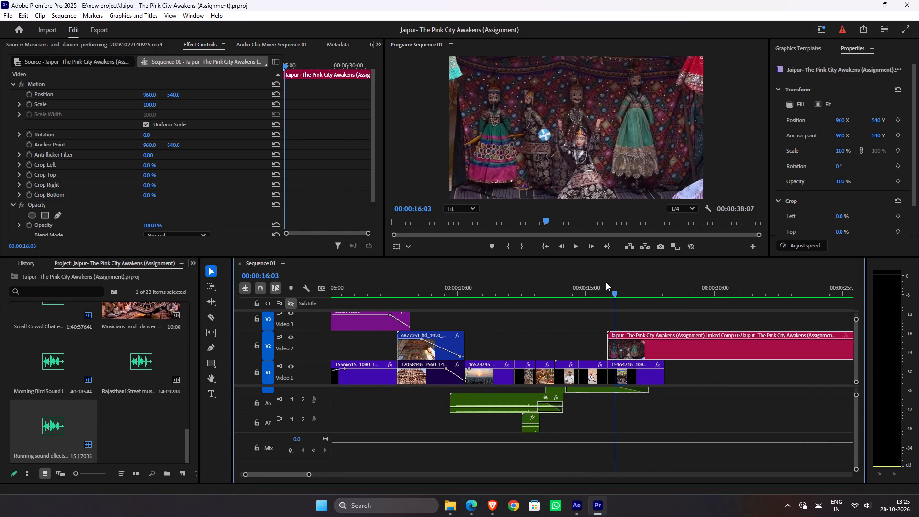
Switch to File Explorer and browse the Audio Assets sound folders, ending in the Swoosh folder inside SFX.
key("alt+Tab")
left_click(507, 303)
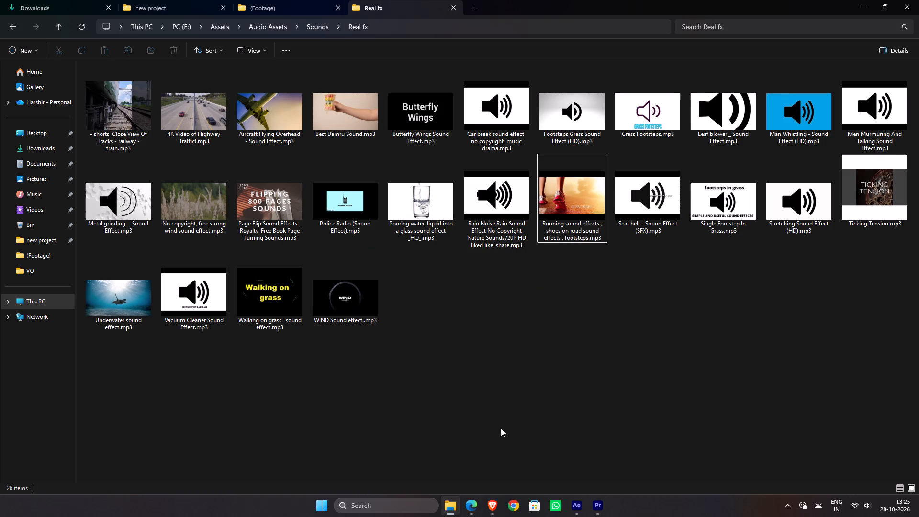
left_click(322, 30)
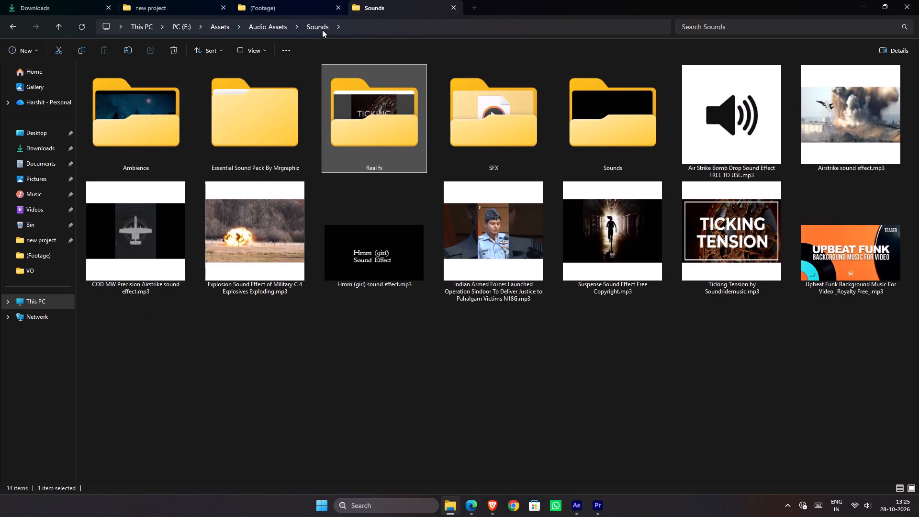
double_click(613, 125)
left_click(277, 28)
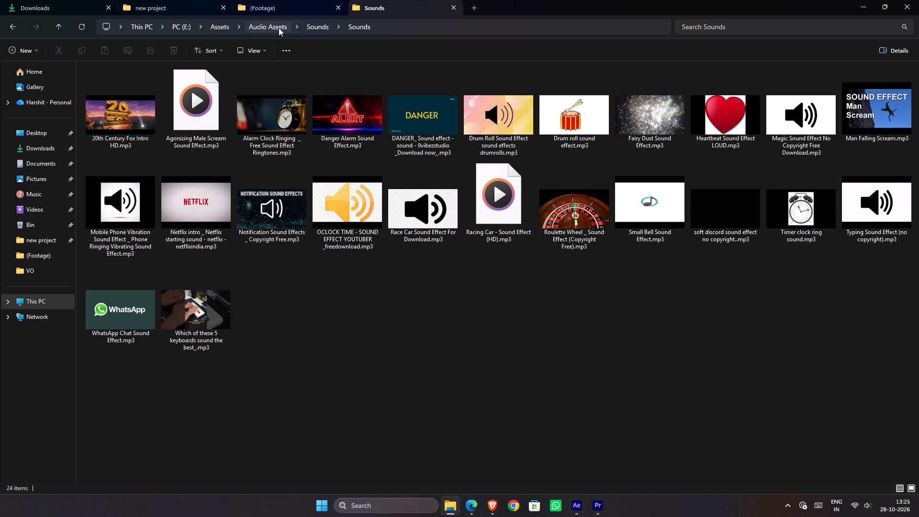
double_click(337, 110)
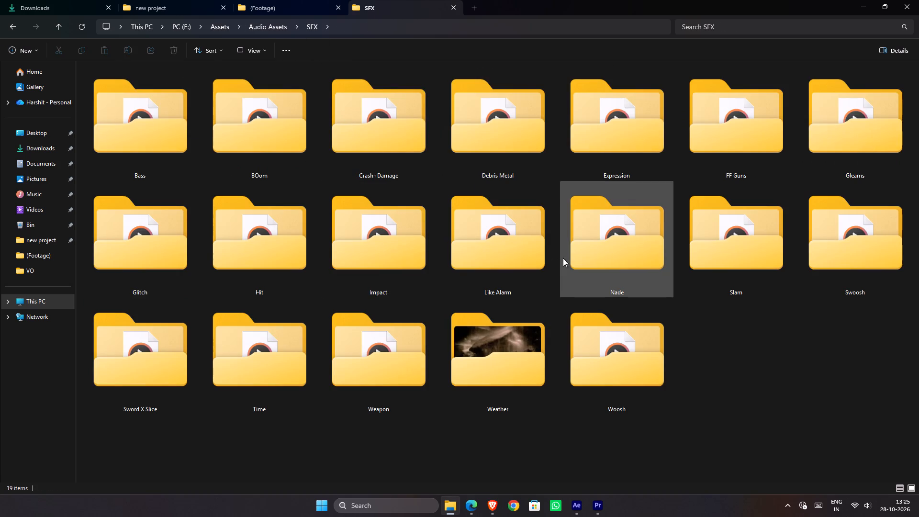
left_click(575, 229)
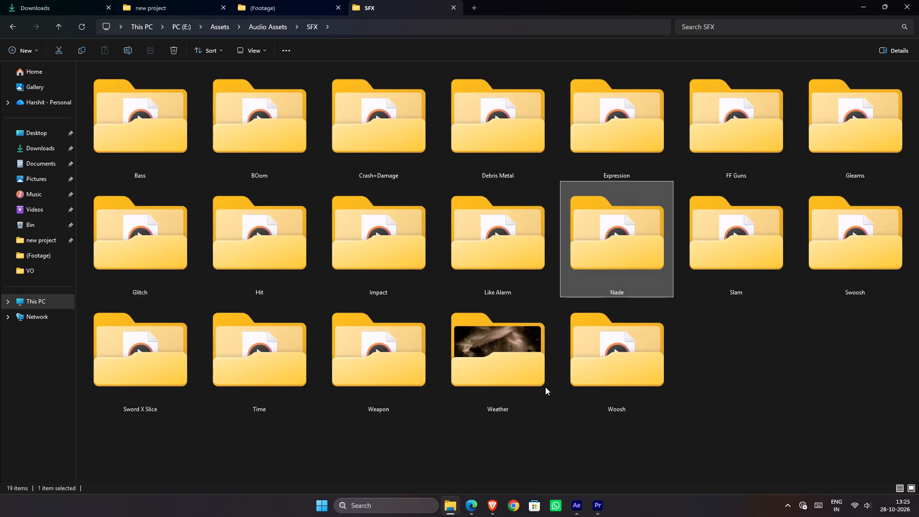
left_click(615, 388)
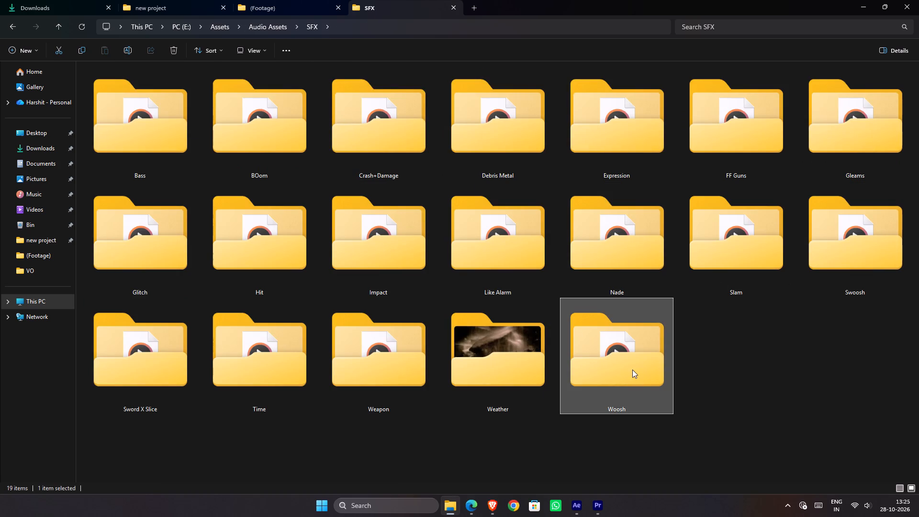
double_click(846, 275)
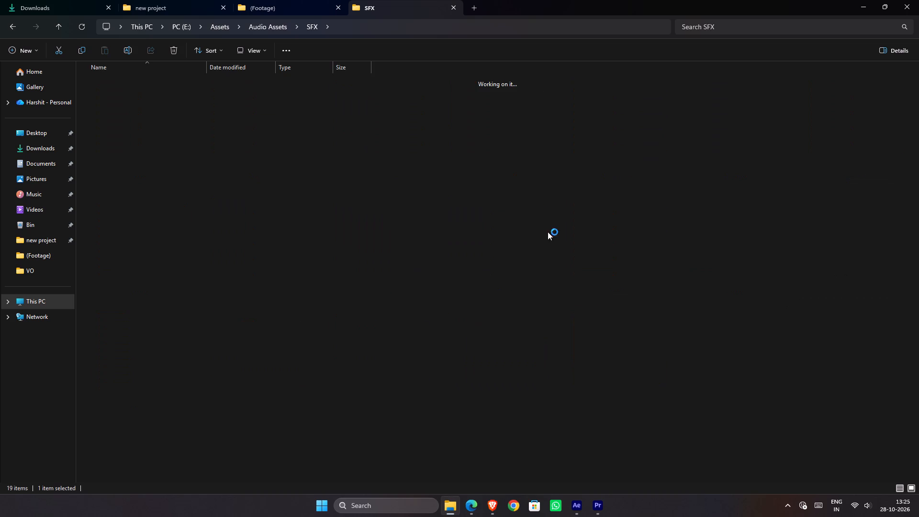
Audition the Swoosh.mp3, SWISH_2, MID SWOOSH and Bassy swoosh effects as candidates for the collage.
scroll(365, 227, "up", 1, "ctrl")
scroll(365, 227, "down", 1, "ctrl")
scroll(365, 227, "up", 20, "ctrl")
scroll(365, 227, "up", 2, "ctrl")
scroll(391, 250, "down", 1, "ctrl")
scroll(410, 266, "up", 7, "ctrl")
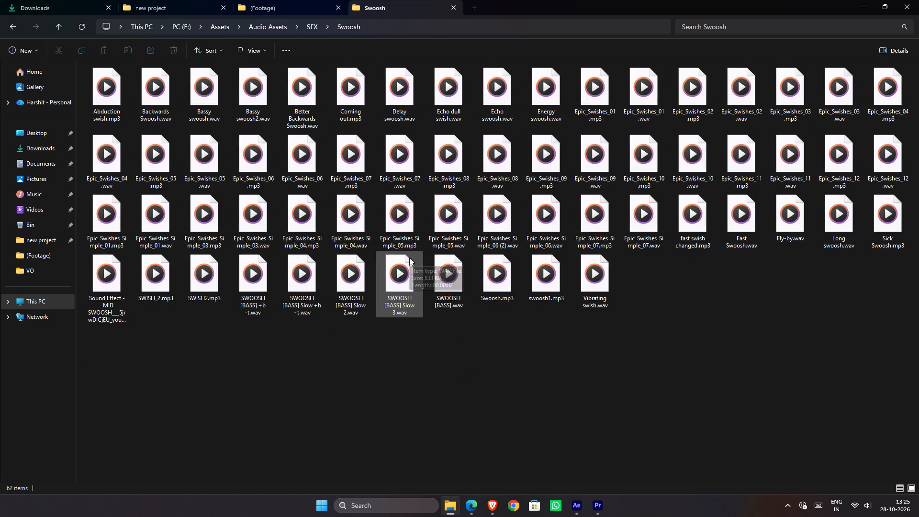
double_click(507, 285)
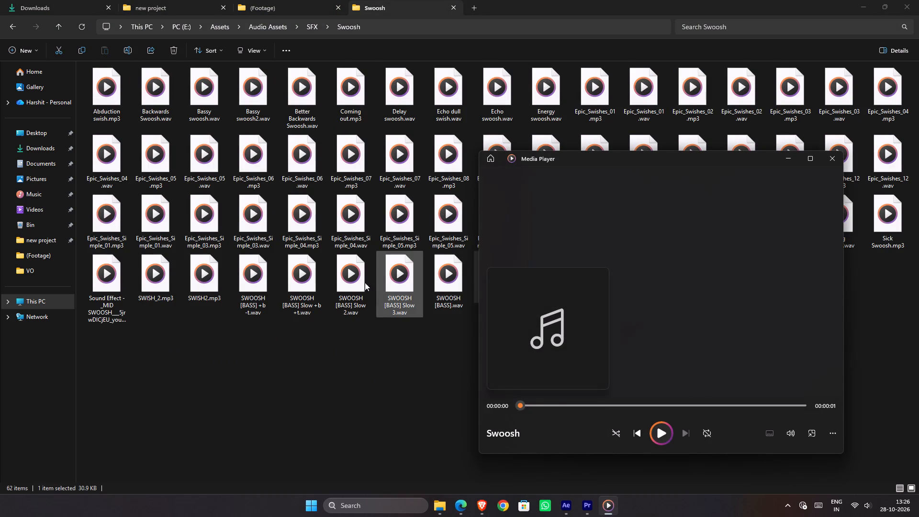
double_click(150, 280)
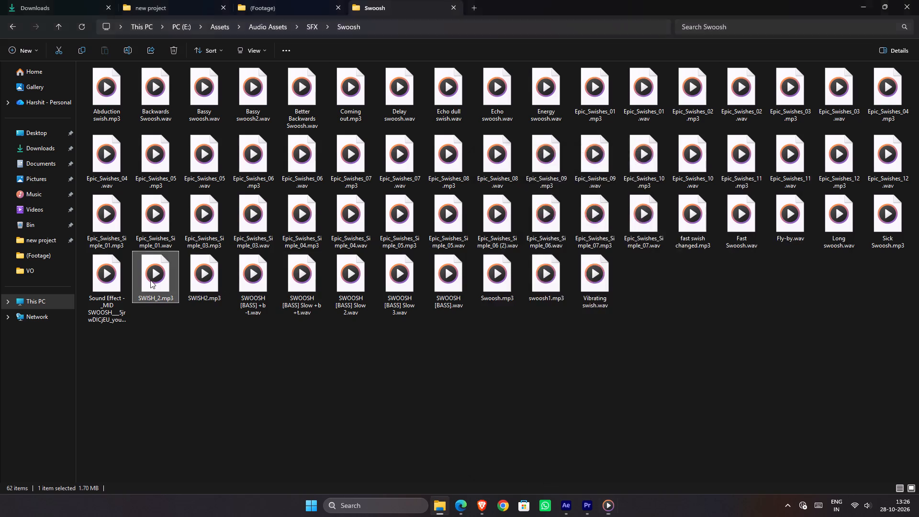
double_click(114, 272)
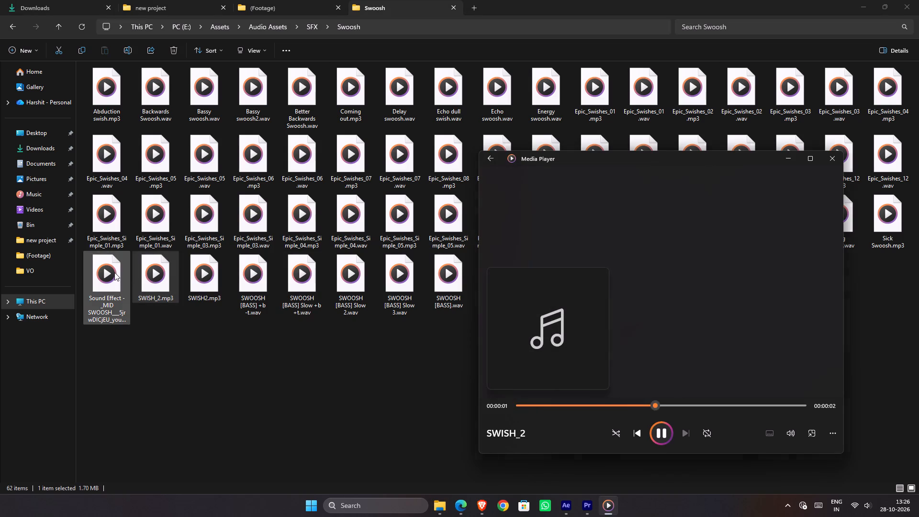
double_click(188, 98)
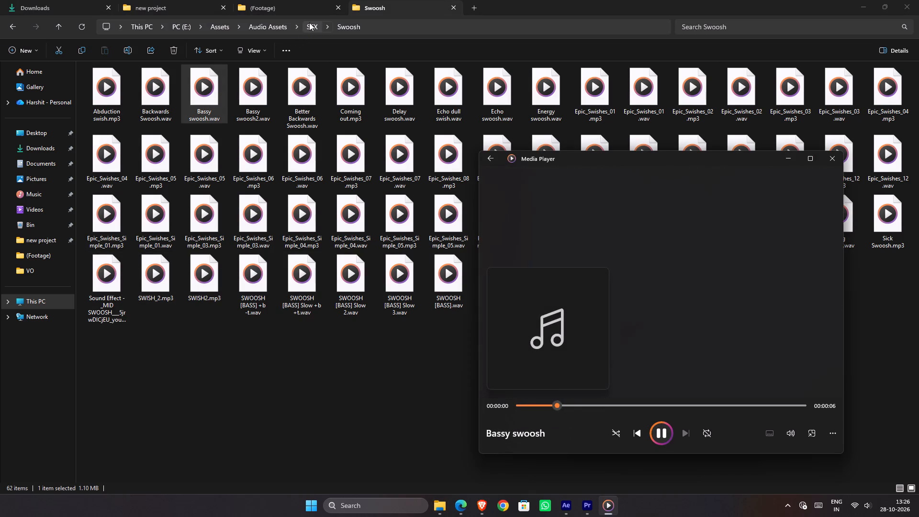
Open the Woosh folder inside SFX and look over its sound files at a larger thumbnail size.
left_click(309, 22)
left_click(372, 349)
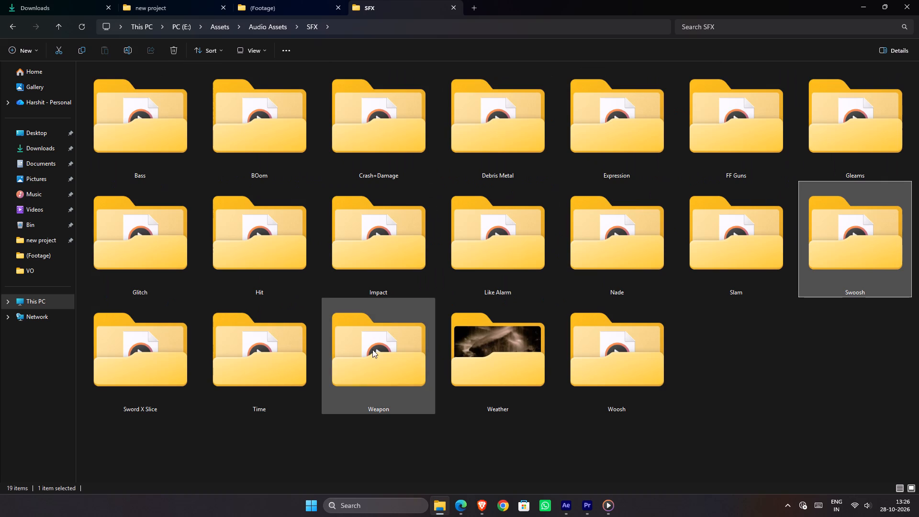
double_click(667, 376)
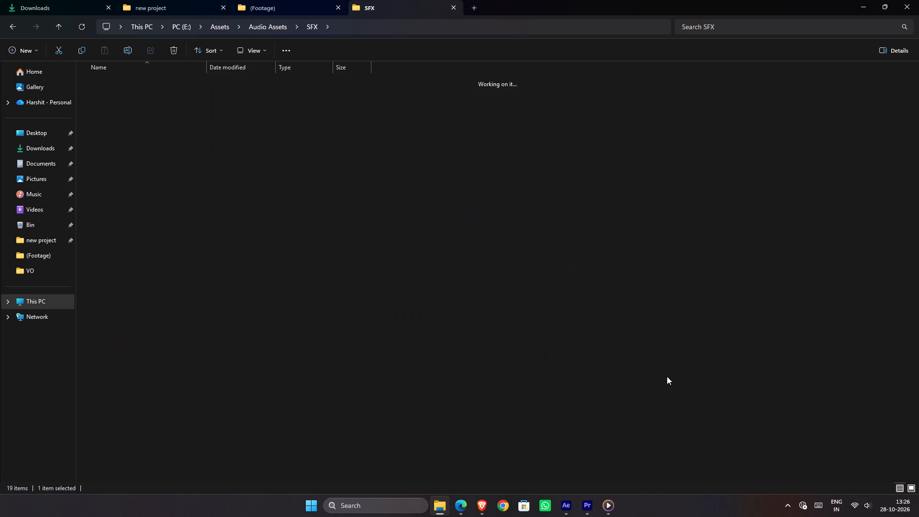
scroll(428, 235, "up", 1)
scroll(430, 231, "down", 1)
scroll(431, 229, "up", 7, "ctrl")
scroll(430, 219, "down", 1, "ctrl")
scroll(488, 258, "up", 6, "ctrl")
scroll(476, 243, "down", 1, "ctrl")
scroll(469, 236, "up", 11, "ctrl")
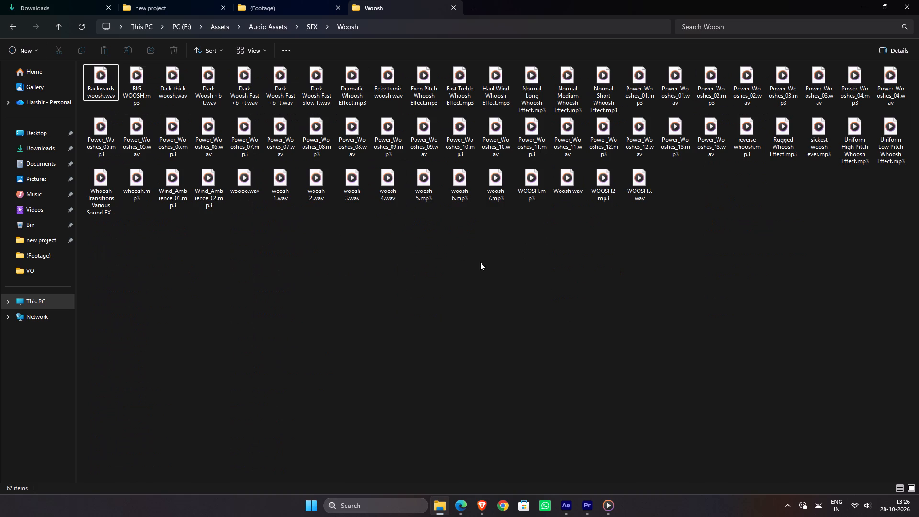
scroll(458, 233, "up", 5, "ctrl")
scroll(458, 233, "down", 1, "ctrl")
scroll(458, 233, "up", 6, "ctrl")
scroll(458, 233, "down", 1, "ctrl")
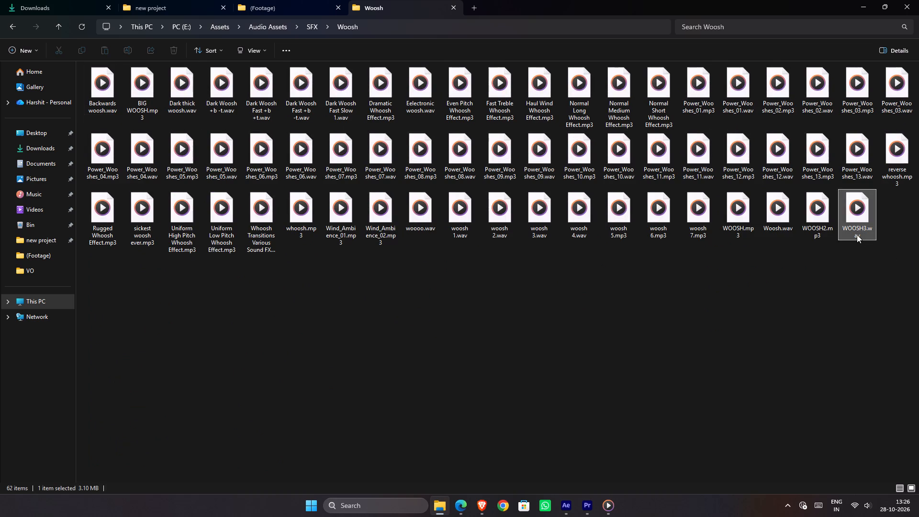
Audition WOOSH3.wav, Woosh.wav, WOOSH.mp3, woosh 6, woosh 4, woosh 2 and woosh 1 from the Woosh folder.
double_click(857, 235)
left_click_drag(757, 161, 646, 165)
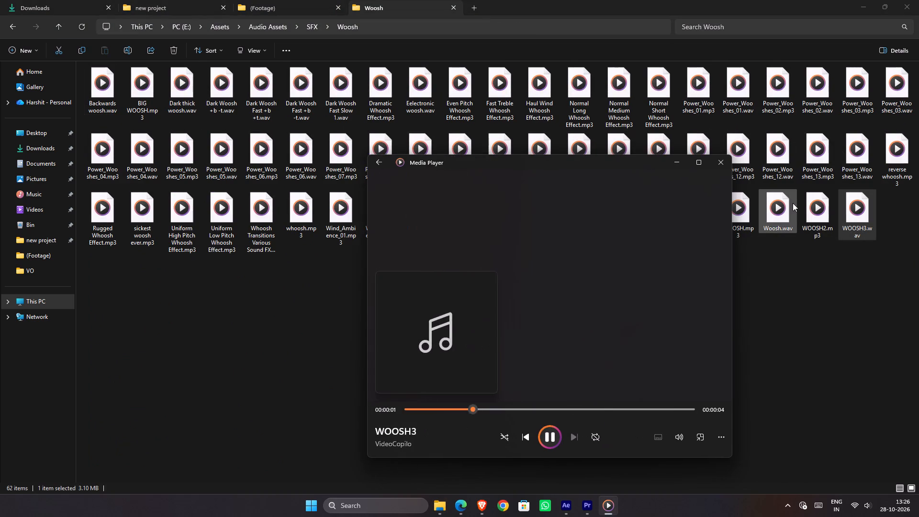
double_click(794, 203)
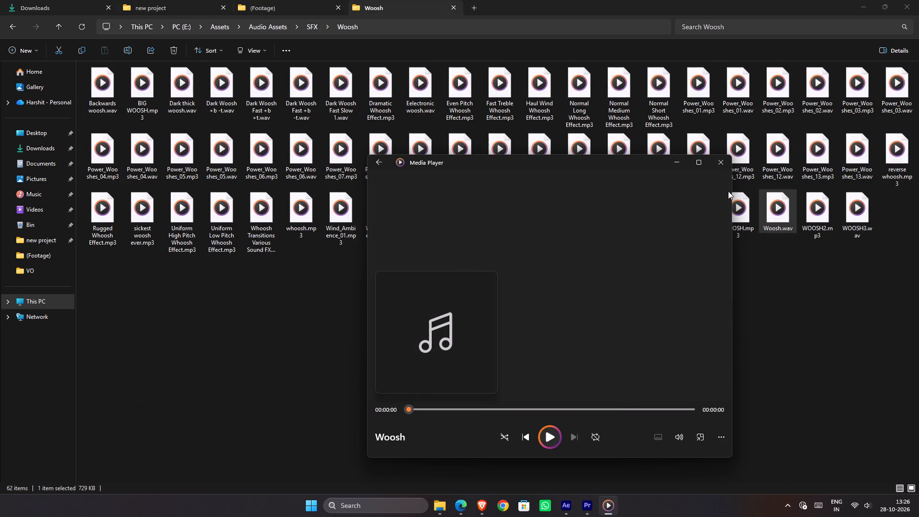
double_click(742, 204)
left_click_drag(626, 166, 465, 165)
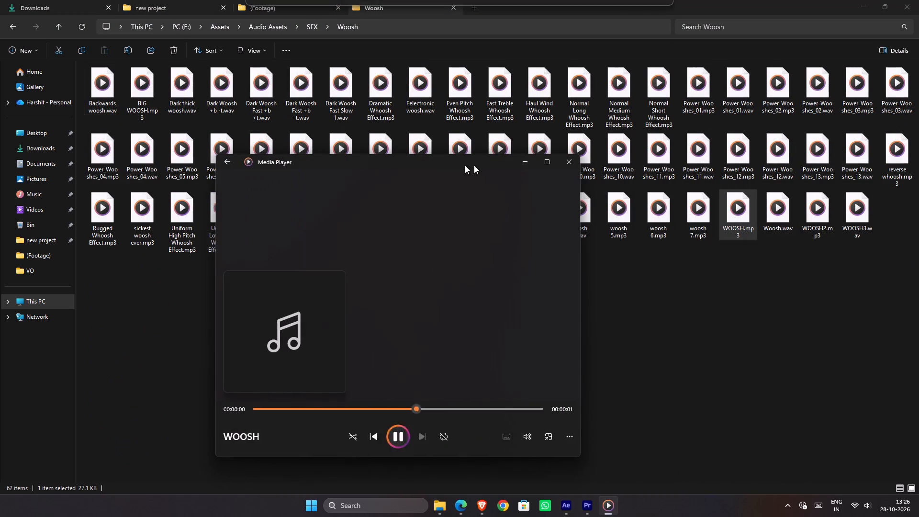
left_click_drag(465, 165, 416, 165)
double_click(670, 224)
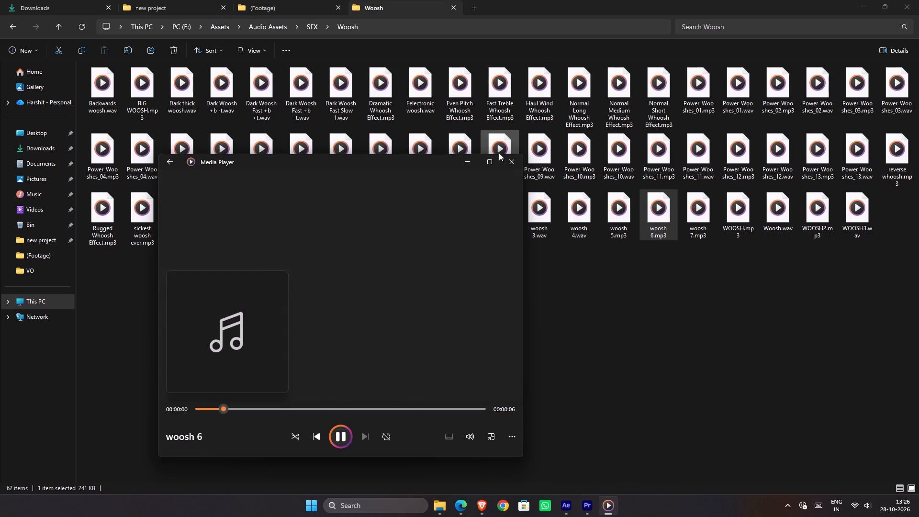
left_click(511, 159)
double_click(564, 214)
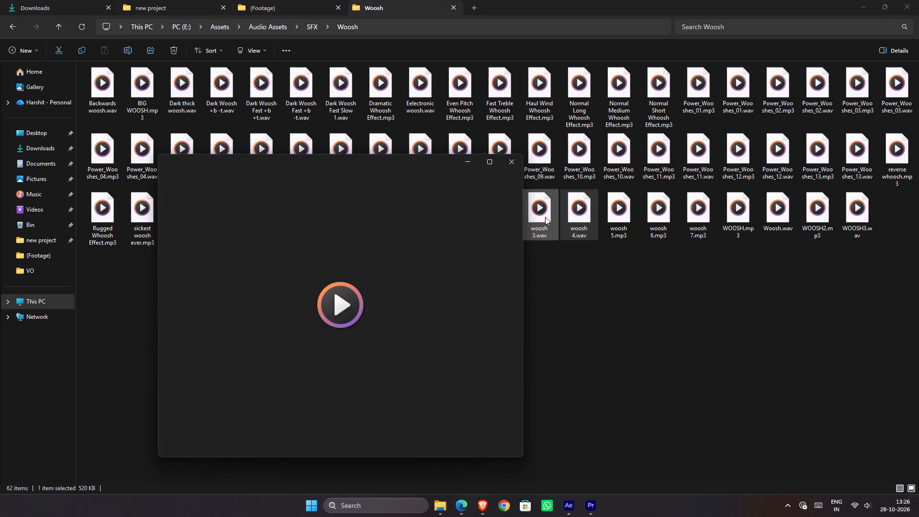
left_click_drag(433, 165, 345, 238)
double_click(498, 223)
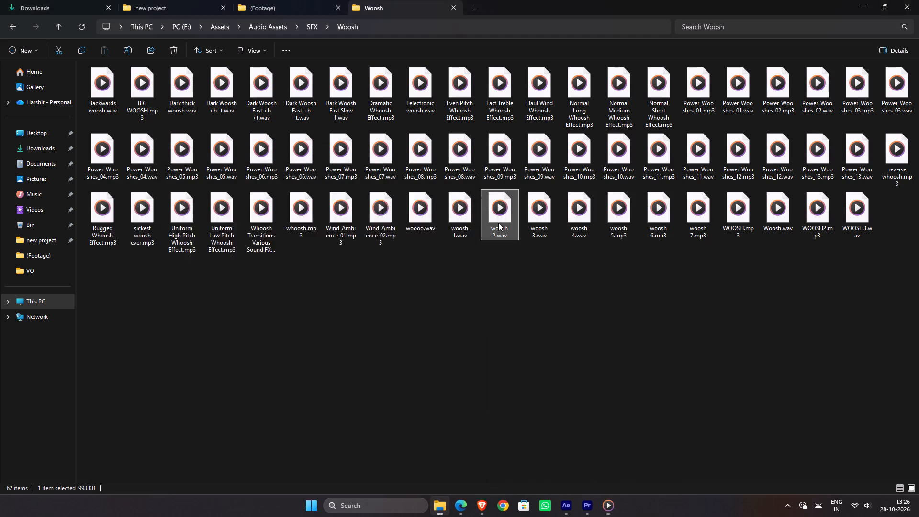
left_click_drag(383, 191, 350, 227)
double_click(451, 221)
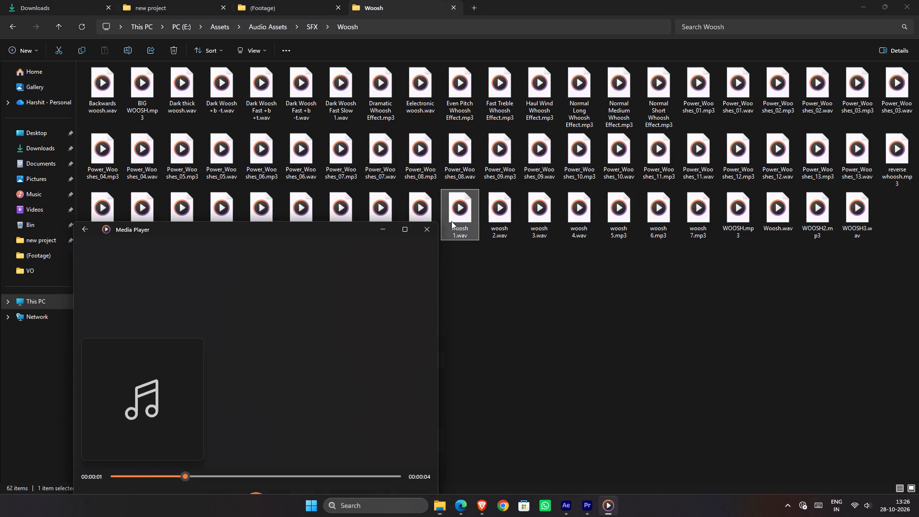
left_click(424, 227)
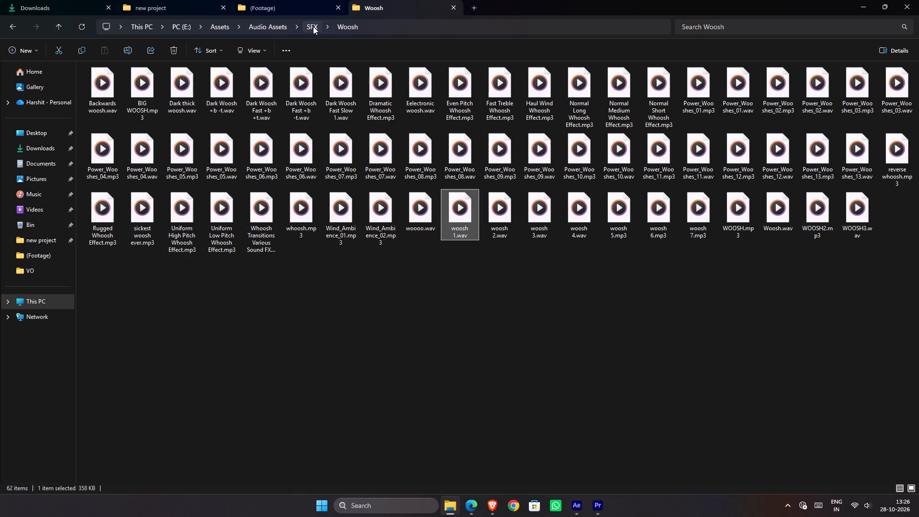
Browse to the Woosh subfolder of the SFX folder inside Audio Assets > Sounds.
left_click(313, 26)
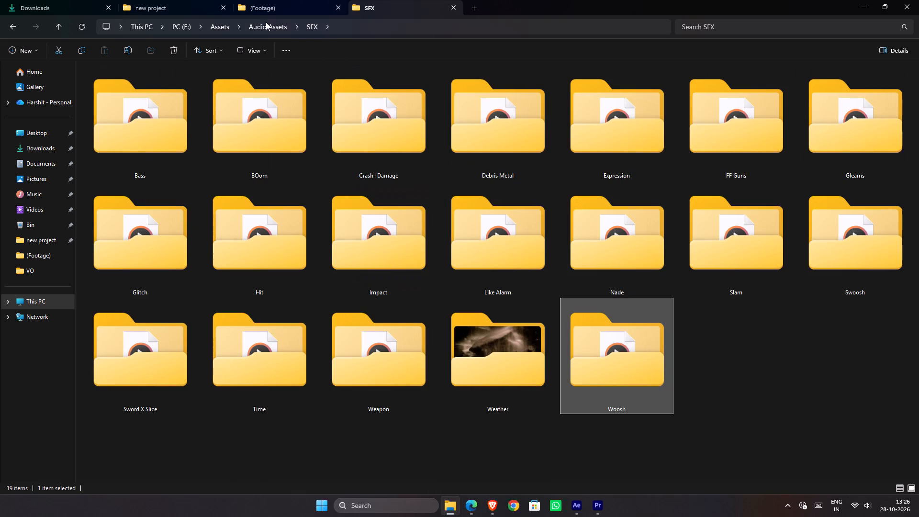
left_click(266, 25)
double_click(446, 124)
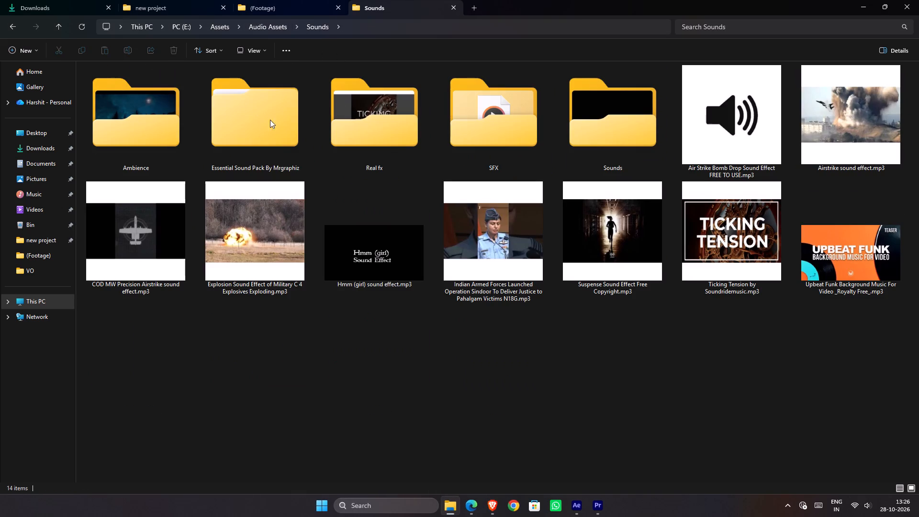
double_click(504, 138)
scroll(365, 169, "up", 16, "ctrl")
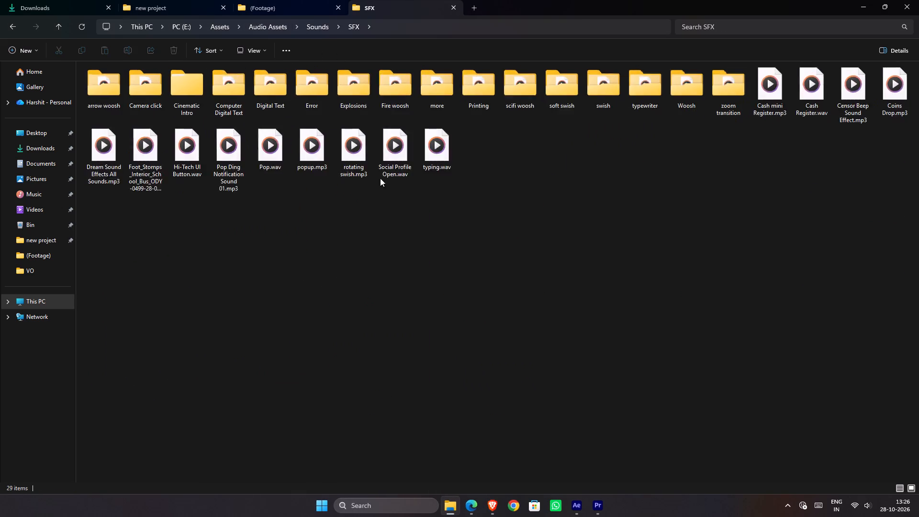
scroll(379, 177, "down", 1, "ctrl")
scroll(410, 181, "up", 5, "ctrl")
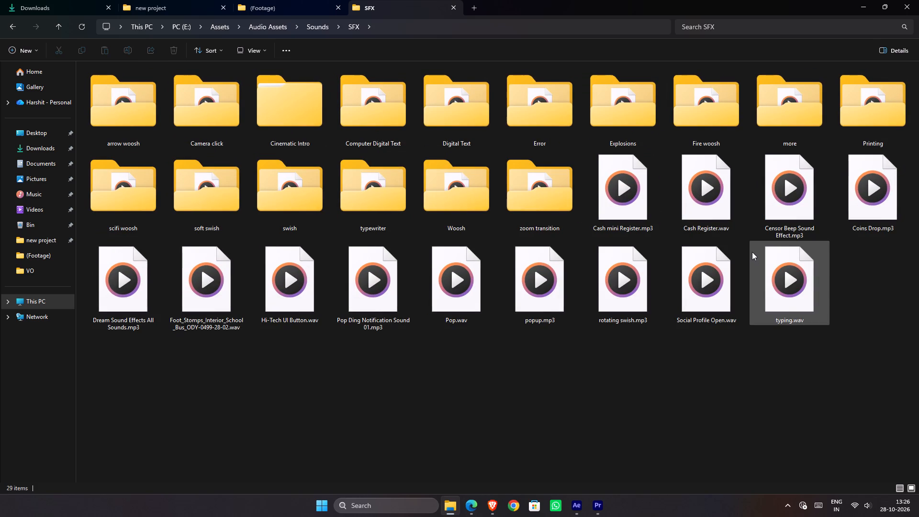
double_click(459, 179)
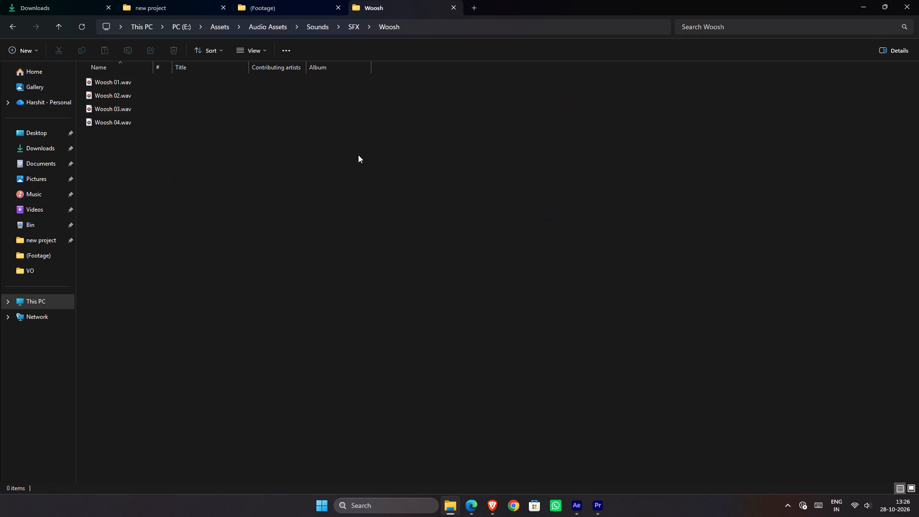
Audition Woosh 03, Woosh 04, Woosh 02 and Woosh 01, and head back to the parent SFX folder.
left_click(241, 114)
left_click(241, 114)
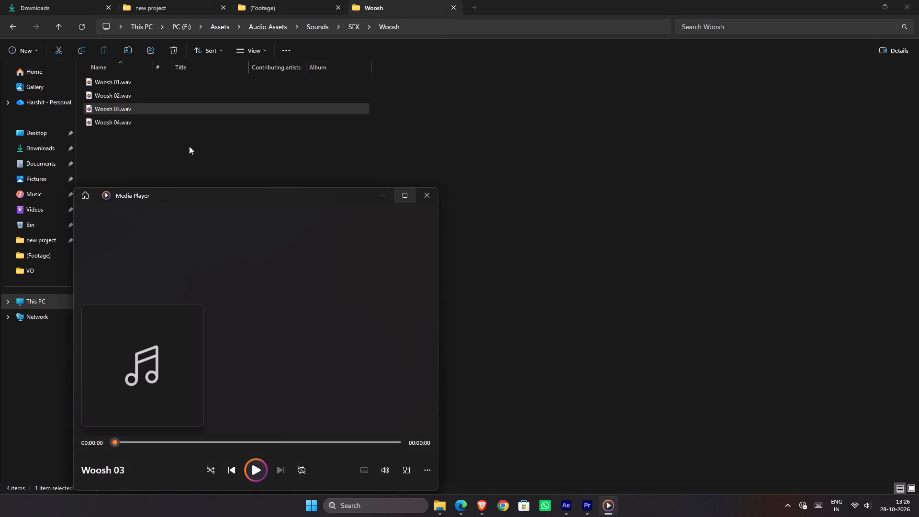
left_click(190, 114)
double_click(188, 118)
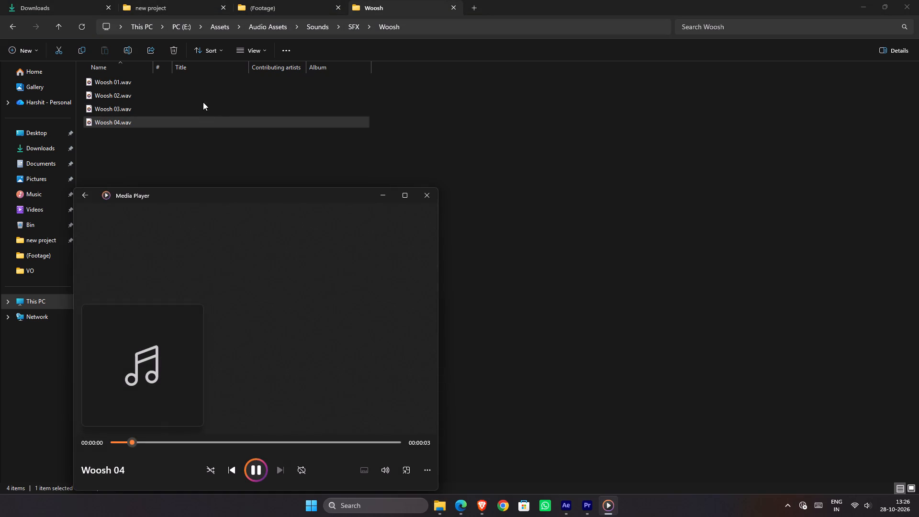
double_click(156, 94)
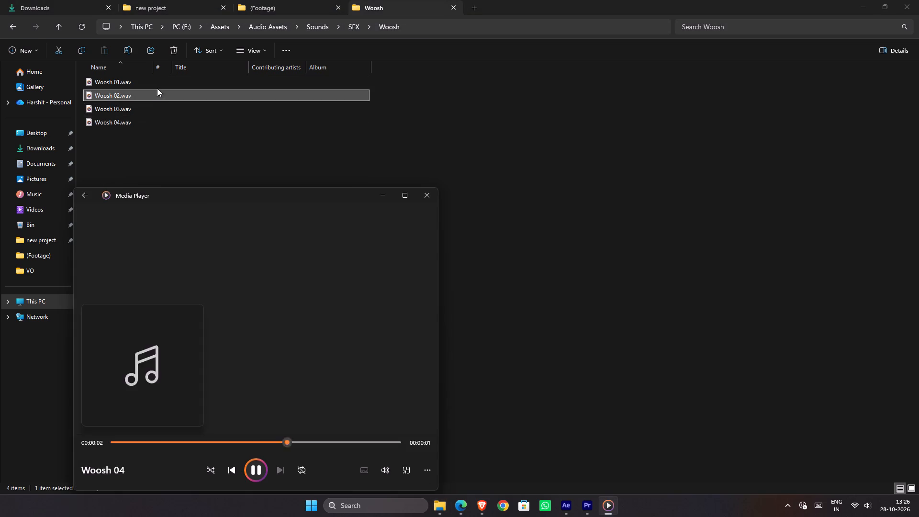
double_click(162, 83)
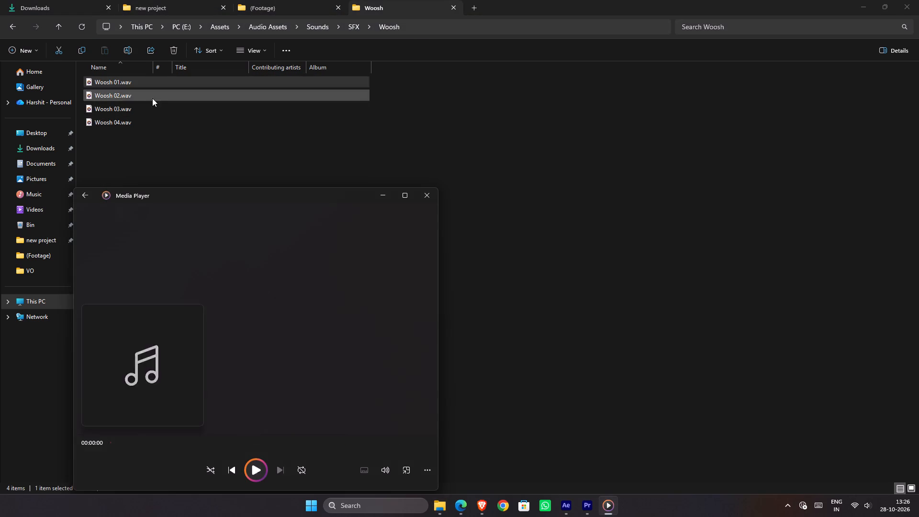
left_click(349, 33)
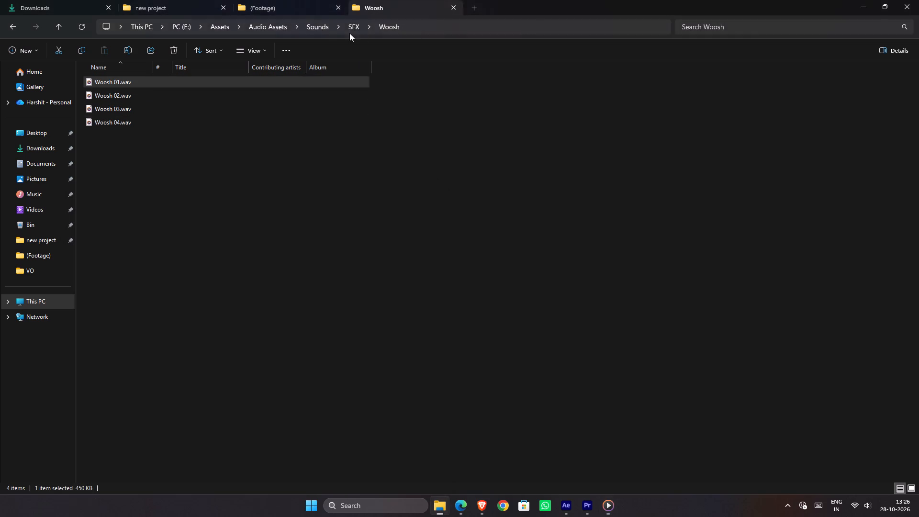
Check the typewriter folder inside SFX for usable sounds and return to the SFX folder.
left_click(352, 29)
left_click(384, 265)
left_click(348, 27)
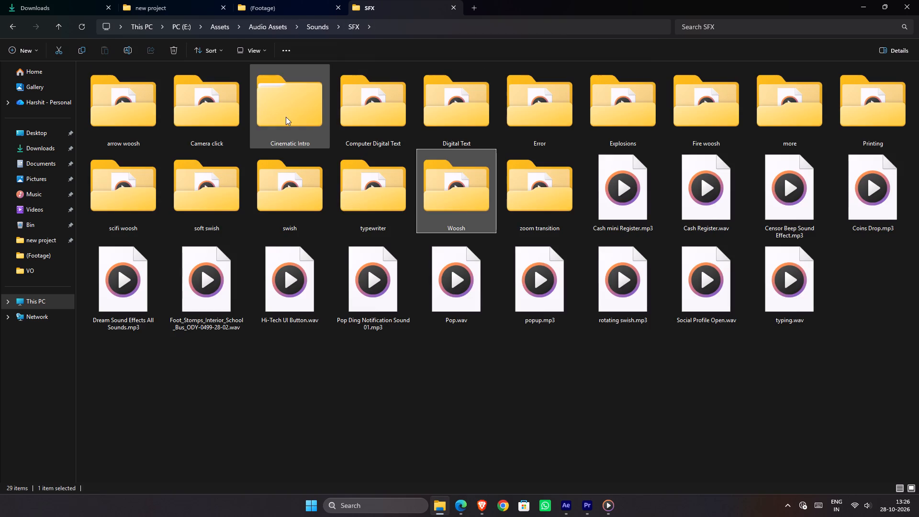
double_click(394, 167)
left_click(353, 28)
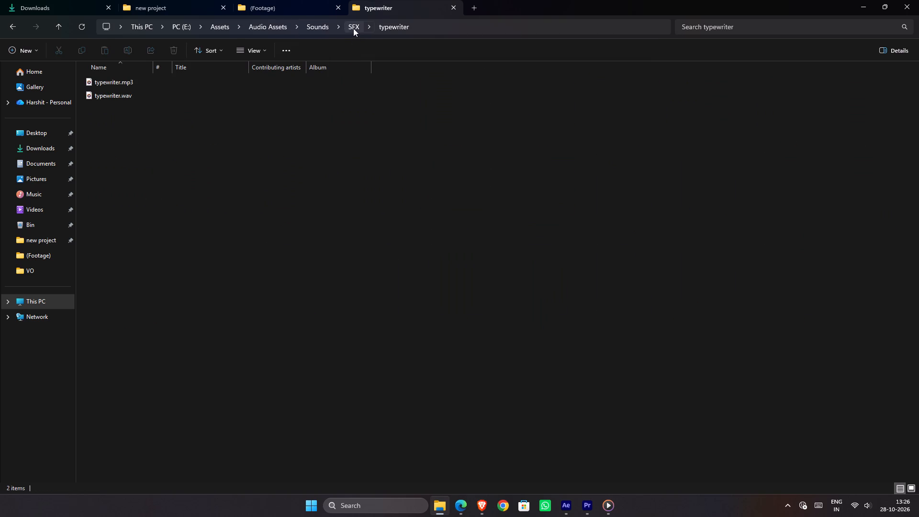
Open the swish folder inside SFX and audition Swish 1.wav and Swish High 1.wav.
double_click(275, 170)
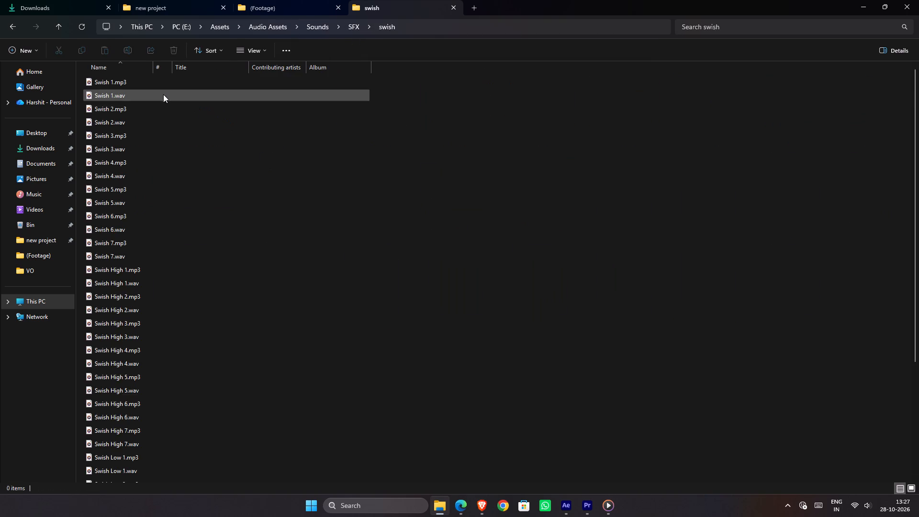
double_click(158, 94)
left_click_drag(348, 195, 353, 195)
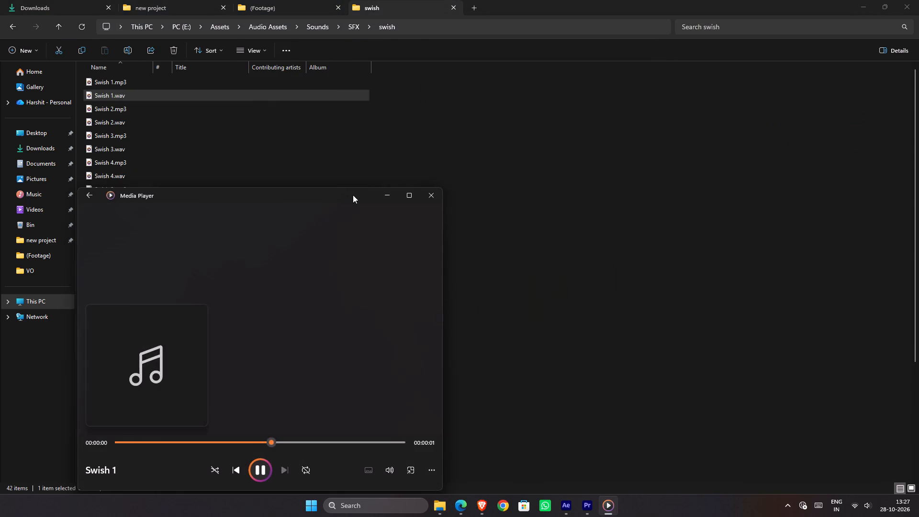
left_click_drag(353, 195, 758, 178)
double_click(233, 289)
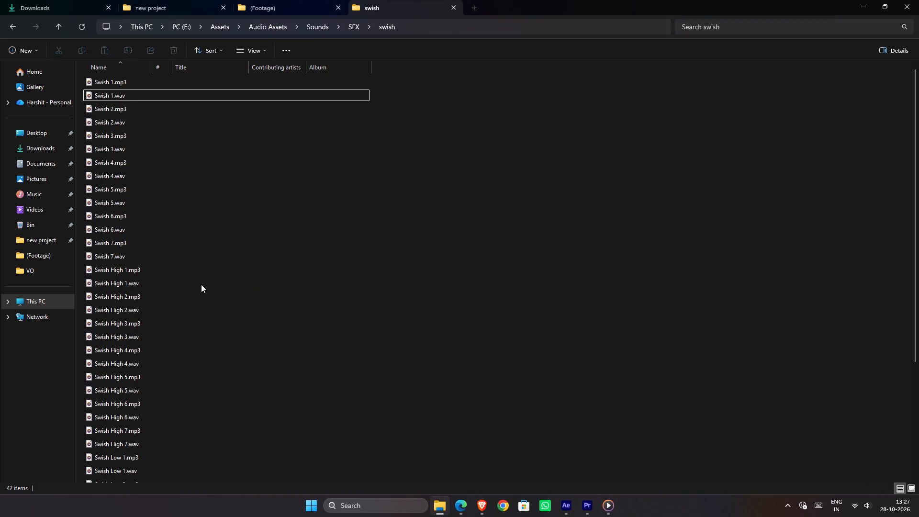
double_click(201, 284)
Audition Swish Low 1, Swish Low 2, Swish Low 5, Swish Low 6, Swish High 7 and Swish High 2 from the swish folder.
scroll(201, 278, "down", 4)
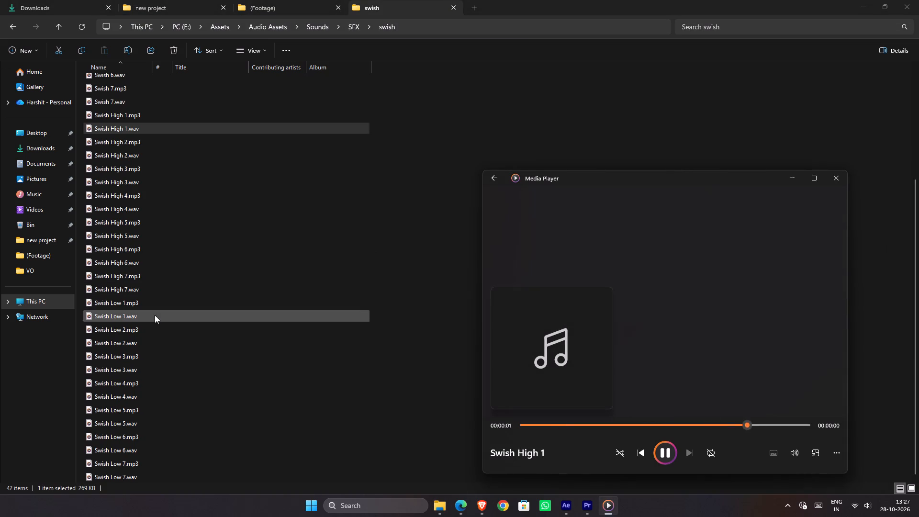
double_click(155, 315)
double_click(143, 339)
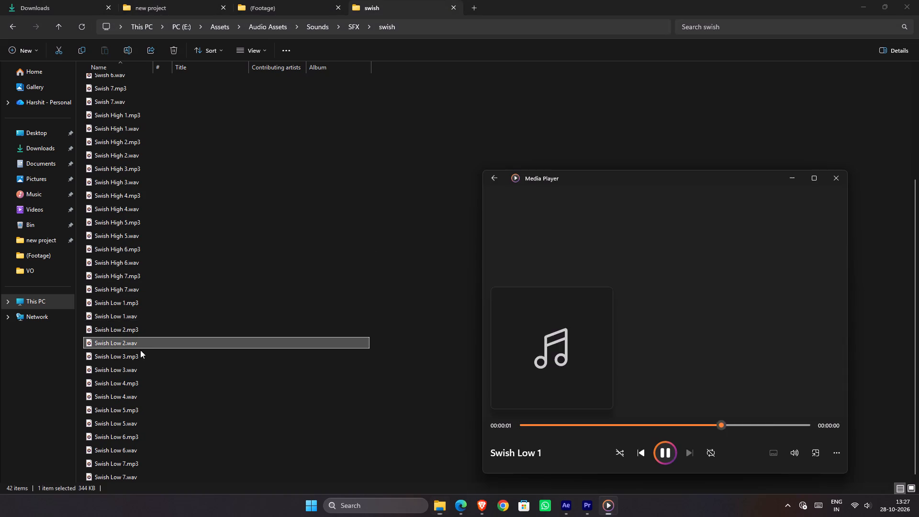
double_click(134, 421)
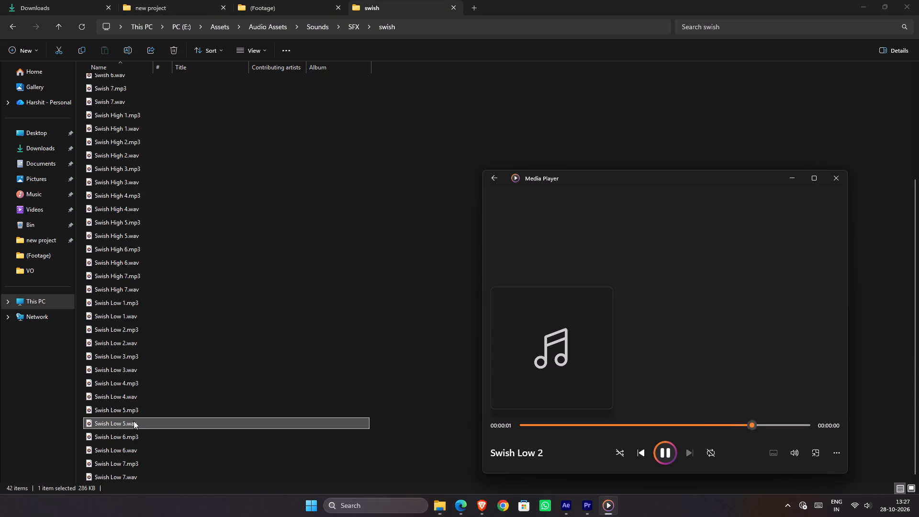
double_click(118, 438)
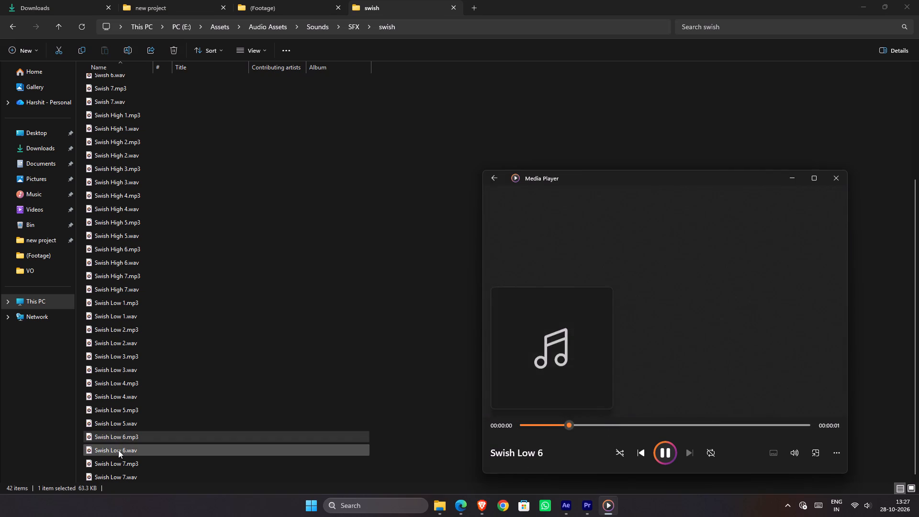
double_click(118, 450)
scroll(128, 469, "down", 5)
double_click(152, 273)
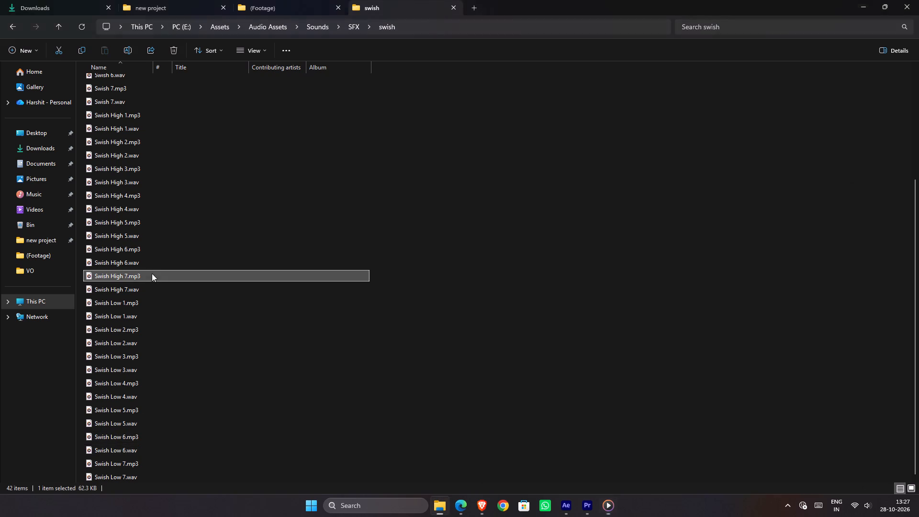
left_click(90, 242)
left_click(93, 238)
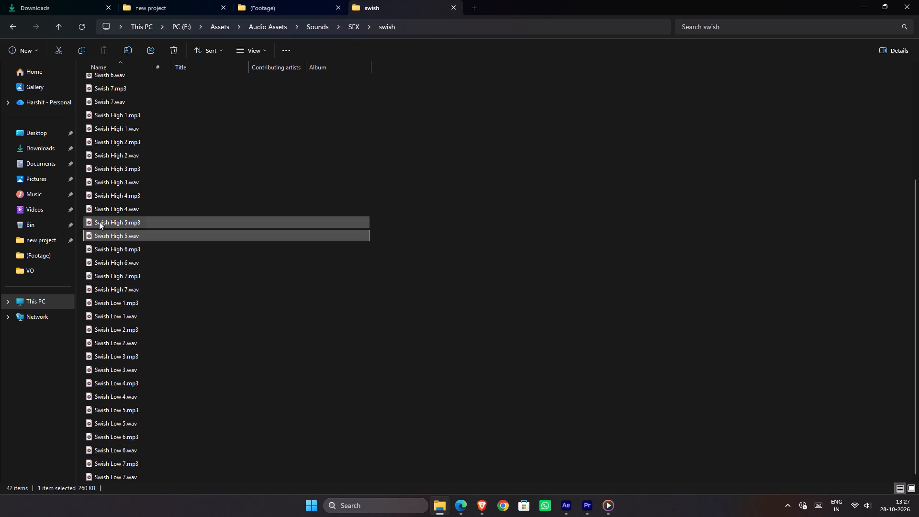
double_click(140, 160)
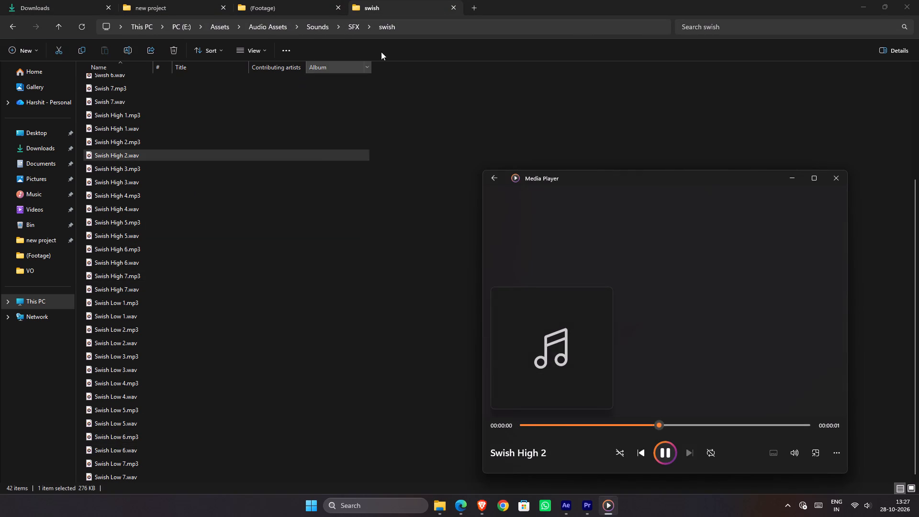
Open the soft swish folder inside SFX and audition Soft Swish Boom 3, Soft Swish Boom 2 and Soft Swish Boom 1.
left_click(351, 29)
double_click(194, 190)
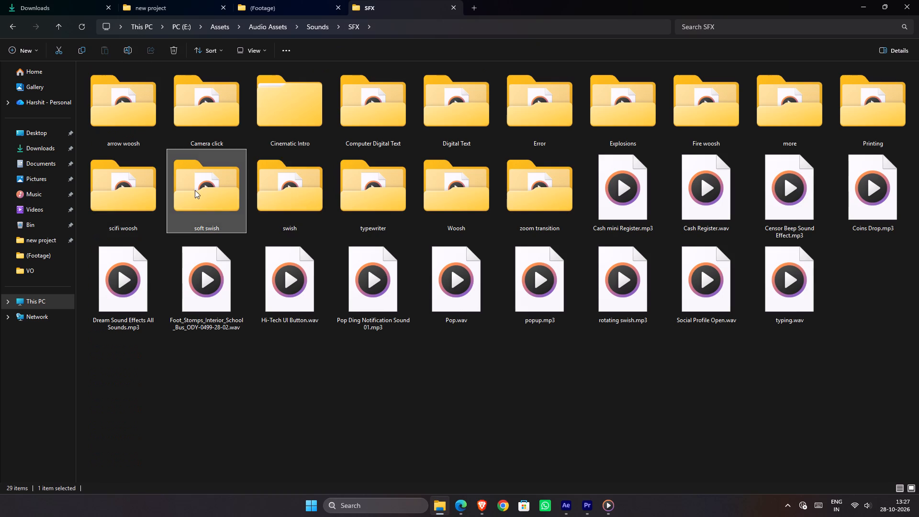
double_click(156, 112)
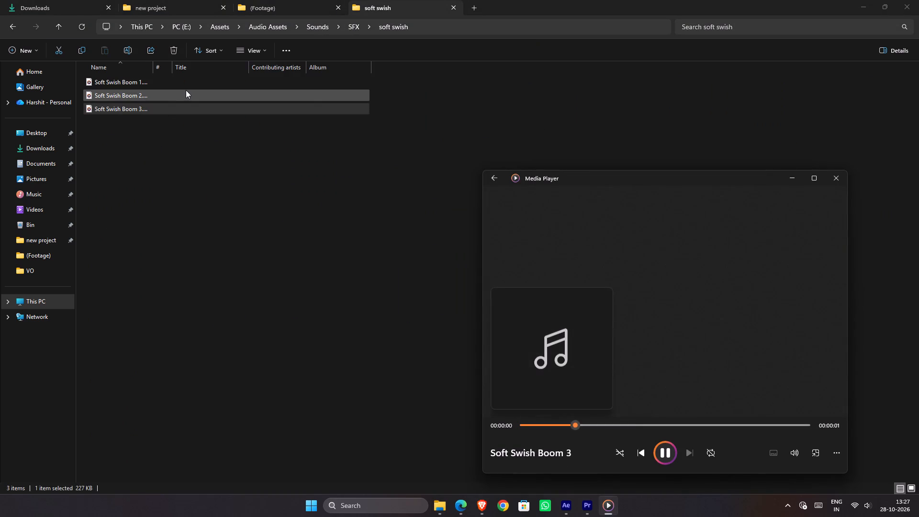
double_click(188, 90)
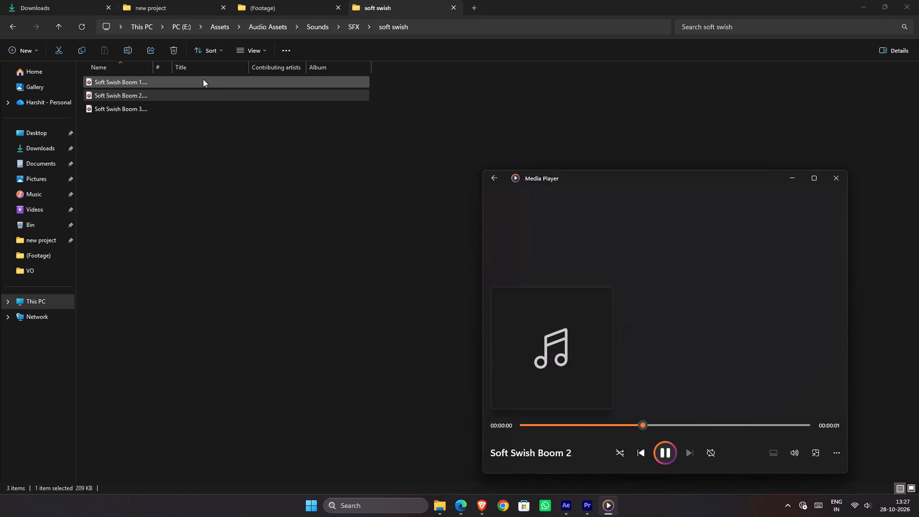
double_click(203, 79)
Check the contents of the scifi woosh folder and return to the SFX folder.
left_click(362, 22)
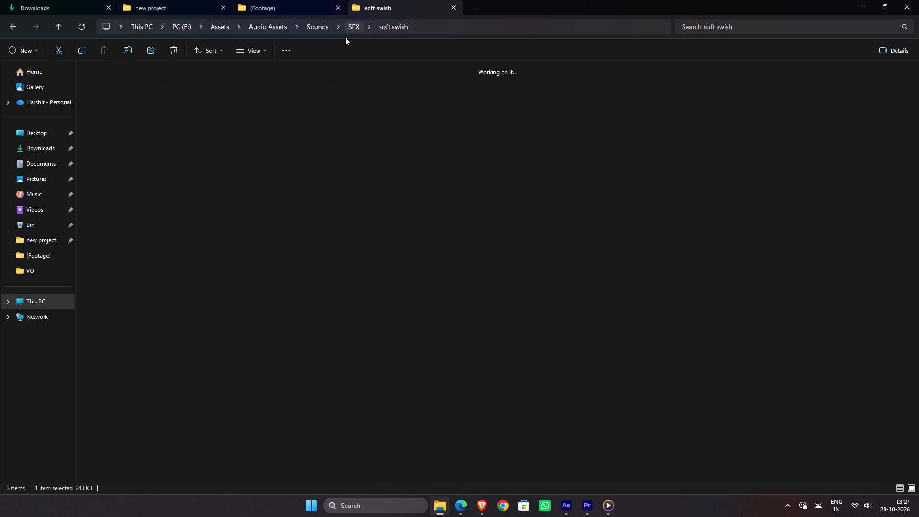
double_click(123, 180)
left_click(167, 88)
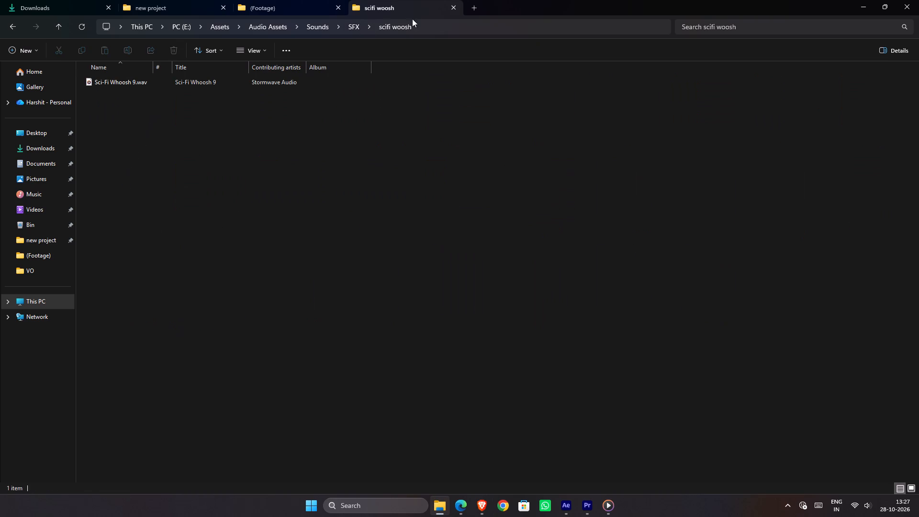
left_click(357, 24)
left_click(377, 204)
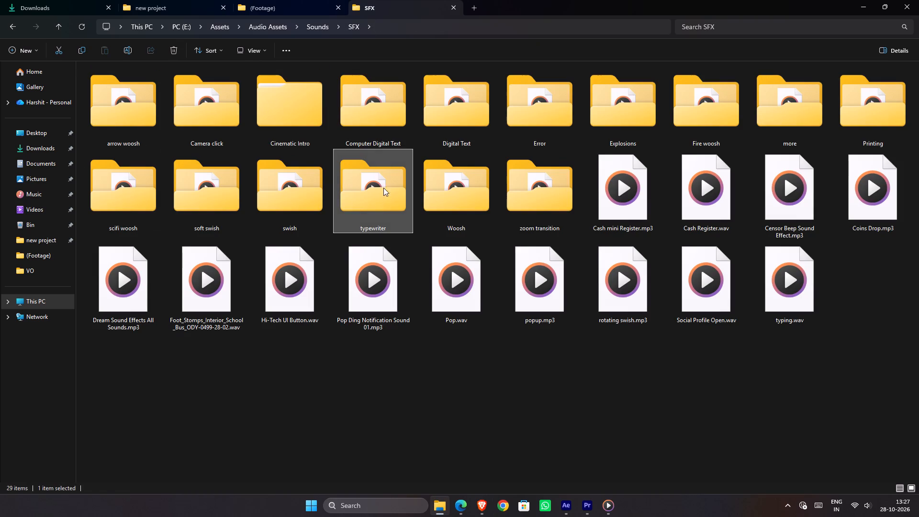
left_click(397, 131)
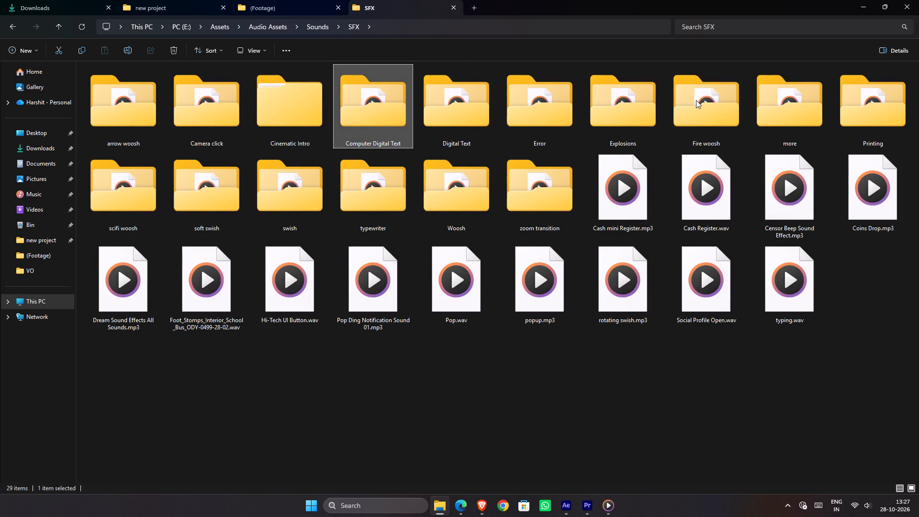
Open the Fire woosh folder inside SFX and audition Create Fire Magic 03, Create Fire Magic 02 and Create Fire Magic 01.
double_click(695, 100)
double_click(208, 99)
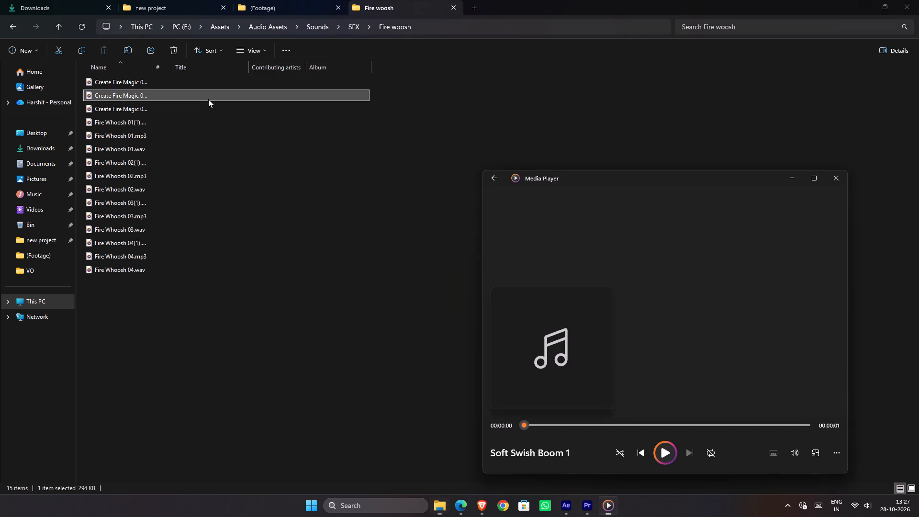
double_click(206, 106)
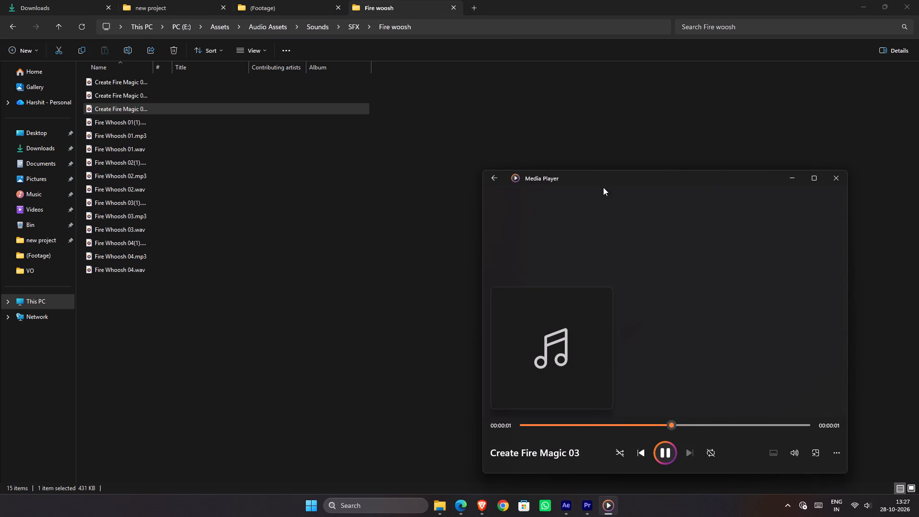
left_click(833, 178)
left_click(160, 103)
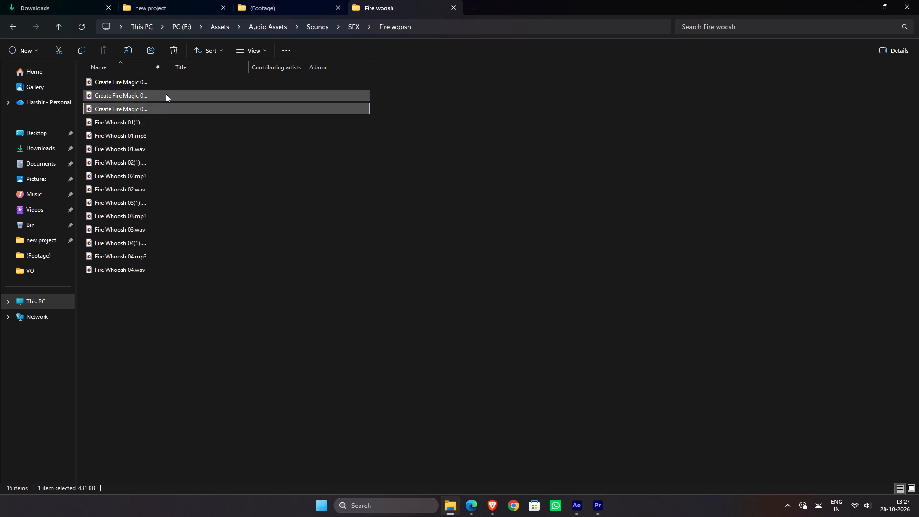
double_click(166, 94)
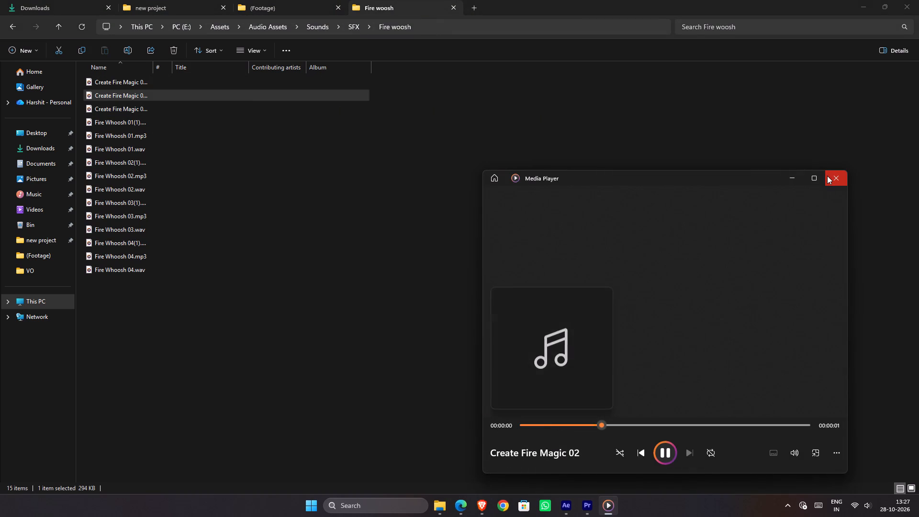
left_click(827, 176)
double_click(133, 82)
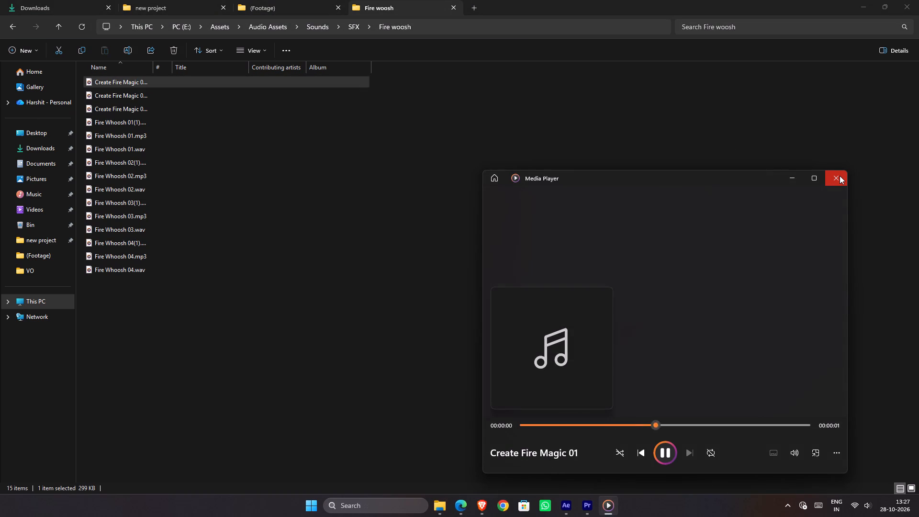
left_click(840, 176)
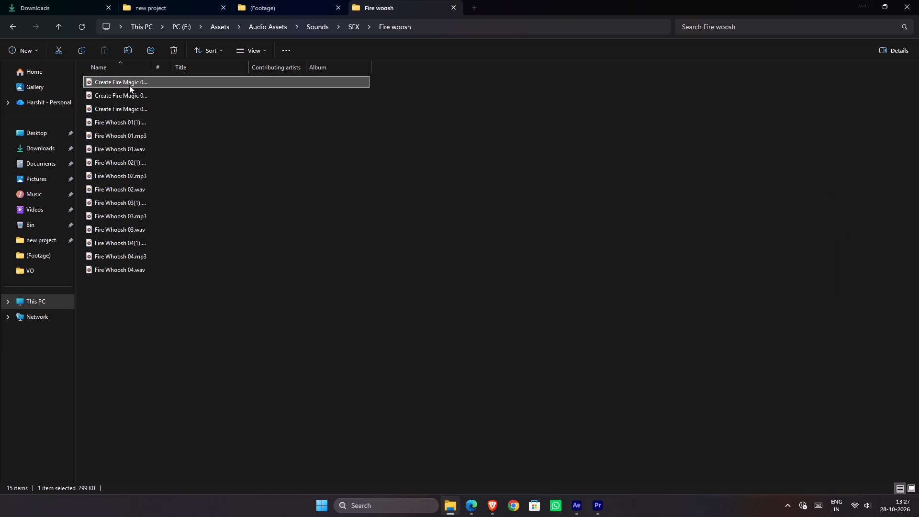
Switch to the Brave browser, search the web for "whoosh sound effects free" in a new tab, and open Pixabay's whoosh sound effects page.
left_click(480, 509)
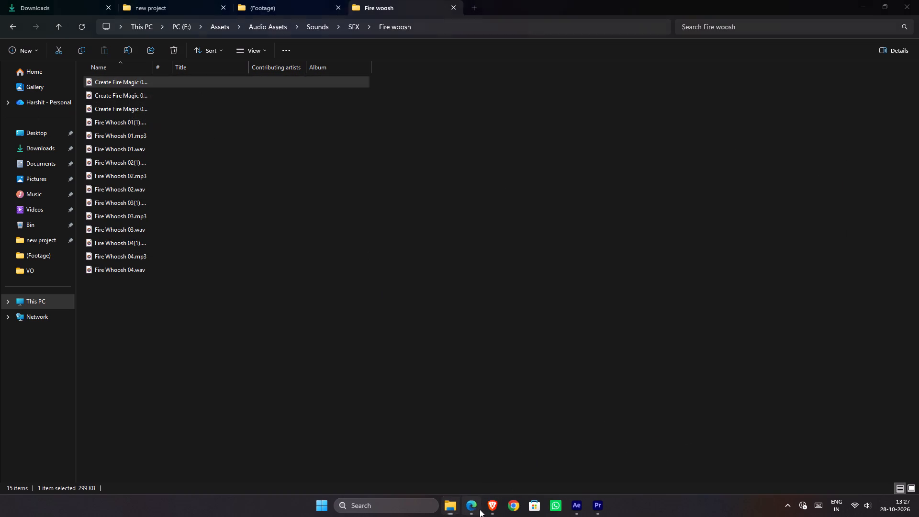
left_click(485, 502)
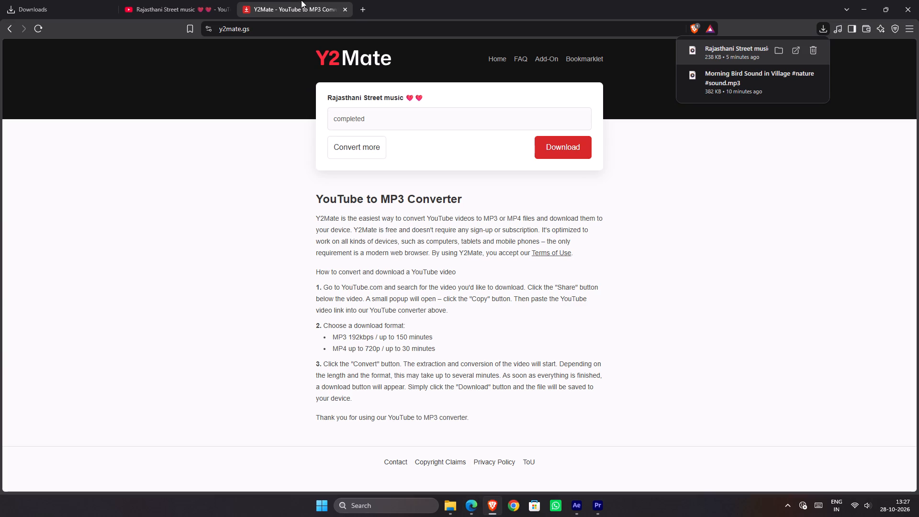
left_click(359, 6)
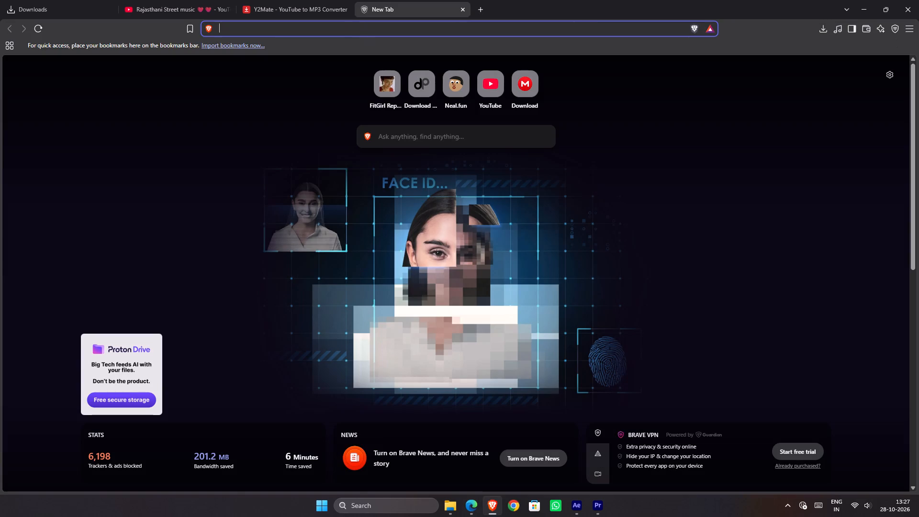
type("whoosh so")
key("Down")
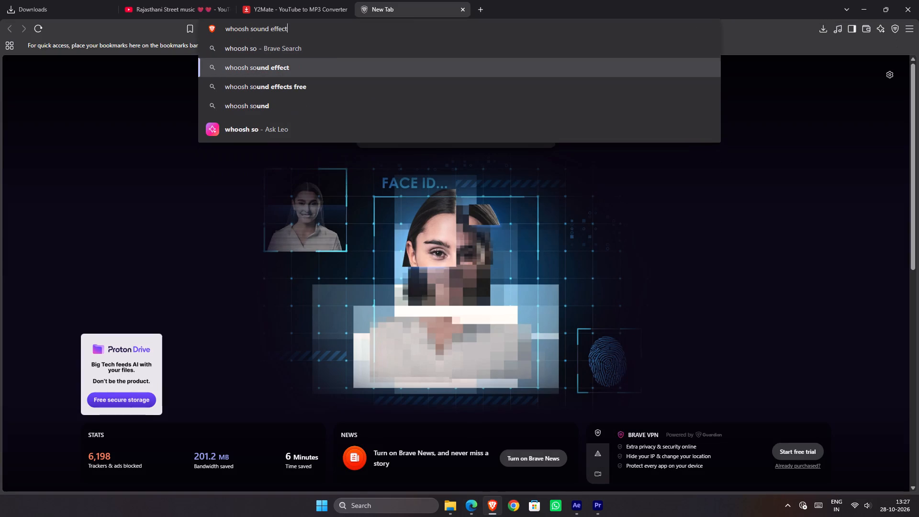
key("Down")
key("Return")
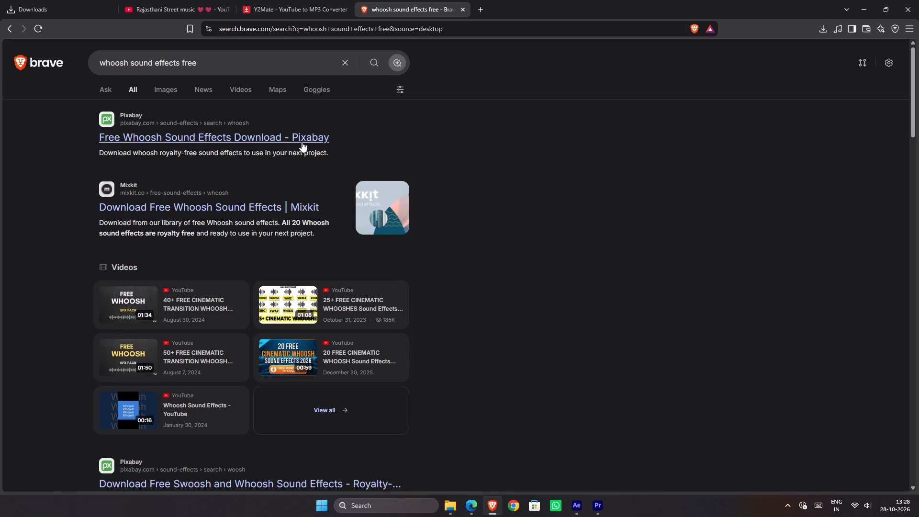
left_click(299, 140)
Audition the whoosh results from Whoosh Bright Panning 6 down to Whoosh Bamboo, including Epic Whoosh and Whoosh Velocity.
left_click(109, 247)
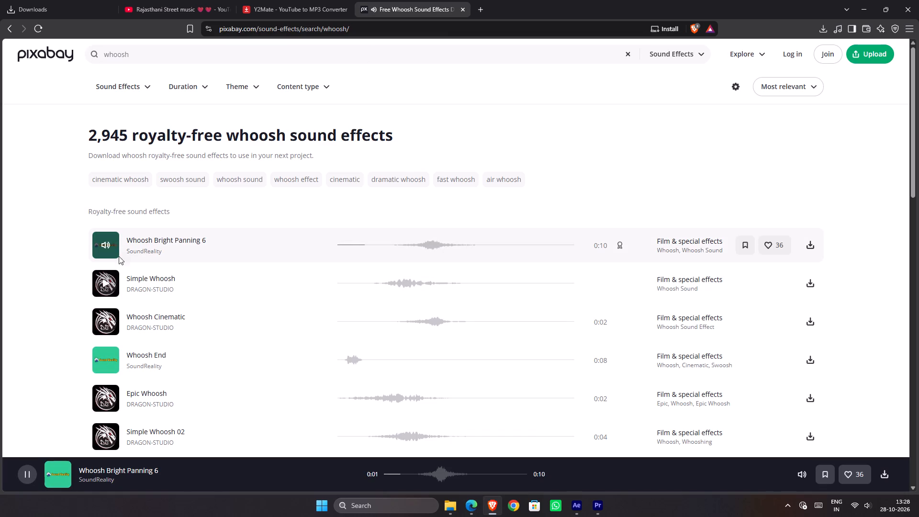
left_click(102, 283)
left_click(104, 318)
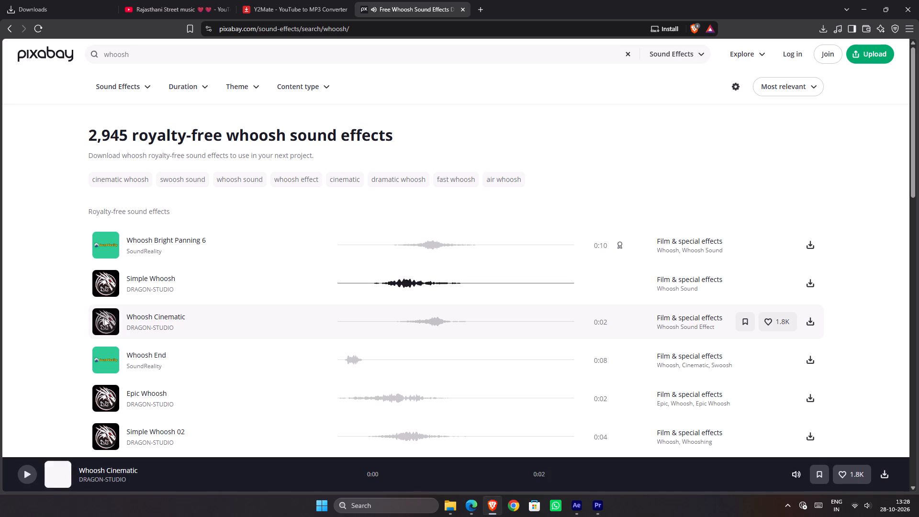
left_click(102, 366)
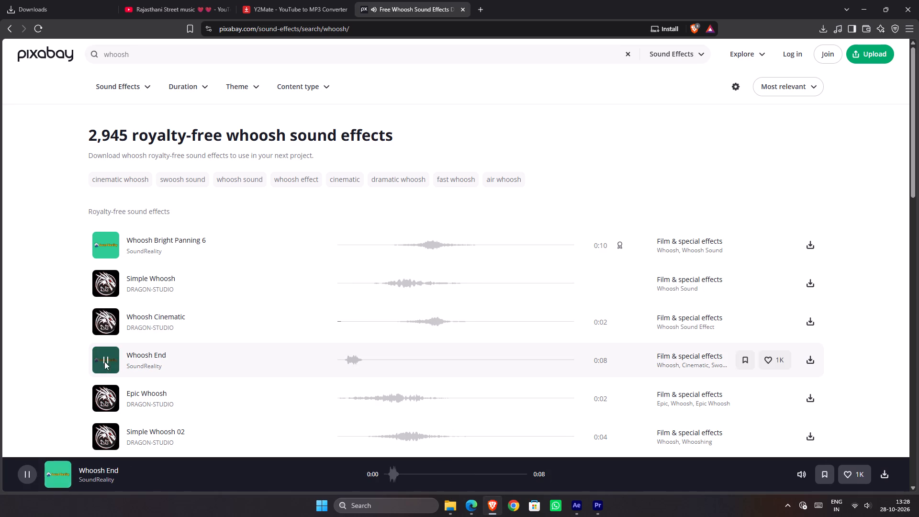
scroll(111, 358, "down", 1)
left_click(98, 247)
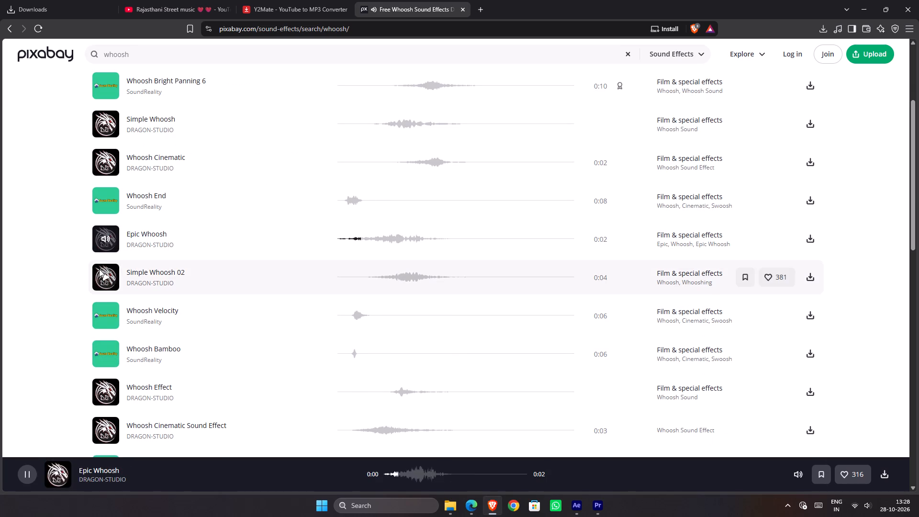
left_click(99, 269)
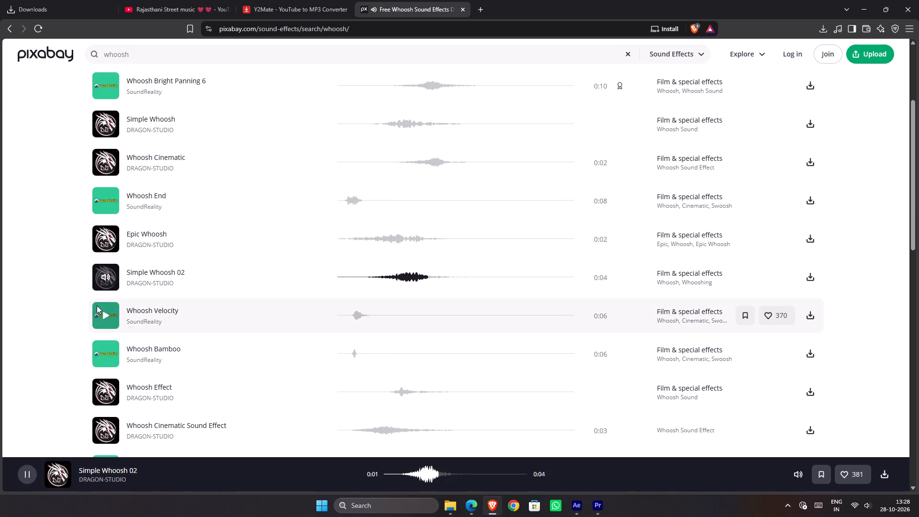
left_click(97, 311)
left_click(107, 356)
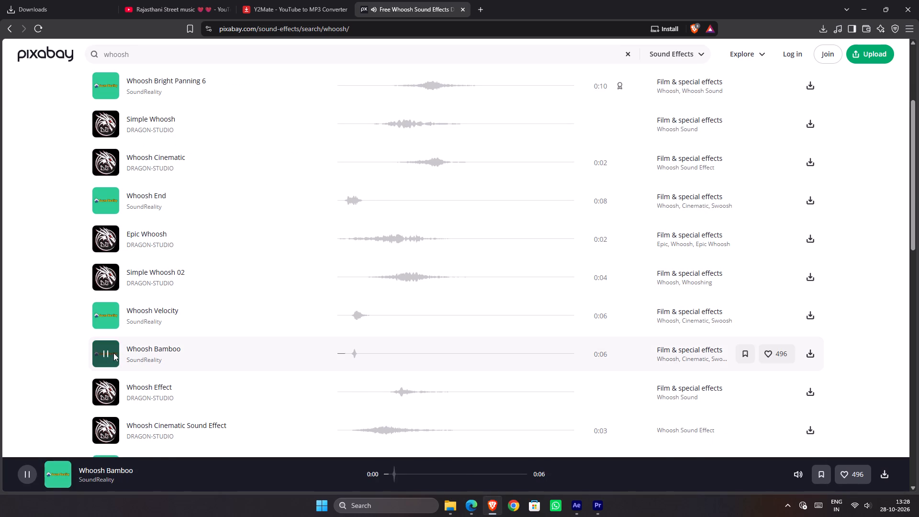
Audition Whoosh Large Sub, LordSonny's Whoosh Cinematic, Dramatic Whoosh Swing, Long Whoosh and Whoosh Take Flight.
scroll(113, 353, "down", 1)
left_click(103, 301)
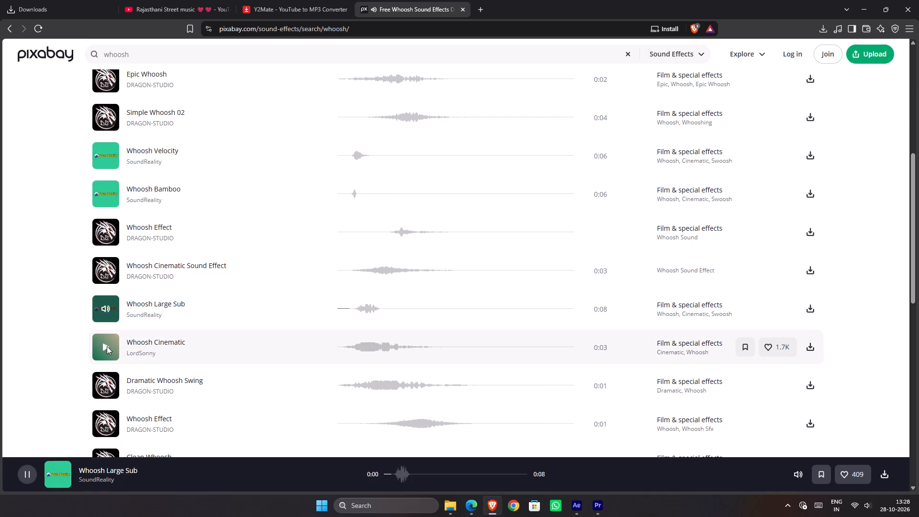
left_click(107, 347)
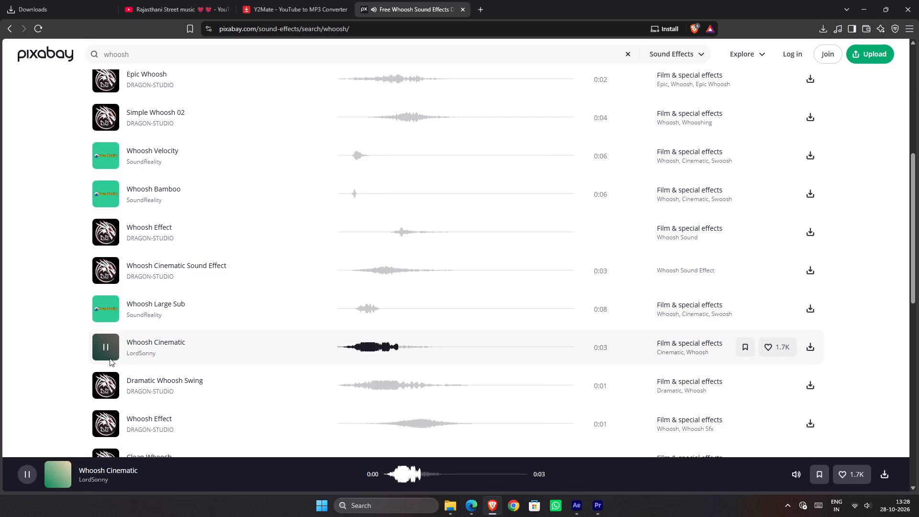
left_click(111, 380)
left_click(116, 296)
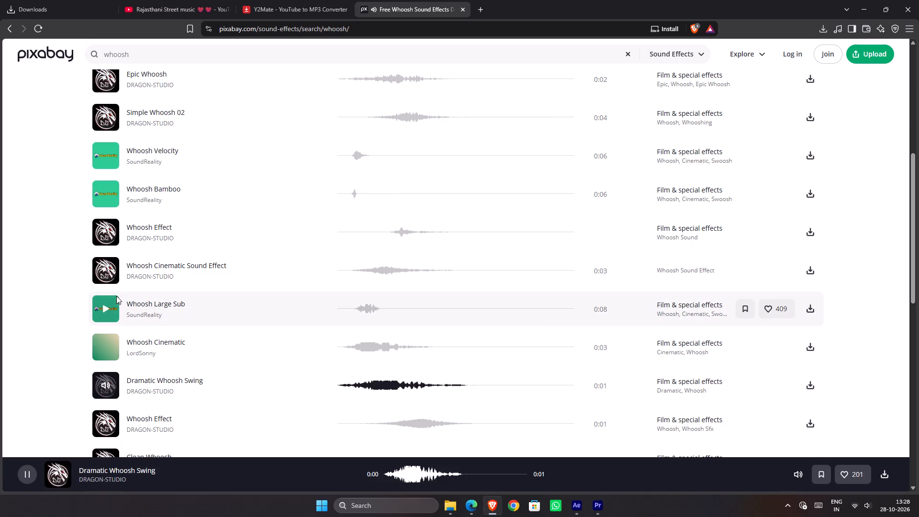
scroll(135, 321, "down", 2)
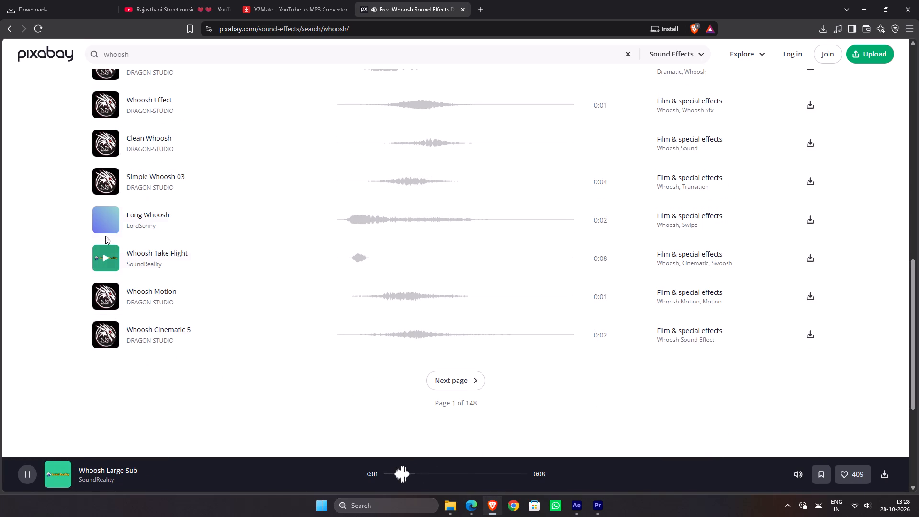
left_click(105, 225)
left_click(113, 259)
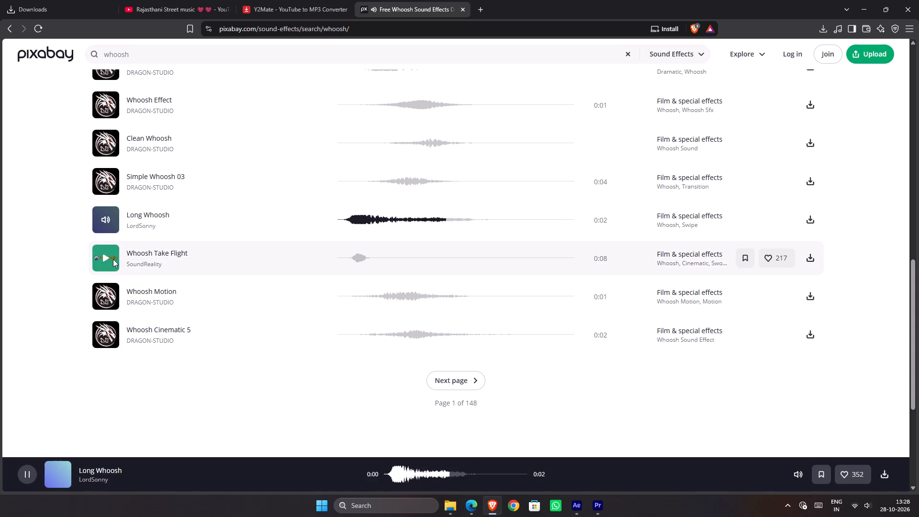
Replay Whoosh Large Sub and download it to the Downloads folder as soundreality-whoosh-large-sub-384631.mp3.
scroll(113, 260, "up", 2)
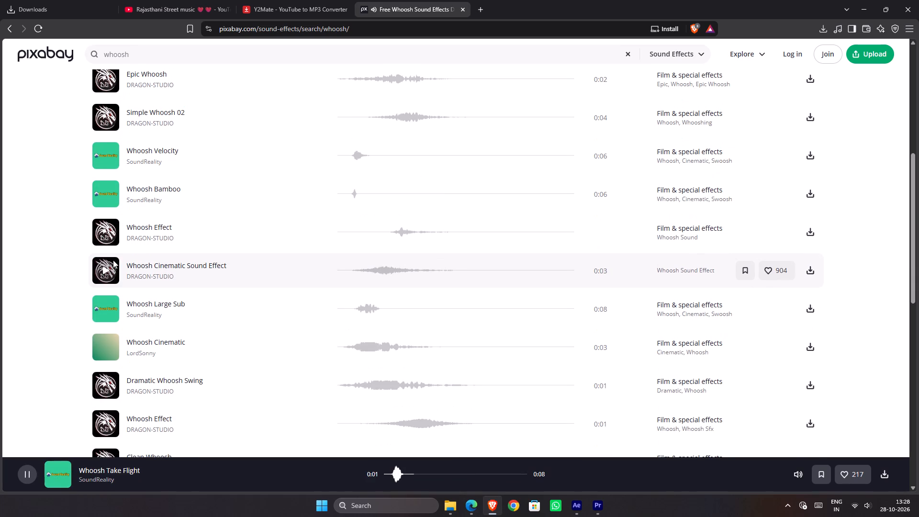
left_click(111, 307)
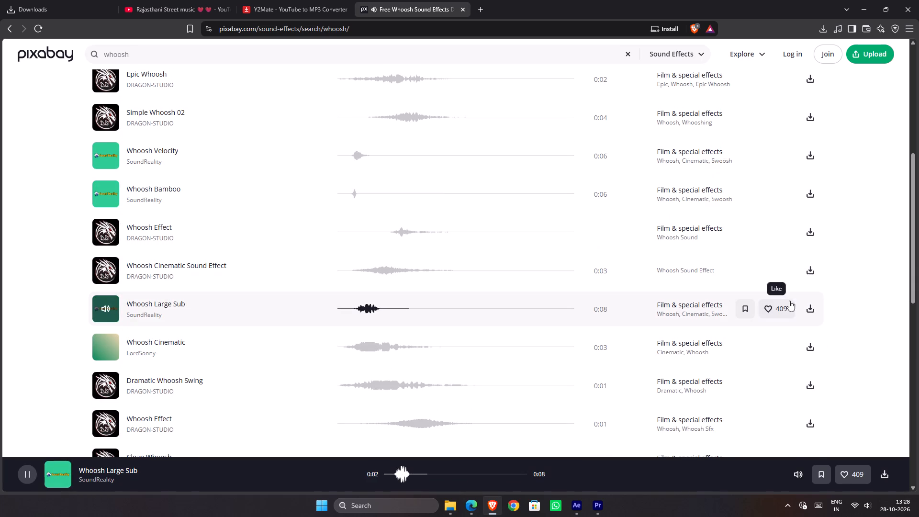
left_click(803, 305)
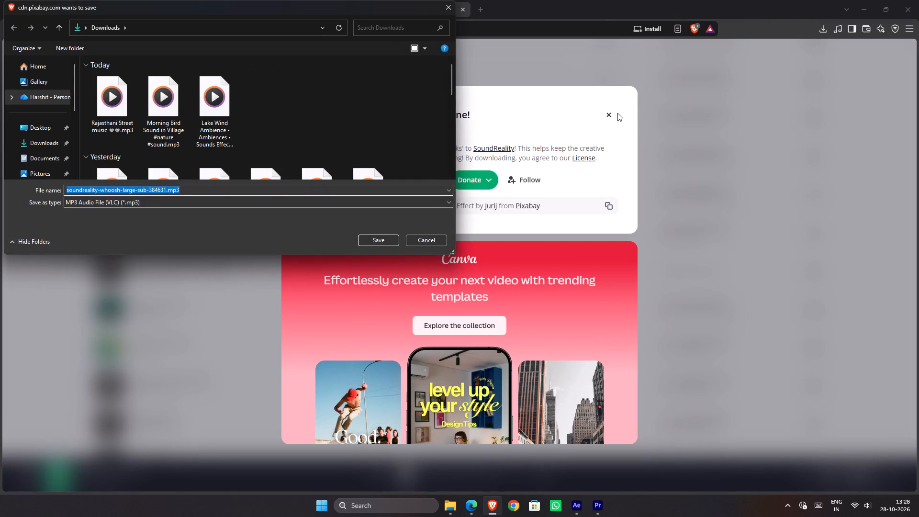
left_click(389, 240)
left_click(610, 110)
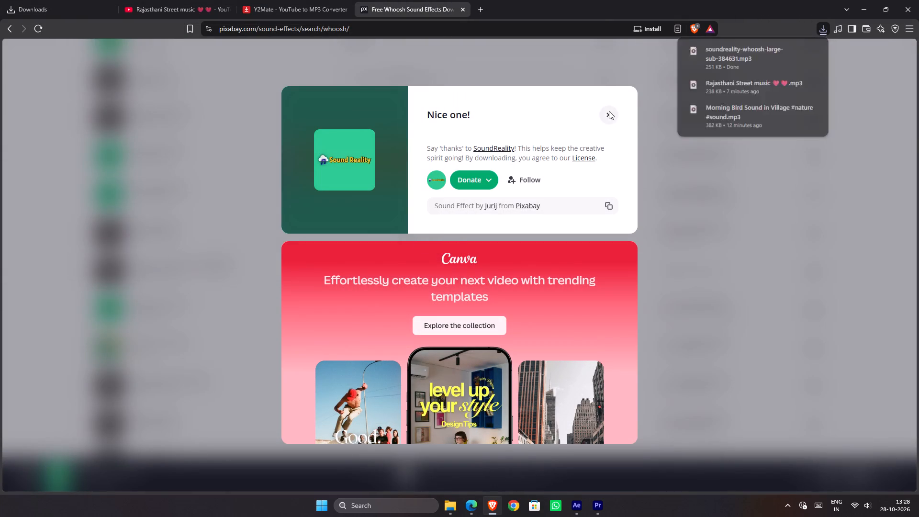
Search Pixabay's sound effects for "swoosh".
scroll(272, 65, "up", 5)
left_click_drag(272, 61, 55, 46)
type("swoosh")
key("Return")
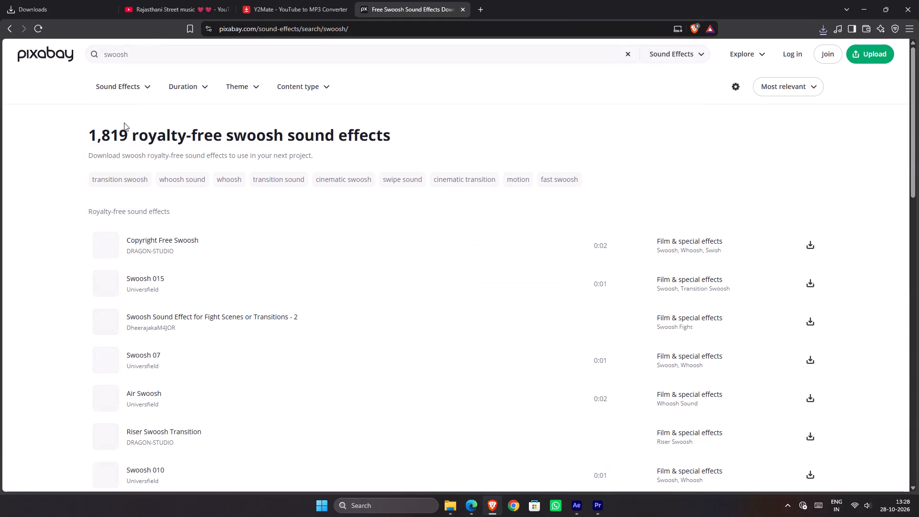
Audition the swoosh results from Swoosh 015 down to Boom Swoosh, including Air Swoosh, Fast Swoosh, Swoosh 027 and Swoosh 026.
left_click(101, 272)
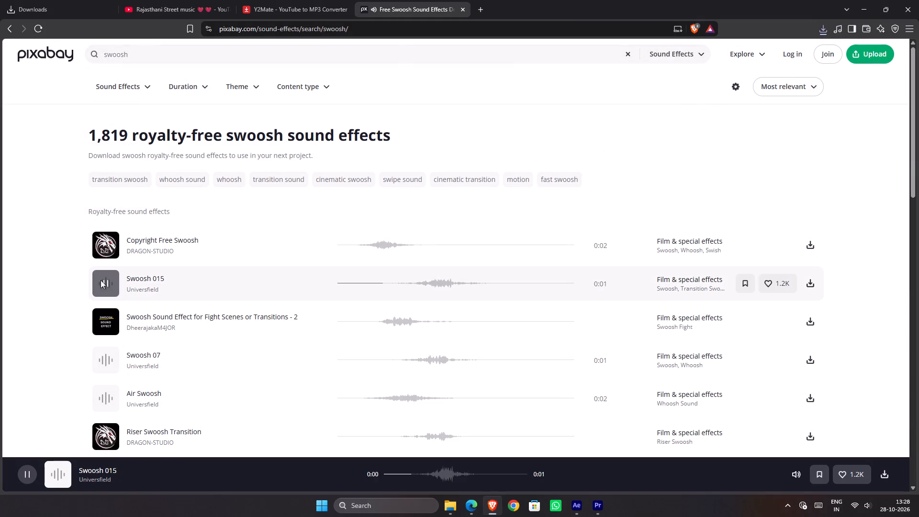
left_click(102, 357)
scroll(138, 321, "down", 1)
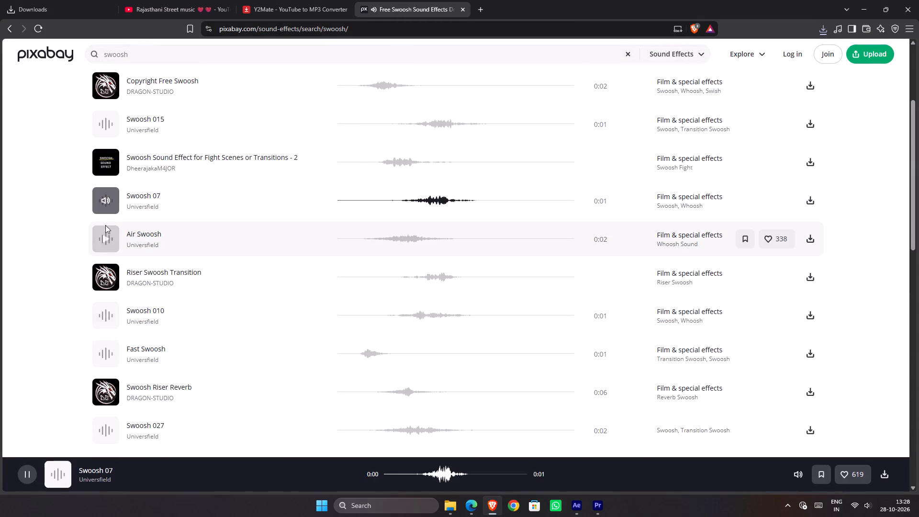
left_click(106, 235)
double_click(111, 308)
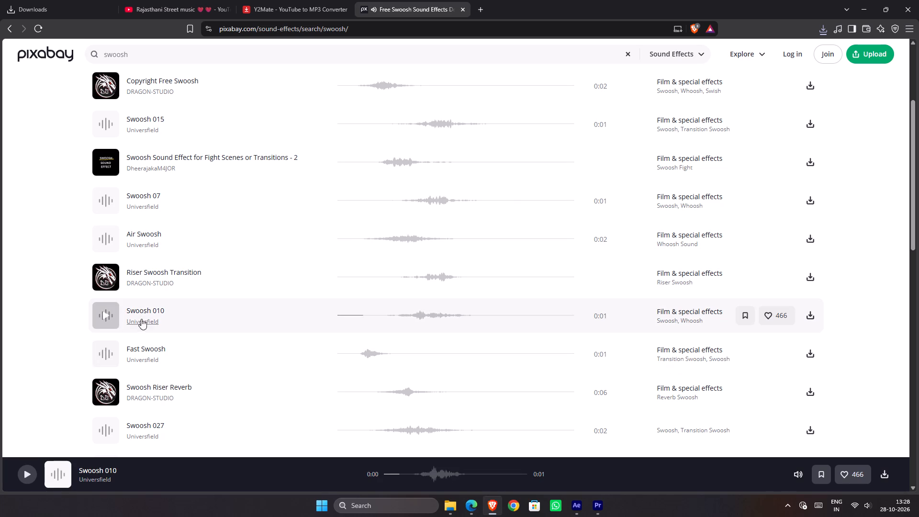
left_click(101, 311)
left_click(109, 341)
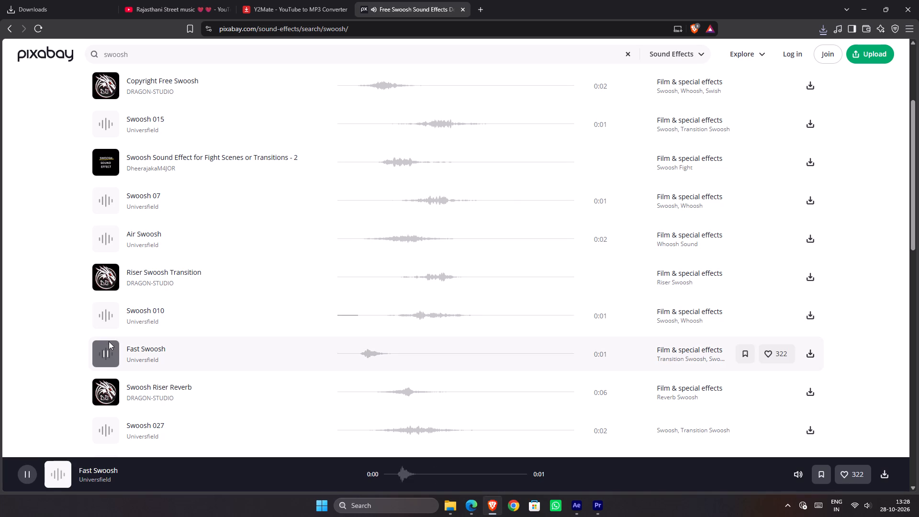
left_click(113, 419)
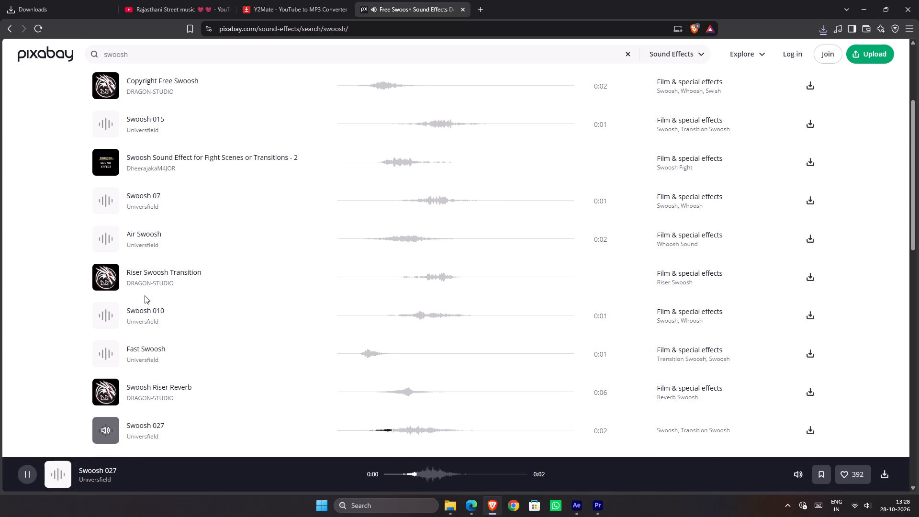
scroll(145, 295, "down", 1)
left_click(112, 334)
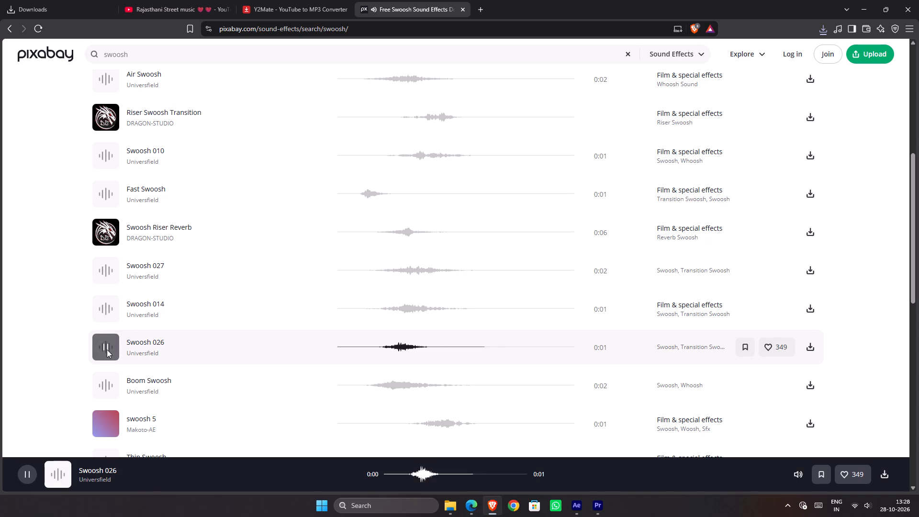
left_click(102, 298)
left_click(106, 372)
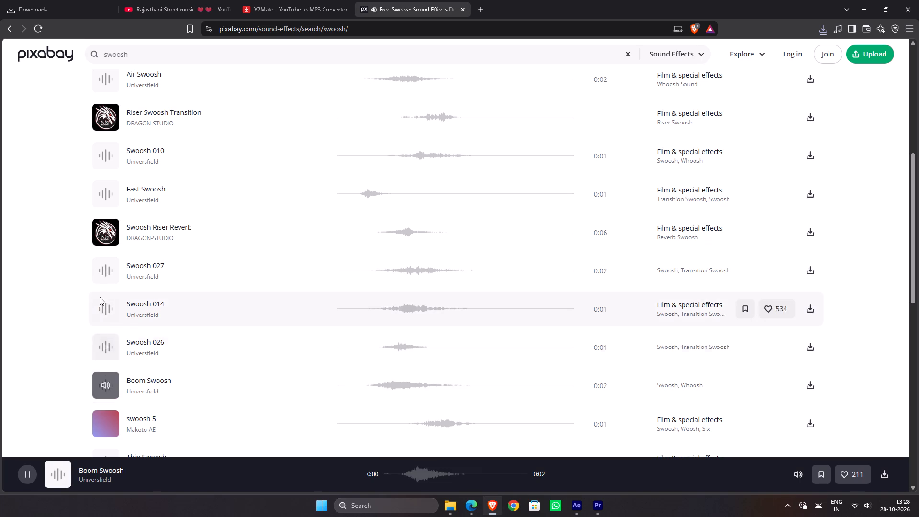
Replay Swoosh 027 and download it to the Downloads folder as an MP3.
left_click(107, 275)
left_click(812, 276)
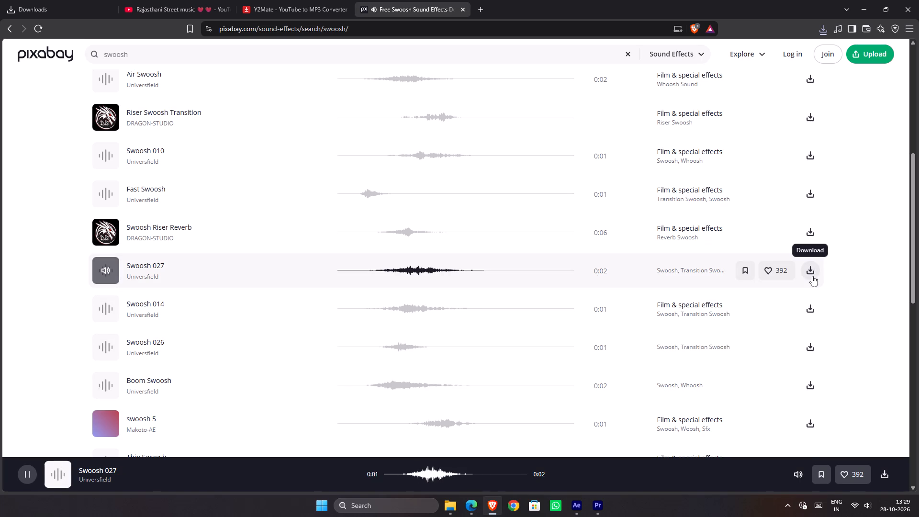
scroll(413, 297, "down", 1)
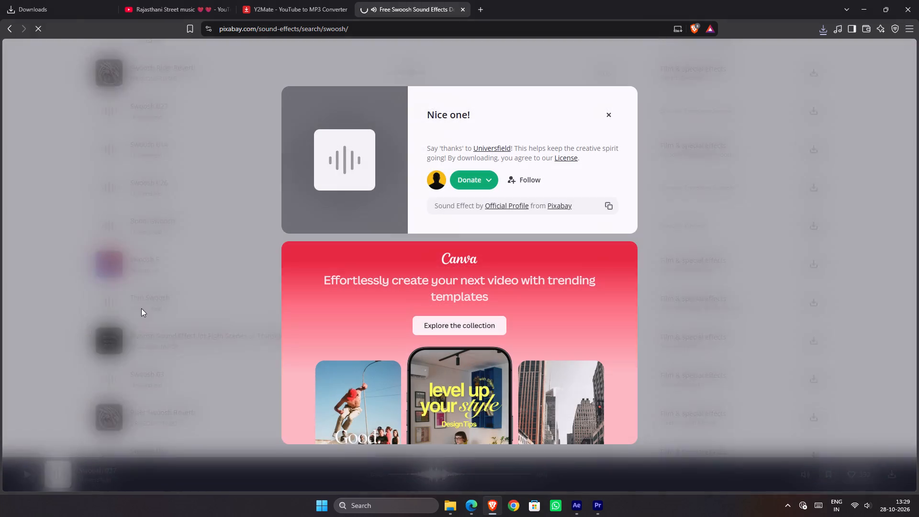
left_click(208, 291)
left_click(371, 237)
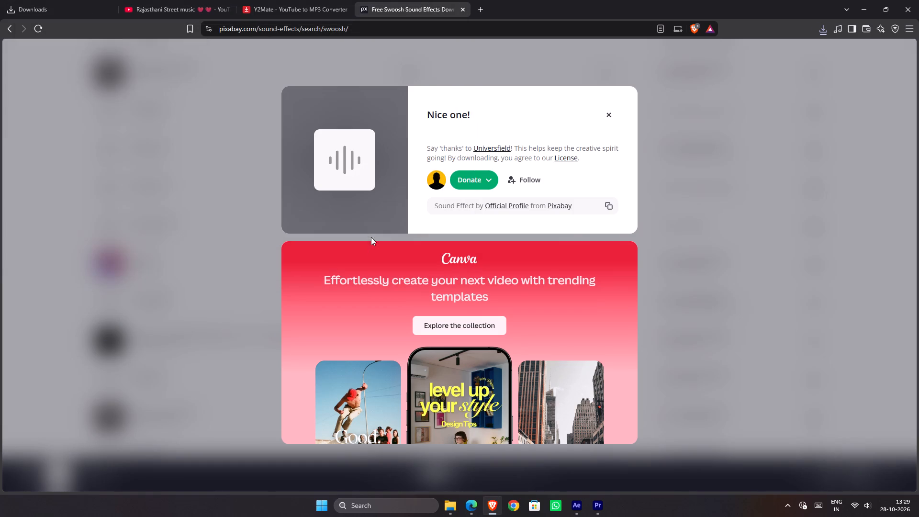
Bring universfield-swoosh-027-454865.mp3 from the Downloads folder in File Explorer into Premiere Pro, placing it on track A7 just before the puppet clip starts.
left_click(455, 510)
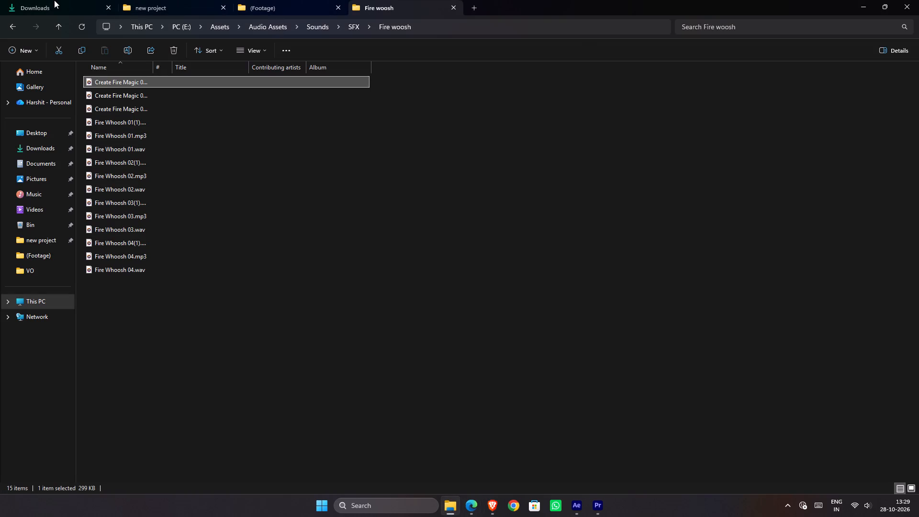
left_click(54, 0)
scroll(209, 104, "up", 1)
left_click(82, 25)
scroll(172, 92, "up", 2)
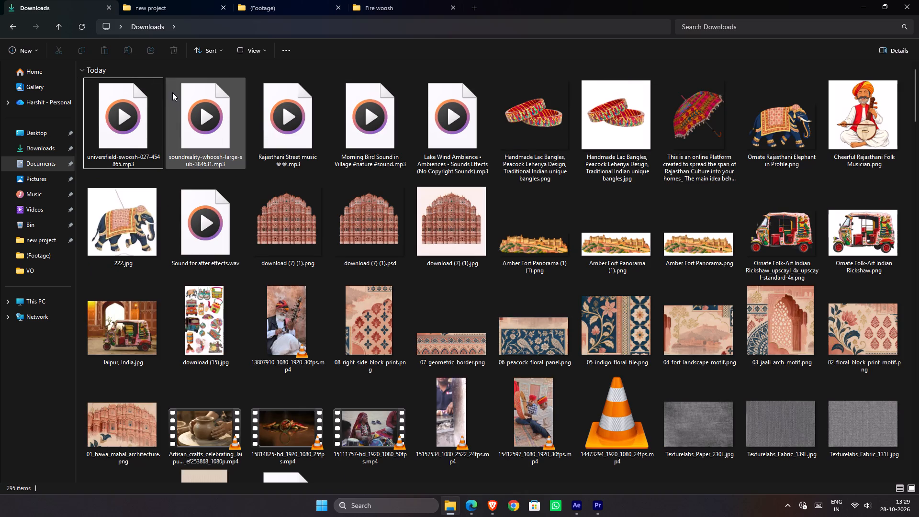
scroll(172, 92, "up", 1)
left_click(137, 119)
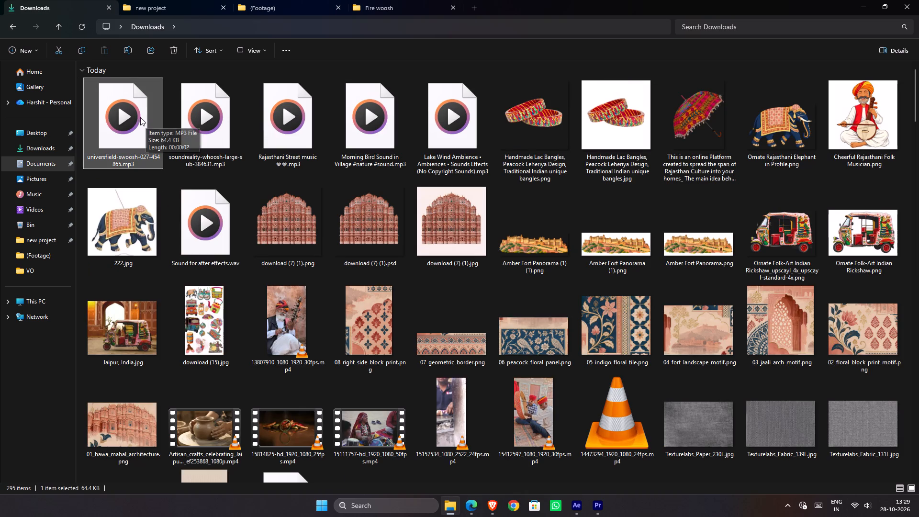
left_click_drag(139, 116, 168, 145)
key("alt+Tab")
key("alt+Tab")
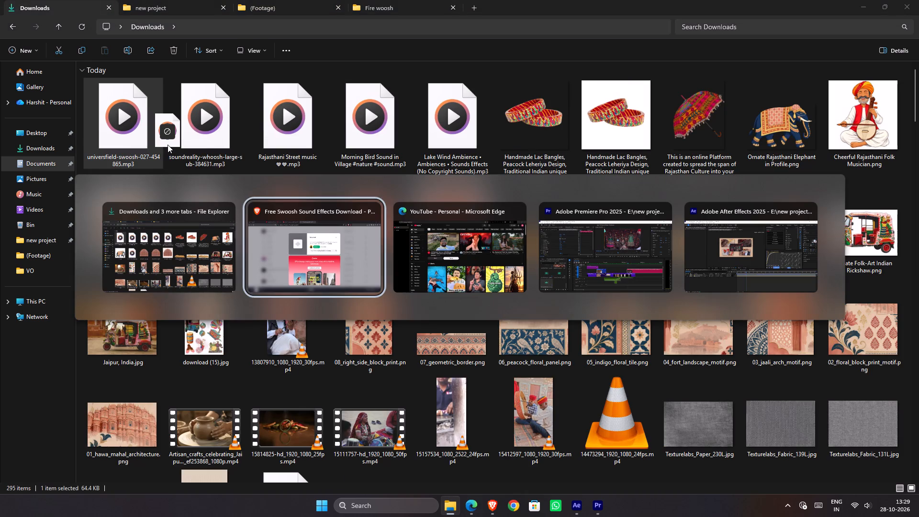
left_click_drag(168, 145, 565, 425)
key("alt+Tab")
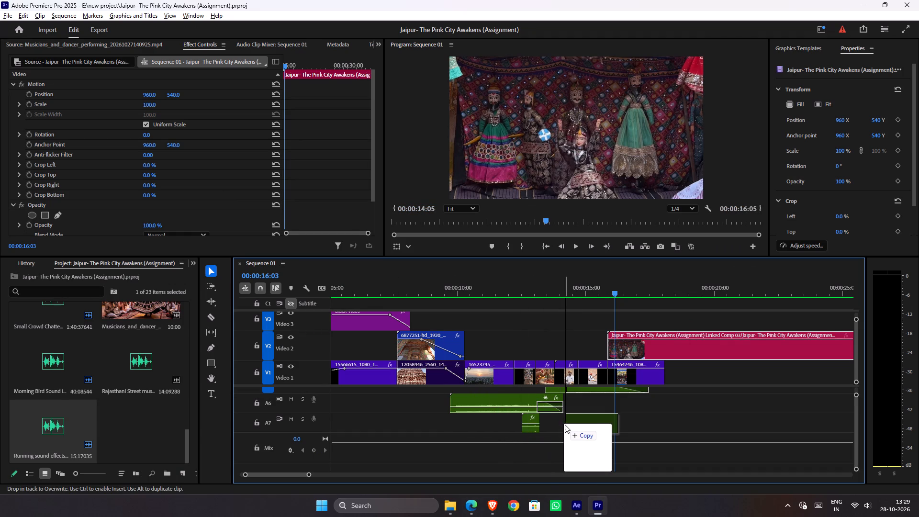
left_click_drag(565, 425, 588, 426)
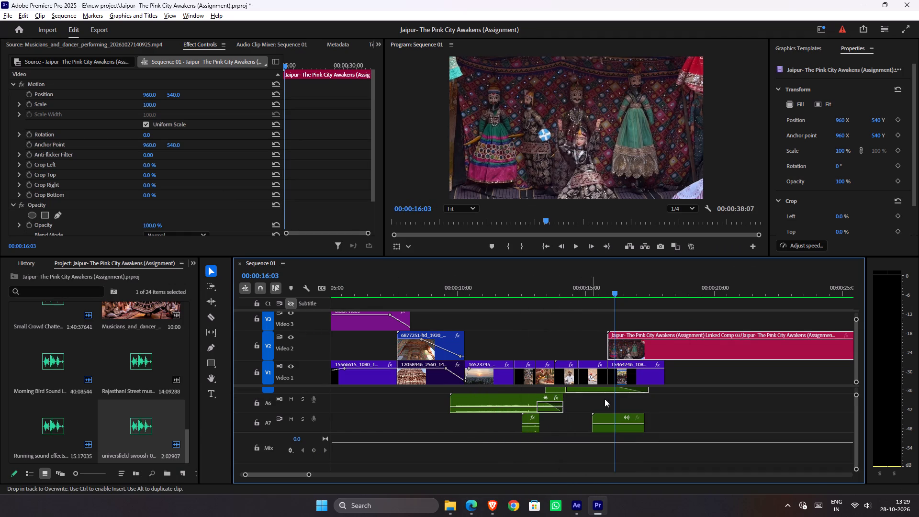
Play the sequence from before the puppet clip to hear how the swoosh lines up with the transition.
left_click_drag(599, 294, 586, 294)
scroll(596, 357, "up", 6, "alt")
key("space")
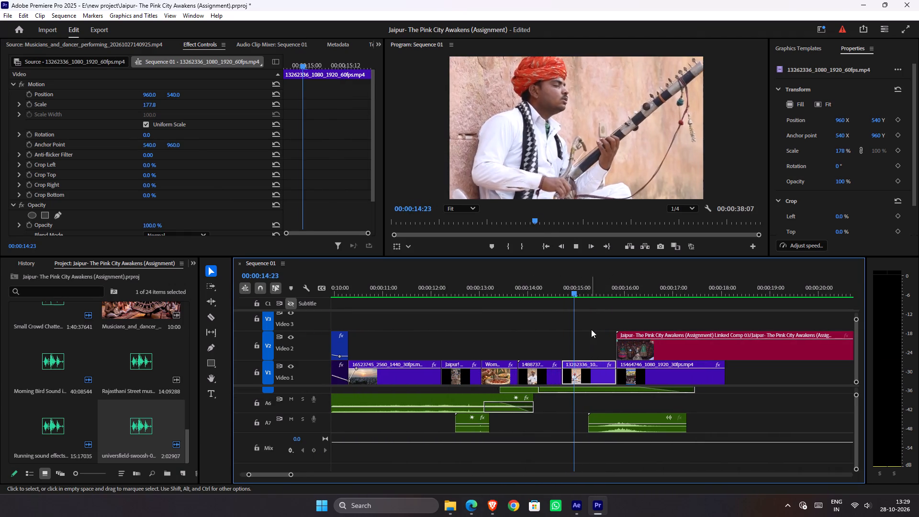
key("space")
Move the swoosh clip on track A7 later so it starts at about 00:00:16:01, just after the puppet clip begins.
scroll(627, 418, "up", 3, "alt")
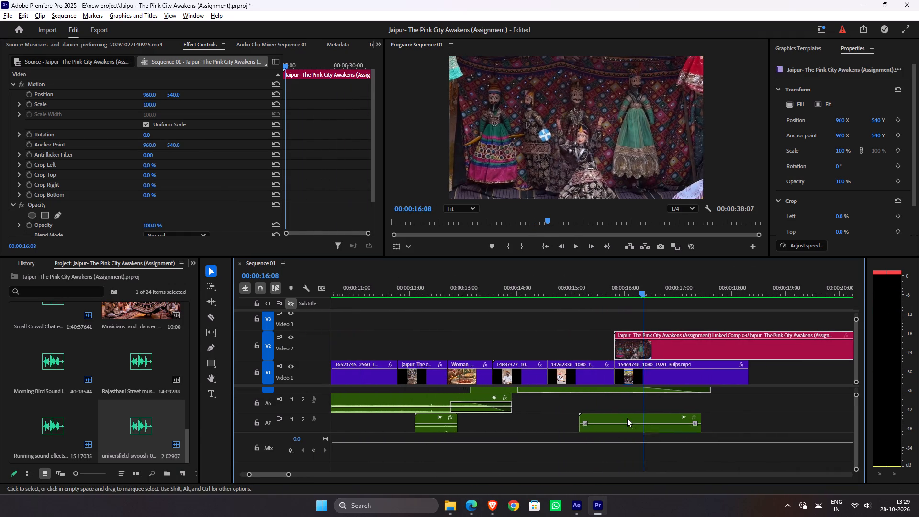
scroll(627, 418, "up", 3, "alt")
left_click_drag(624, 417, 699, 413)
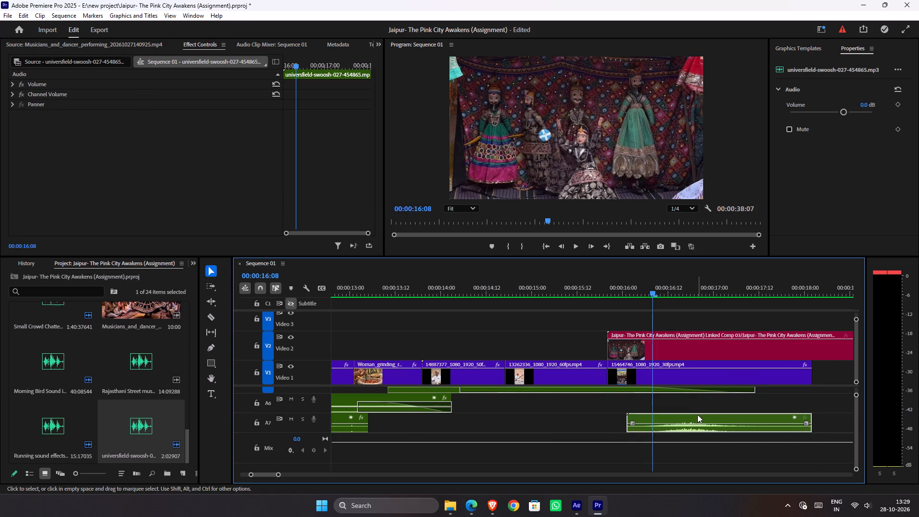
Move the swoosh clip from track A7 up to A6 at the same start time, and play it over the puppet clip's opening.
left_click_drag(695, 418, 693, 399)
left_click_drag(619, 291, 597, 292)
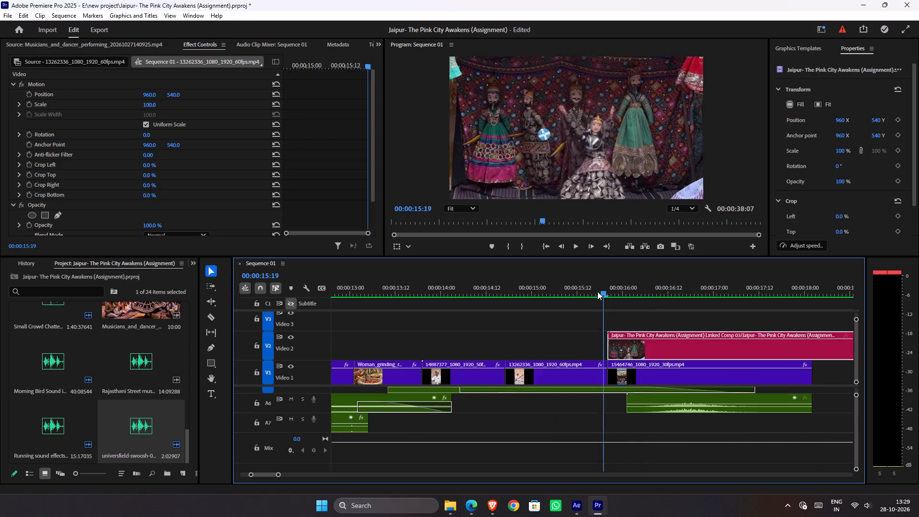
left_click_drag(597, 292, 596, 292)
key("space")
key("space")
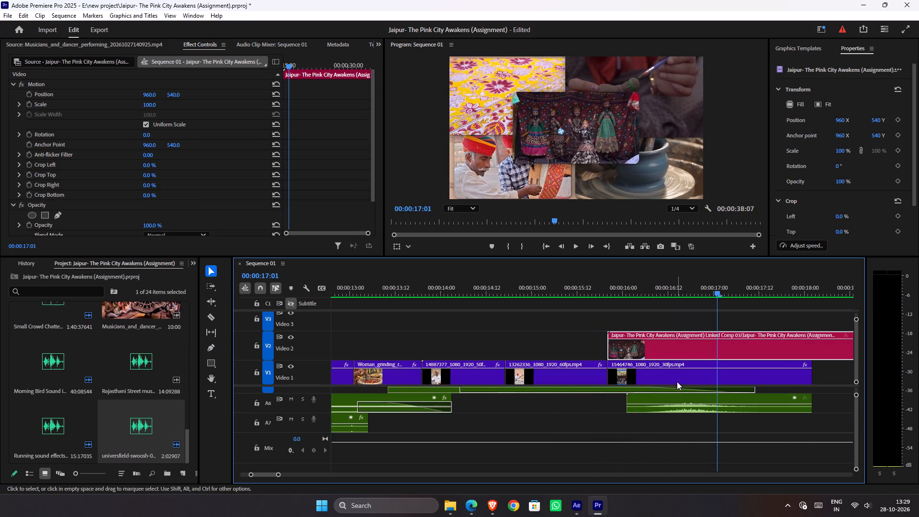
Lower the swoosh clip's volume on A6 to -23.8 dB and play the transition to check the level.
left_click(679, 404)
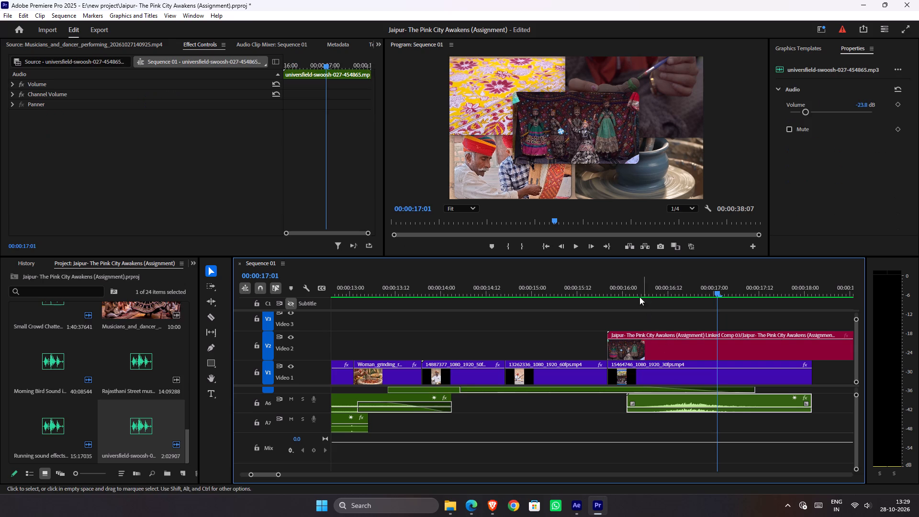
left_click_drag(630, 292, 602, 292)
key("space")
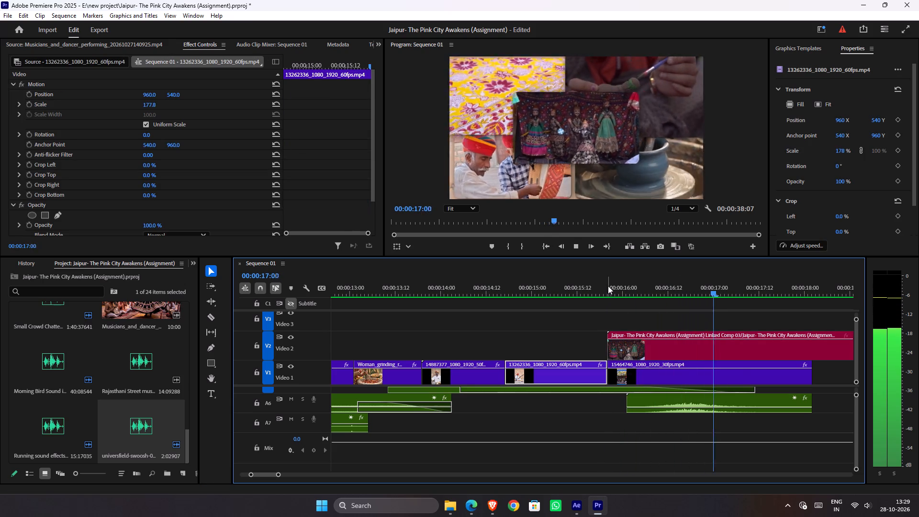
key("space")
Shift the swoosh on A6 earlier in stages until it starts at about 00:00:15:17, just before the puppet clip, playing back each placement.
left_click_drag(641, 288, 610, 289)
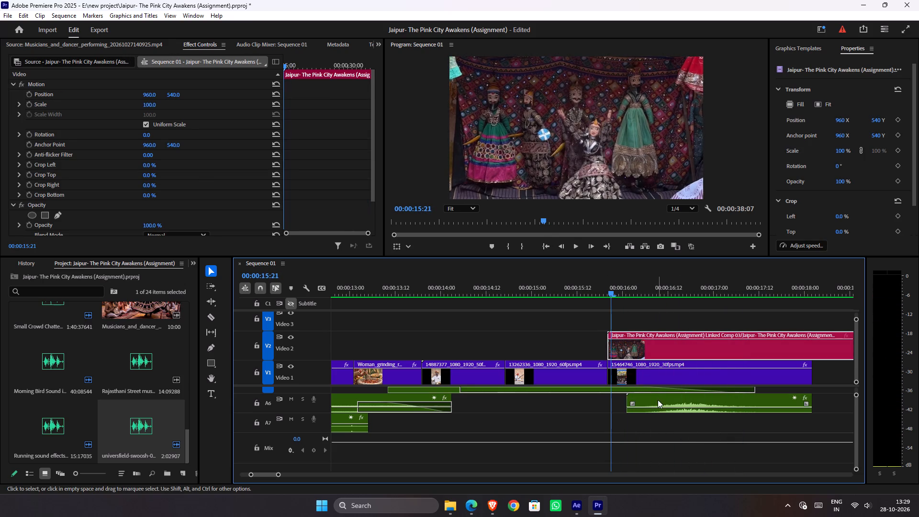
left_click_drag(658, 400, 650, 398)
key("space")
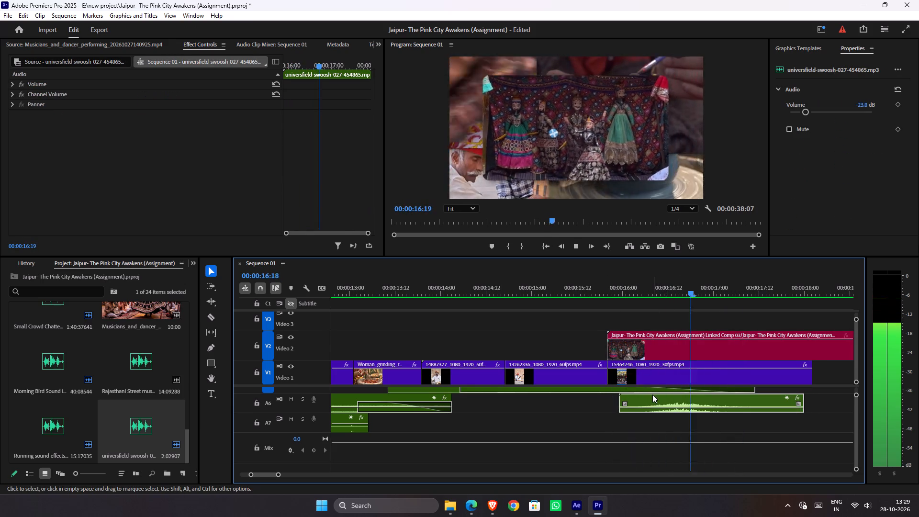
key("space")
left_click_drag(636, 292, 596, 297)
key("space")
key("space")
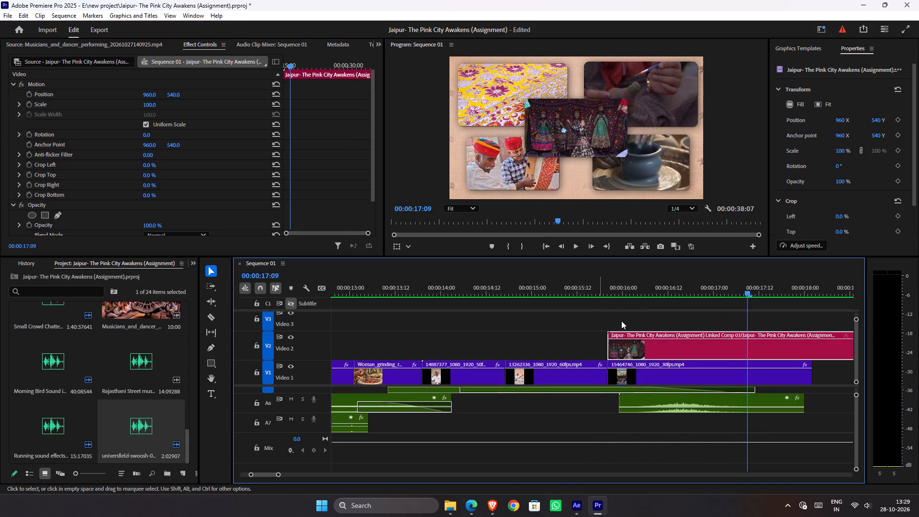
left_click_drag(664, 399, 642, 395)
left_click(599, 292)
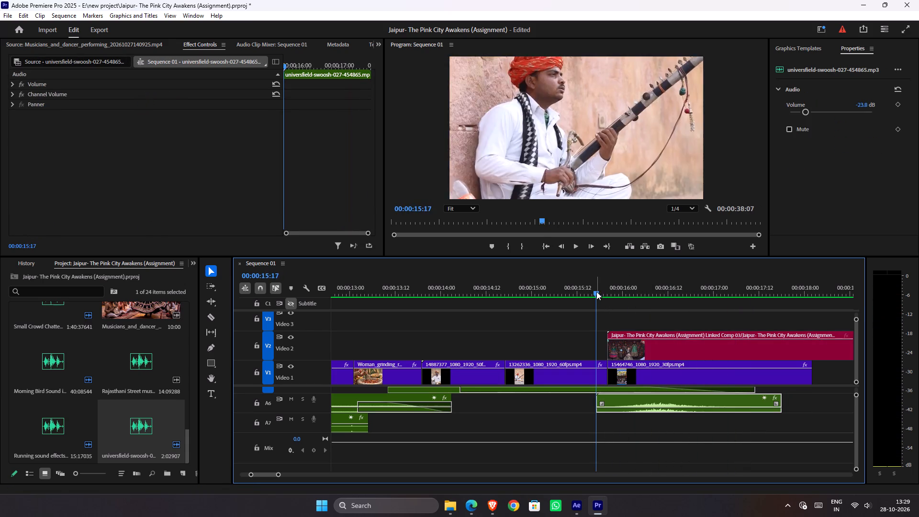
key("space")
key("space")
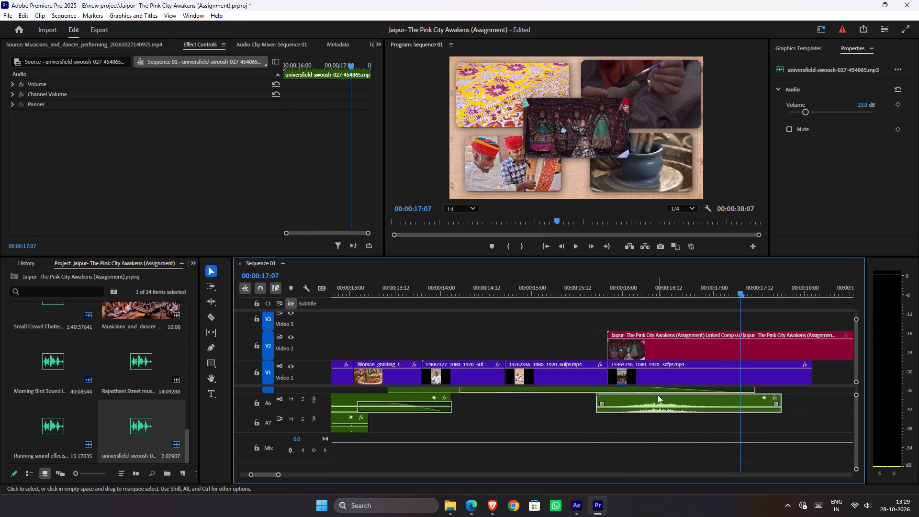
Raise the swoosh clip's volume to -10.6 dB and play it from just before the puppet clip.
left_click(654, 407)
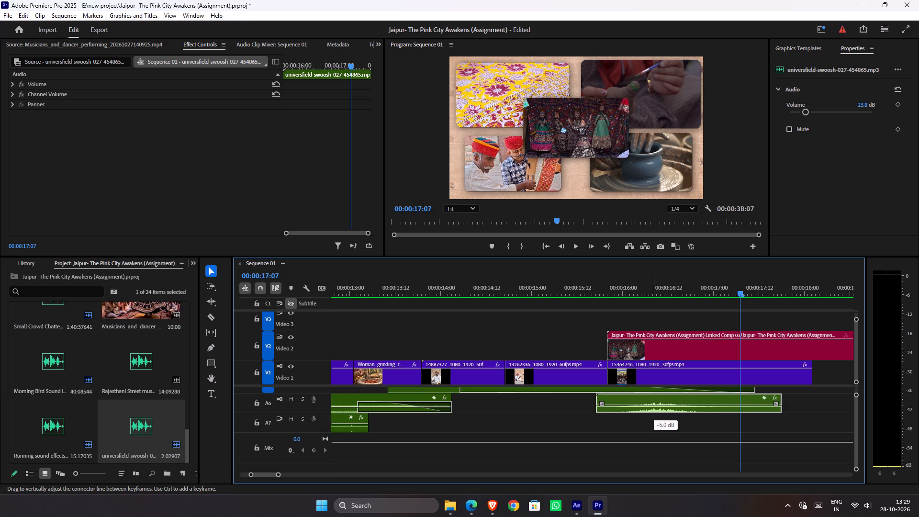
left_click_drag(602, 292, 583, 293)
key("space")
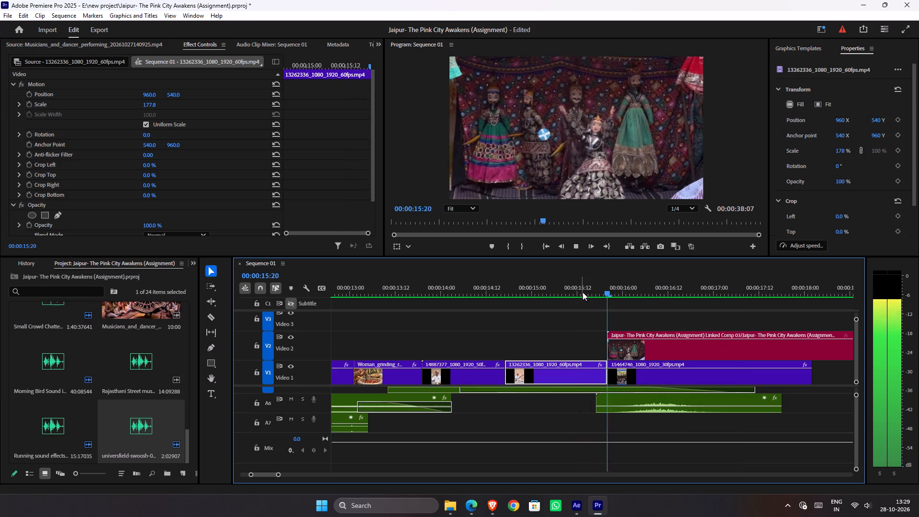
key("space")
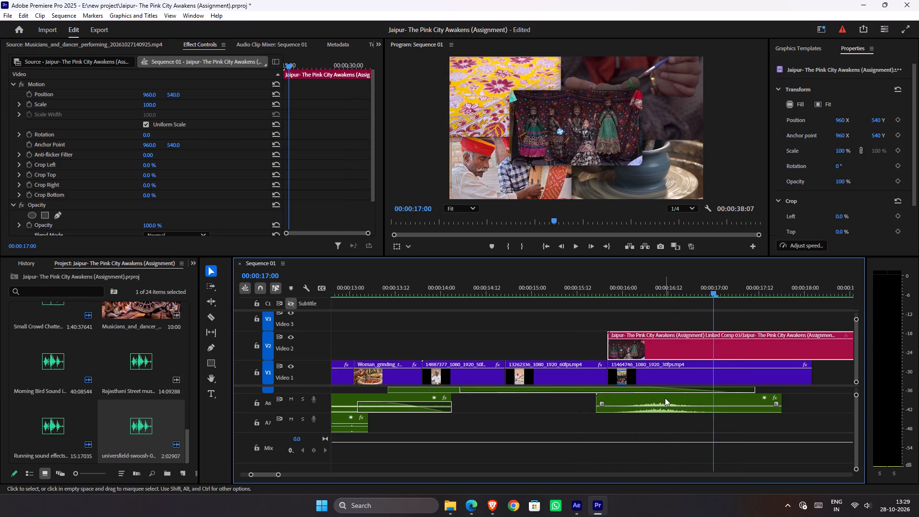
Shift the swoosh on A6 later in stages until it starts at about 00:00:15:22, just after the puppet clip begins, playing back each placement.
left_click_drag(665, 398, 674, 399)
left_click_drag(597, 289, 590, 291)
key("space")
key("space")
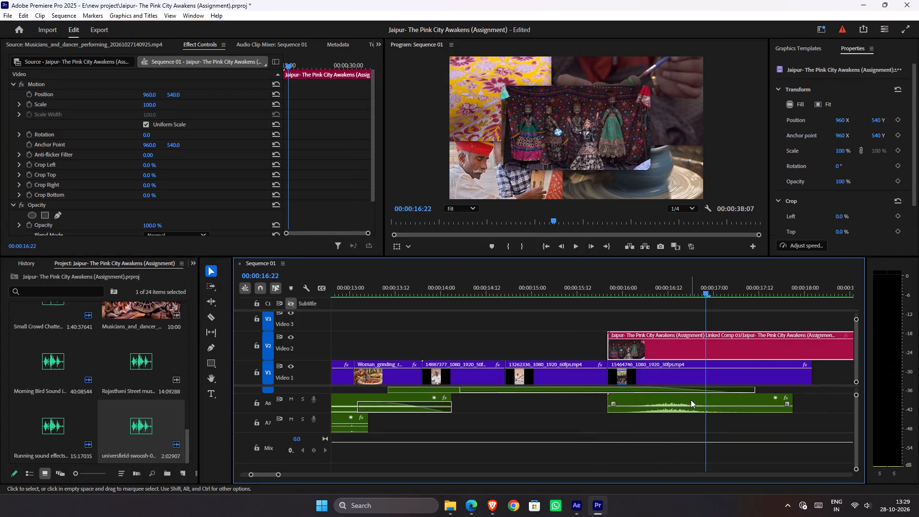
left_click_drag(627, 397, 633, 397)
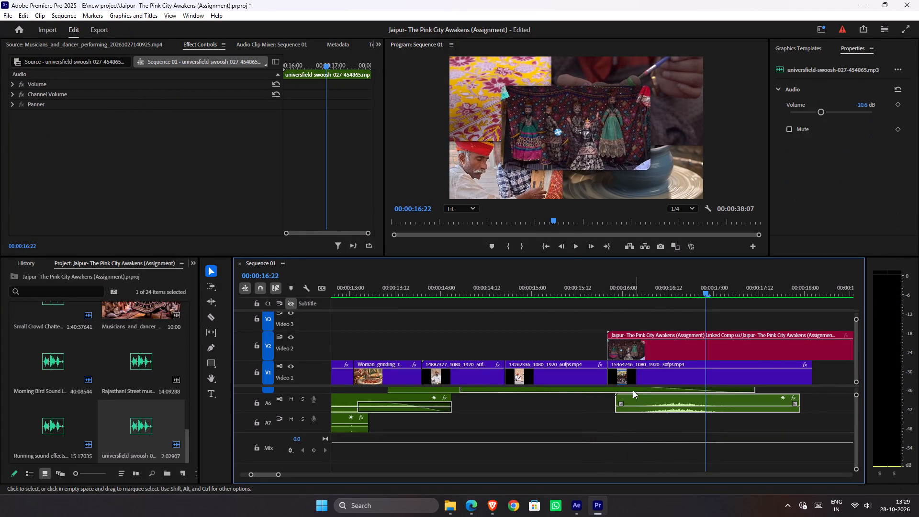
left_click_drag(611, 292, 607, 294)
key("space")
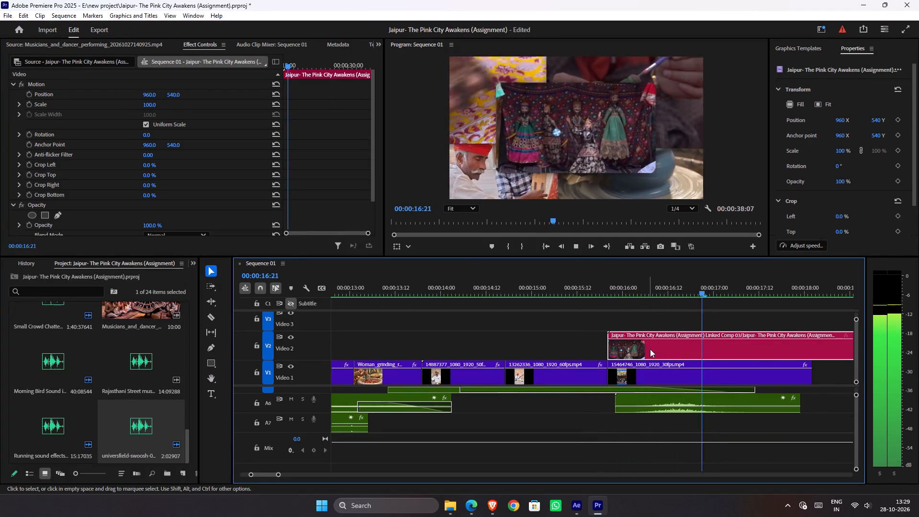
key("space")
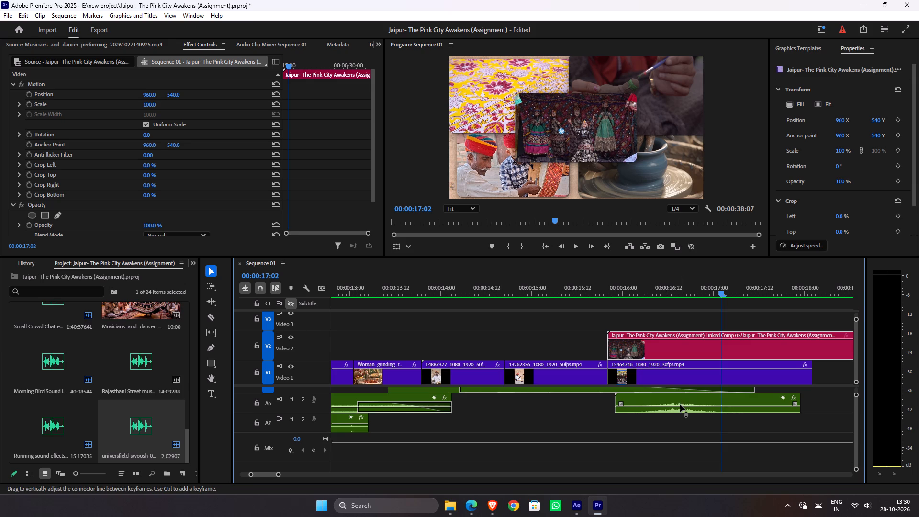
Set the swoosh clip's volume to -18.3 dB and play it at the puppet clip's start.
left_click(679, 405)
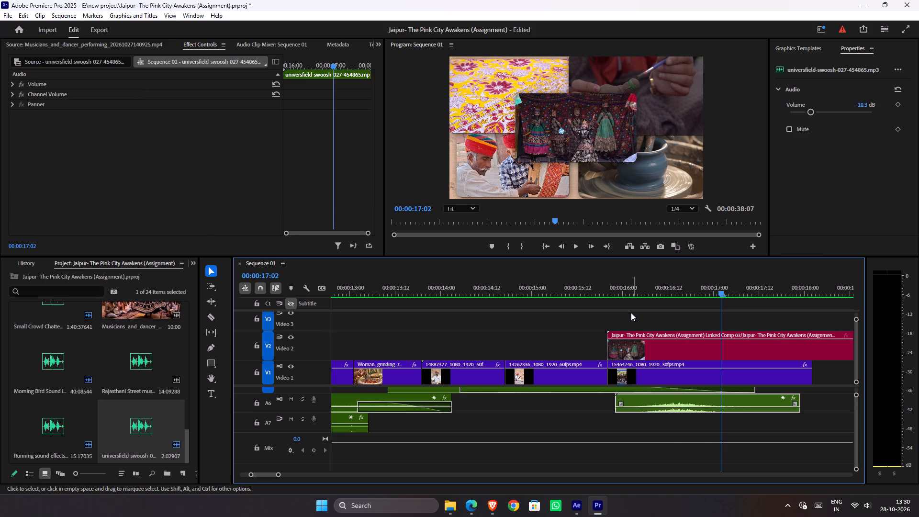
left_click(611, 295)
key("space")
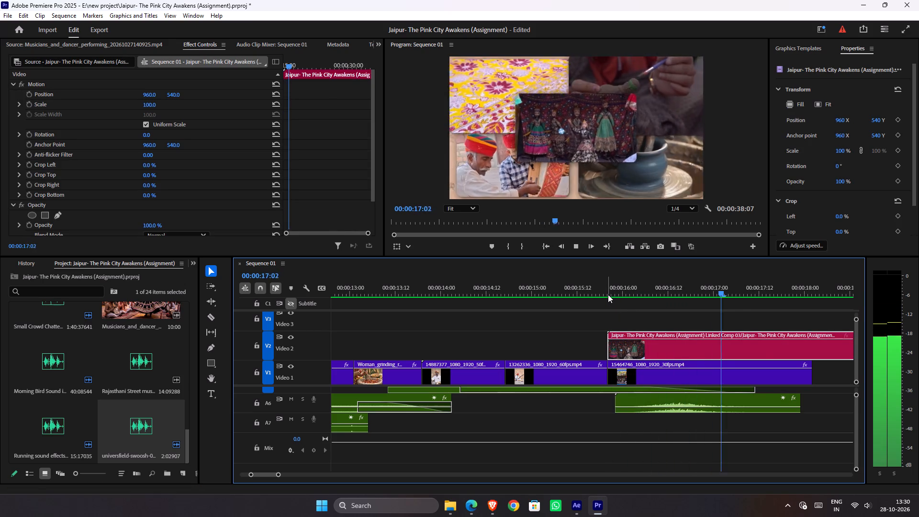
Play the sequence from the clips before the puppet section through the collage to judge the swoosh and find the collage's exit.
left_click_drag(611, 288, 489, 286)
key("space")
scroll(525, 330, "down", 2, "alt")
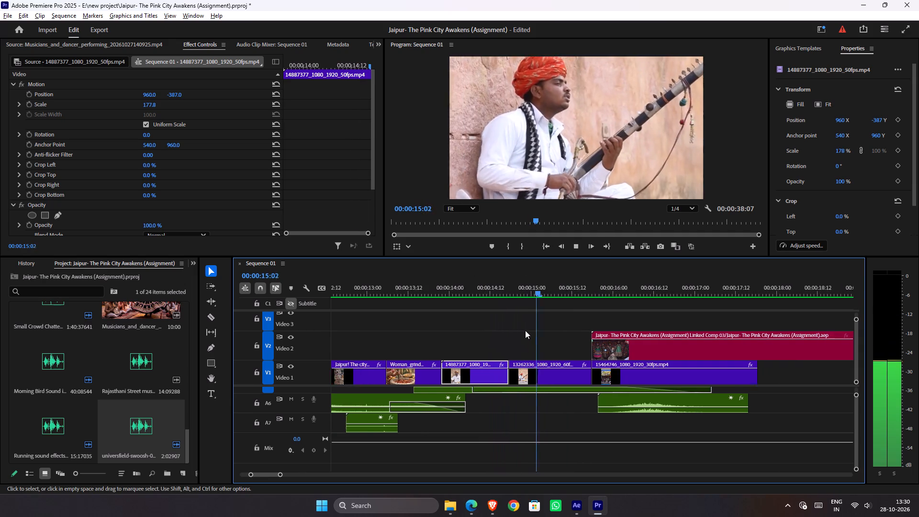
scroll(525, 330, "down", 9, "alt")
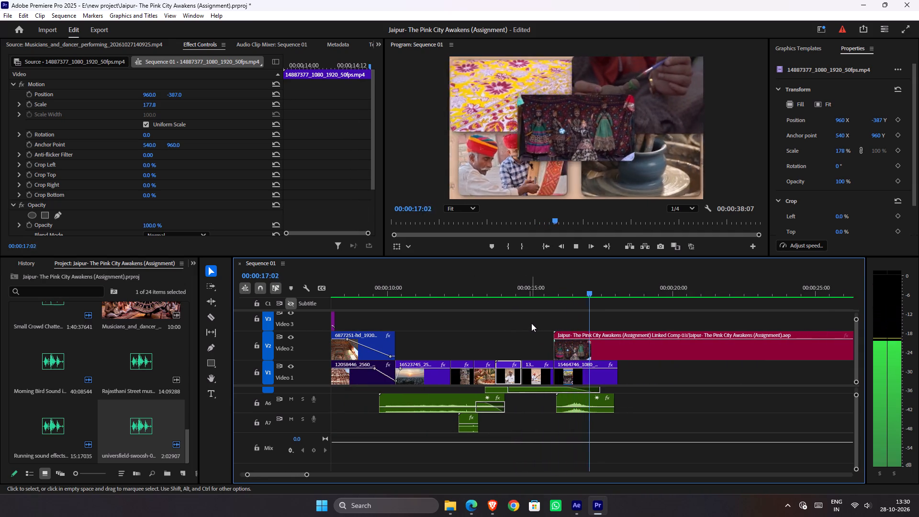
key("space")
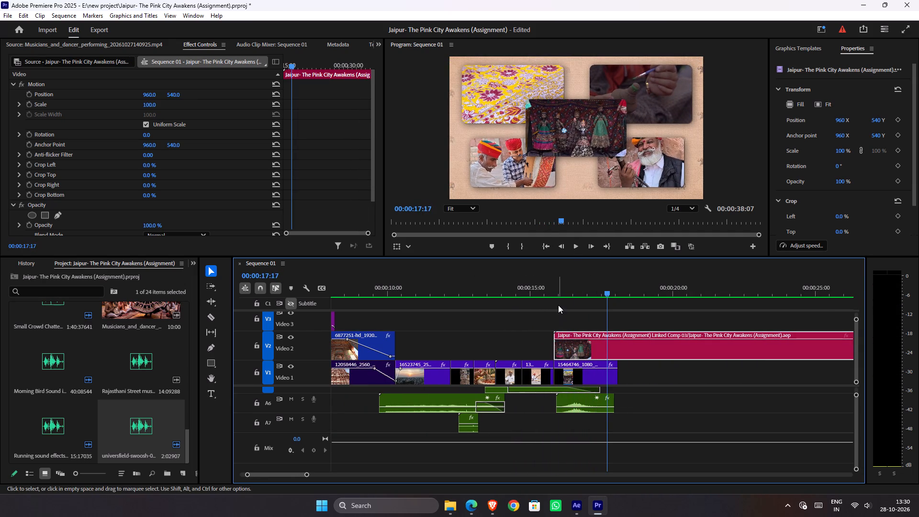
left_click_drag(550, 292, 545, 293)
key("space")
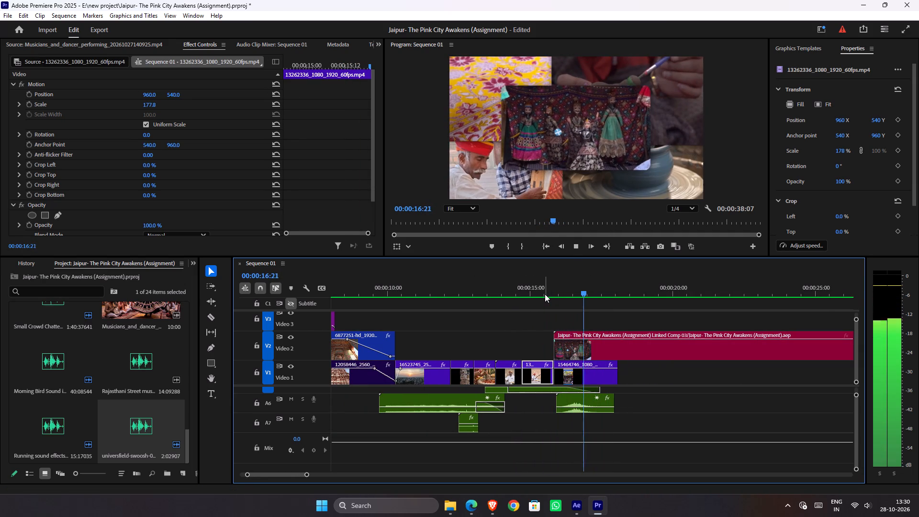
key("space")
key("space")
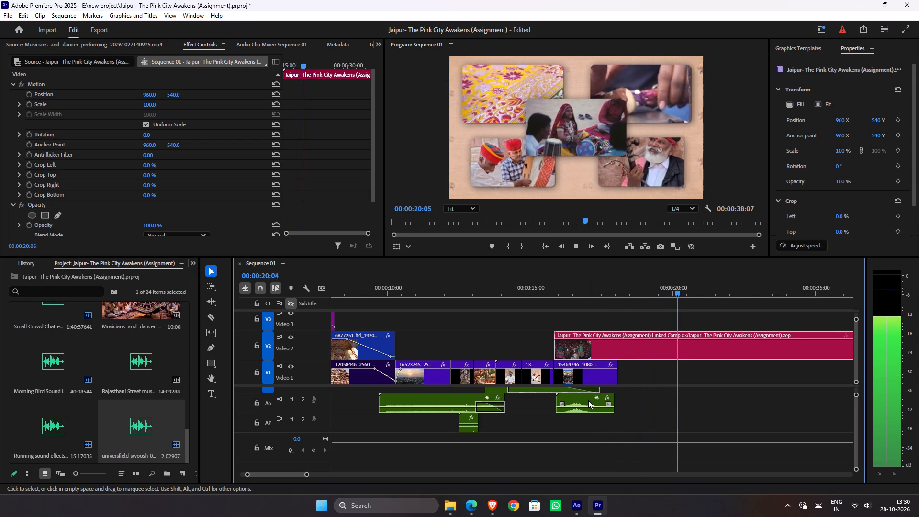
key("space")
Move the swoosh on A6 to the collage's exit, starting at about 00:00:20:05, and play that section.
left_click_drag(583, 400, 705, 404)
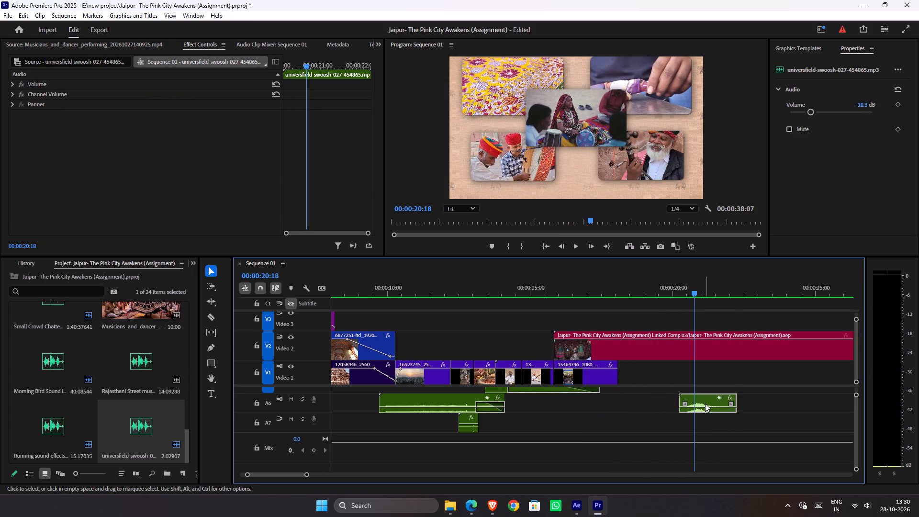
key("space")
key("space")
left_click_drag(683, 290, 659, 293)
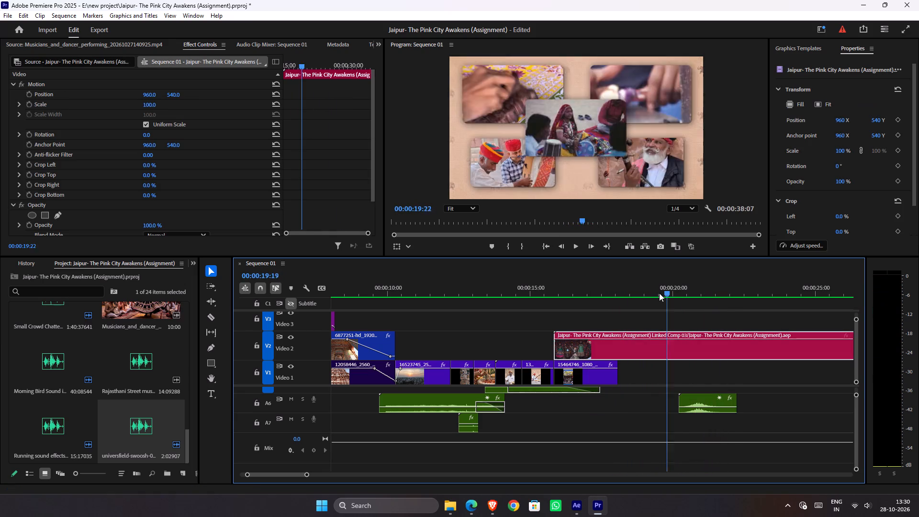
left_click_drag(659, 293, 649, 293)
key("space")
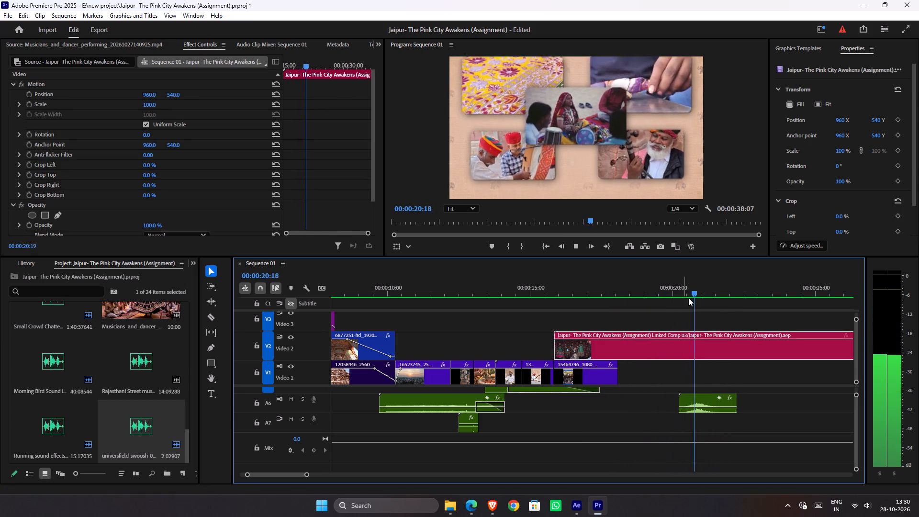
key("space")
Move the swoosh on A6 6 frames later so it starts at about 00:00:20:11.
left_click_drag(710, 400, 717, 400)
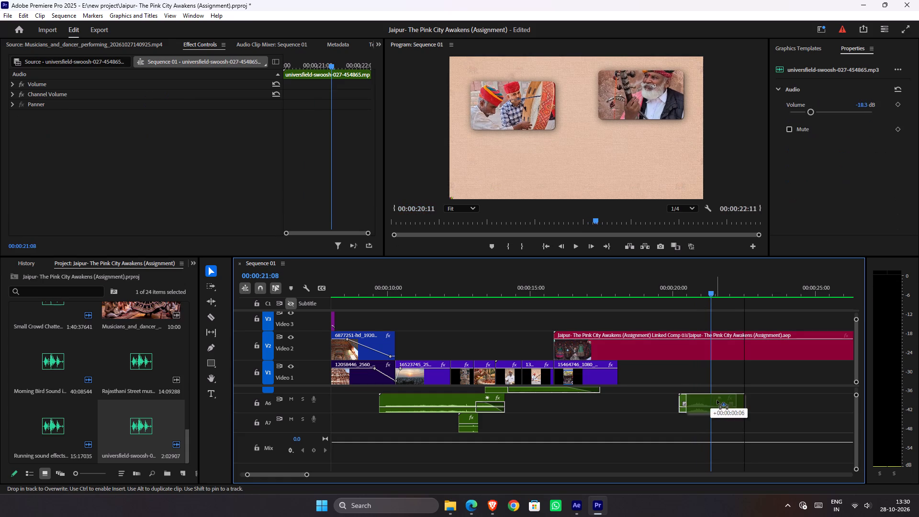
left_click_drag(717, 400, 718, 401)
Duplicate the swoosh onto track A7, offset earlier so the copy starts at about 00:00:20:05.
left_click_drag(711, 401, 711, 416)
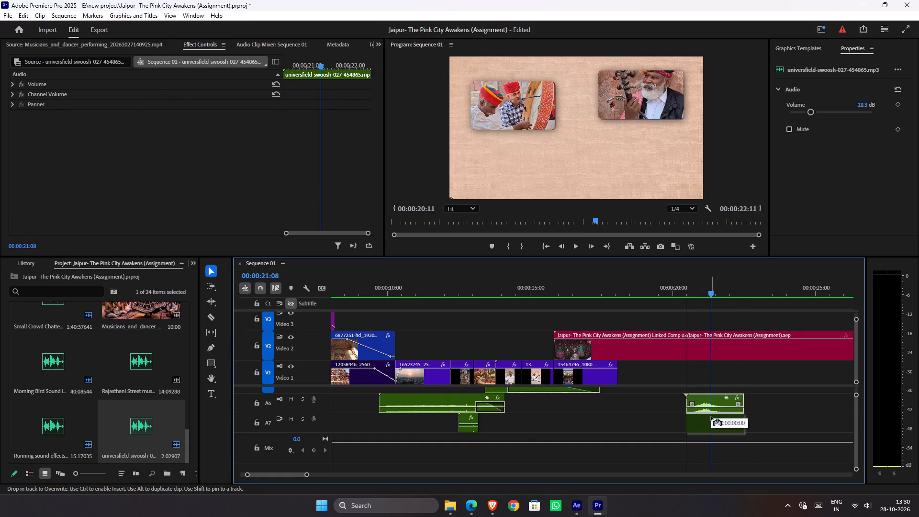
left_click_drag(711, 416, 703, 418)
left_click_drag(709, 418, 702, 416)
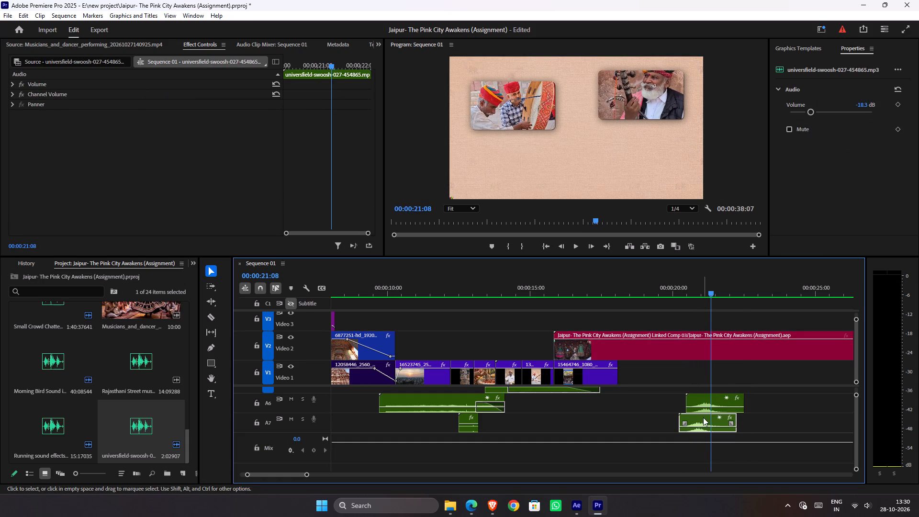
Duplicate the A7 swoosh onto the audio track above A6, with volume at -14.0 dB and start at about 00:00:20:17.
left_click_drag(704, 417, 708, 387, "alt")
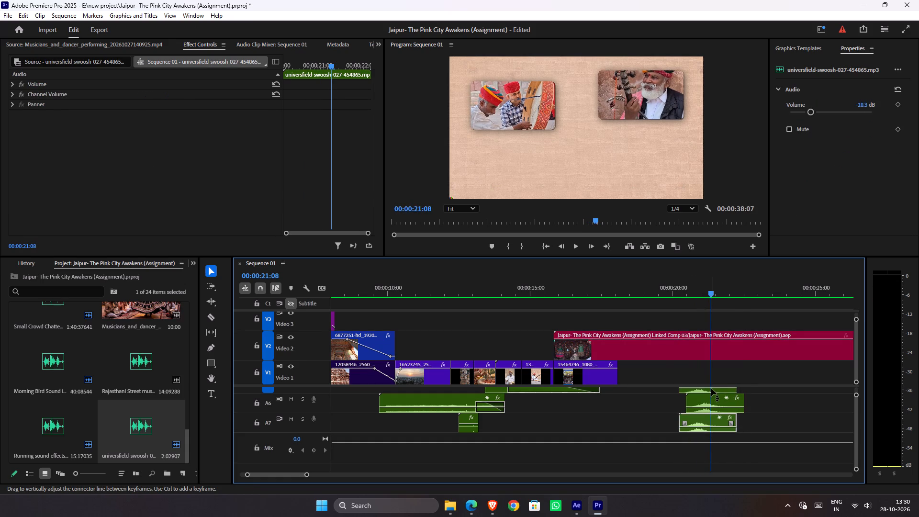
left_click_drag(711, 388, 719, 387)
left_click_drag(709, 391, 724, 391)
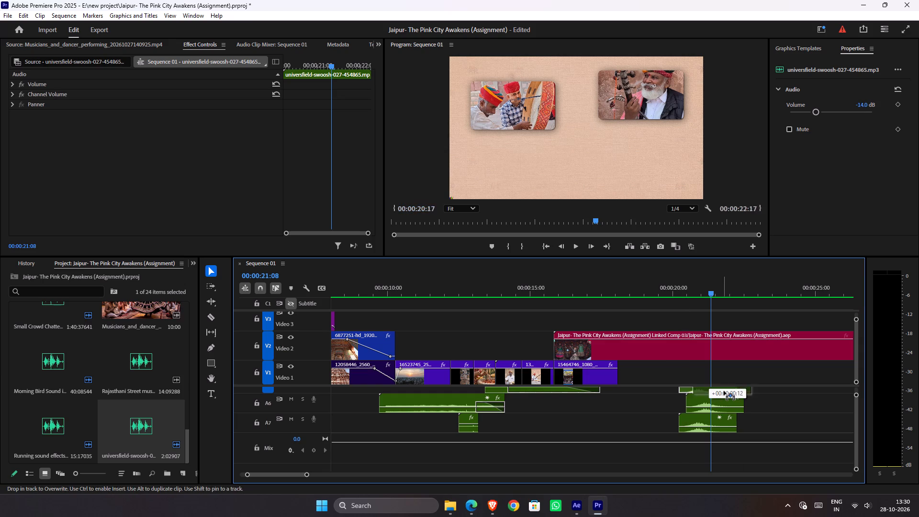
left_click_drag(724, 391, 724, 391)
Play the collage's exit from before 00:00:20:00 to check the timing of the three staggered swooshes.
left_click_drag(677, 294, 655, 294)
key("space")
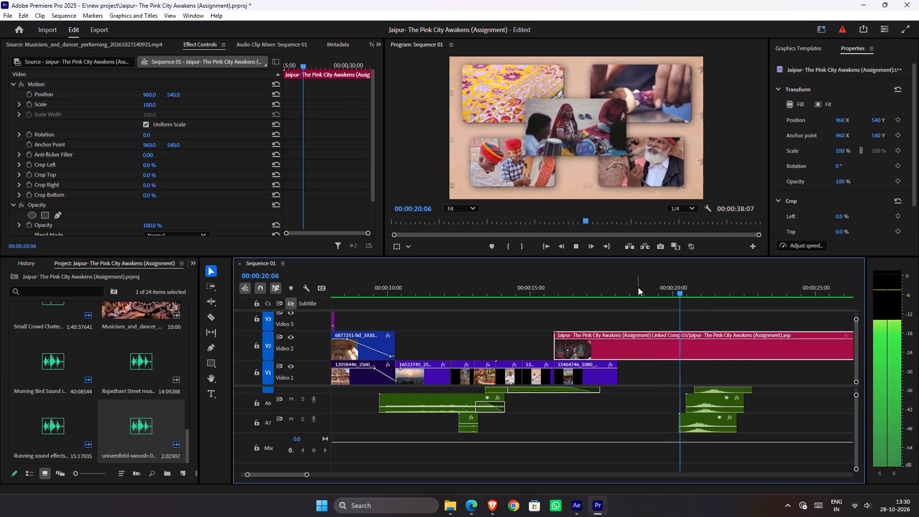
key("space")
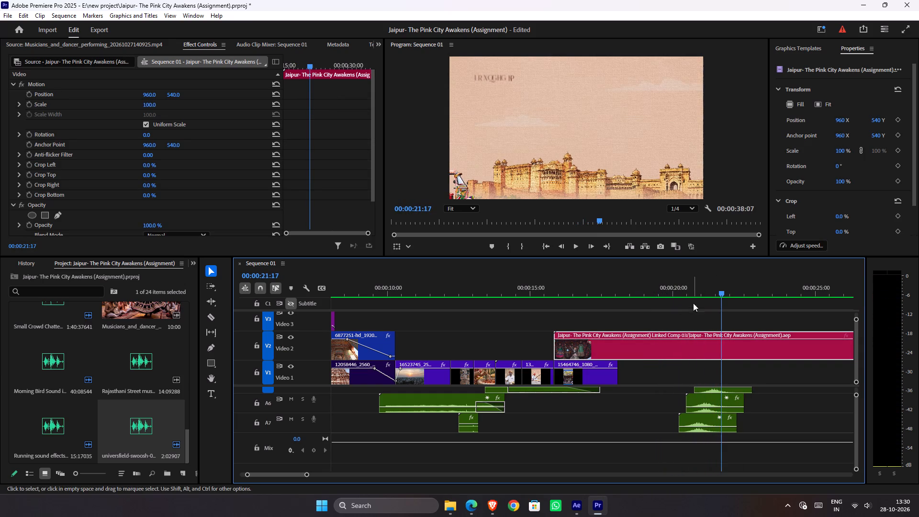
left_click_drag(686, 292, 655, 293)
key("space")
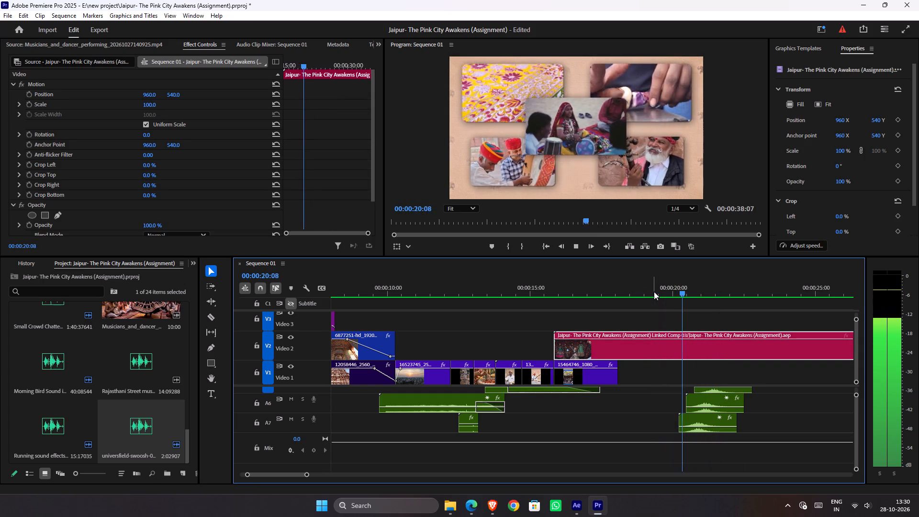
key("space")
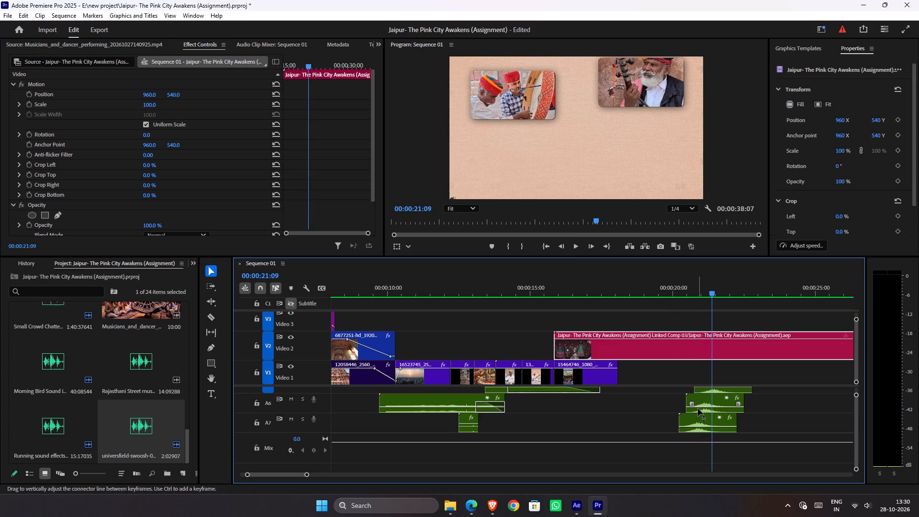
Lower the volume of the three staggered swooshes, with the A5 copy at -31.5 dB and the A6 copy at -23.8 dB.
scroll(707, 420, "up", 6, "alt")
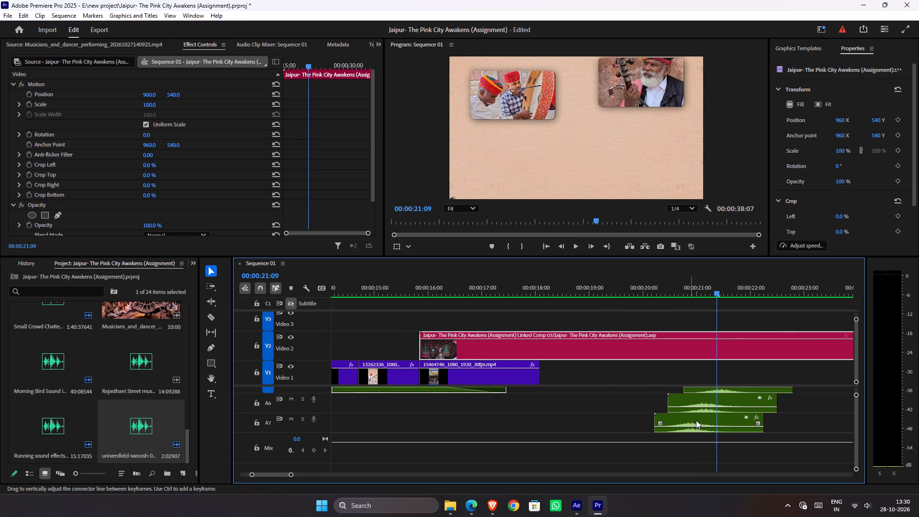
left_click(696, 420)
left_click(692, 427)
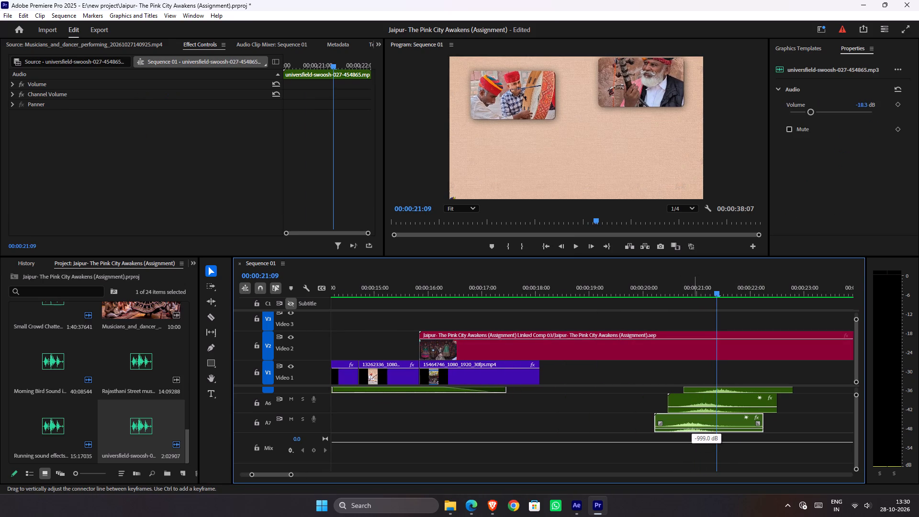
left_click(698, 406)
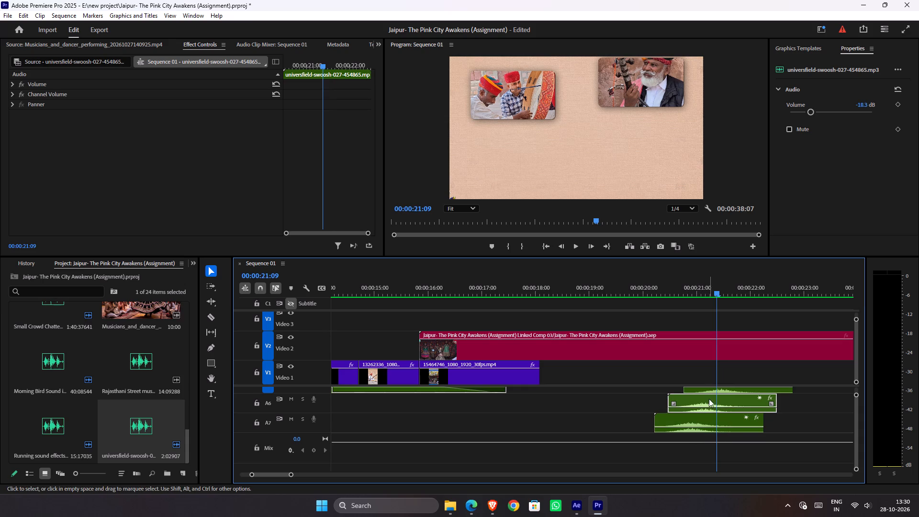
scroll(711, 402, "up", 2, "ctrl")
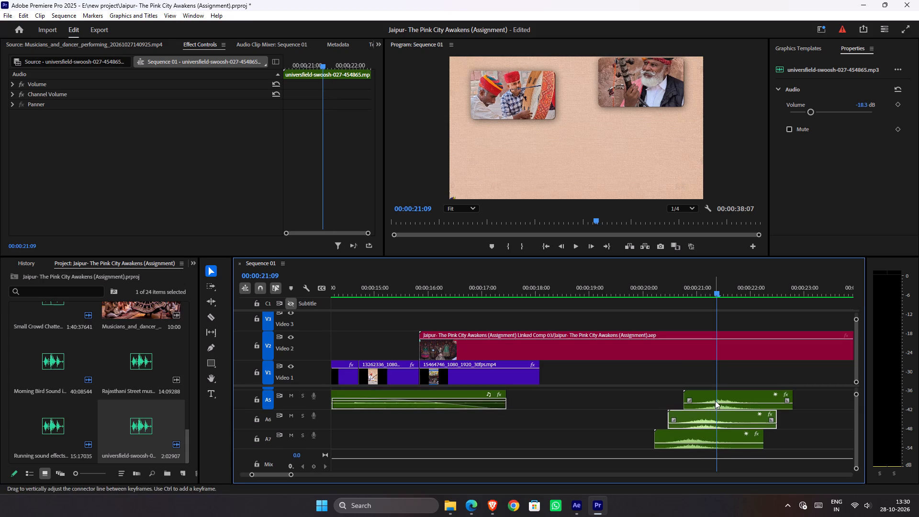
left_click(717, 402)
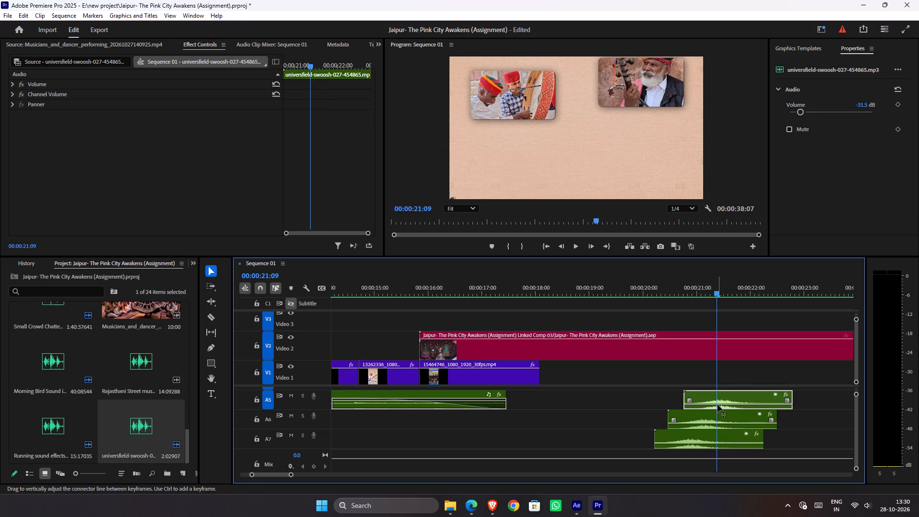
left_click(700, 422)
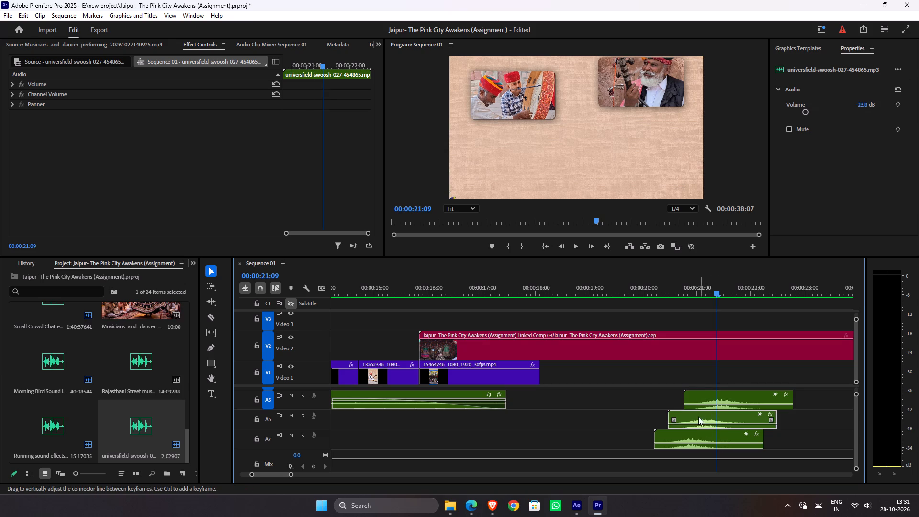
Play the collage's exit into the "Founded in 1727" fort scene to check the swoosh levels and the year counter.
left_click_drag(652, 292, 614, 296)
key("space")
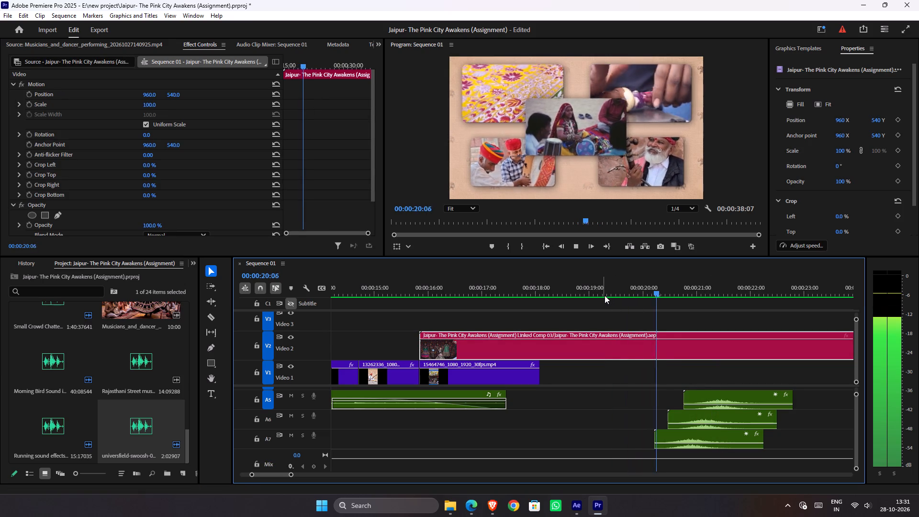
key("space")
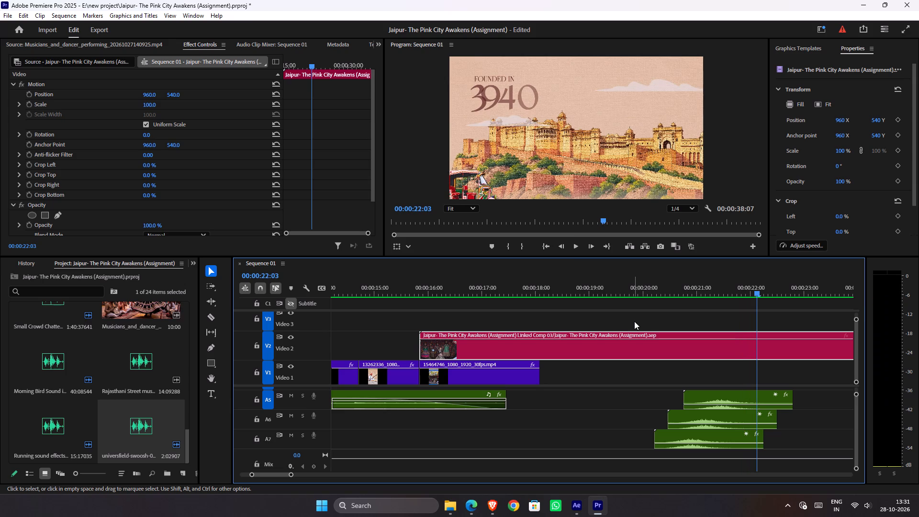
left_click_drag(655, 289, 650, 290)
key("space")
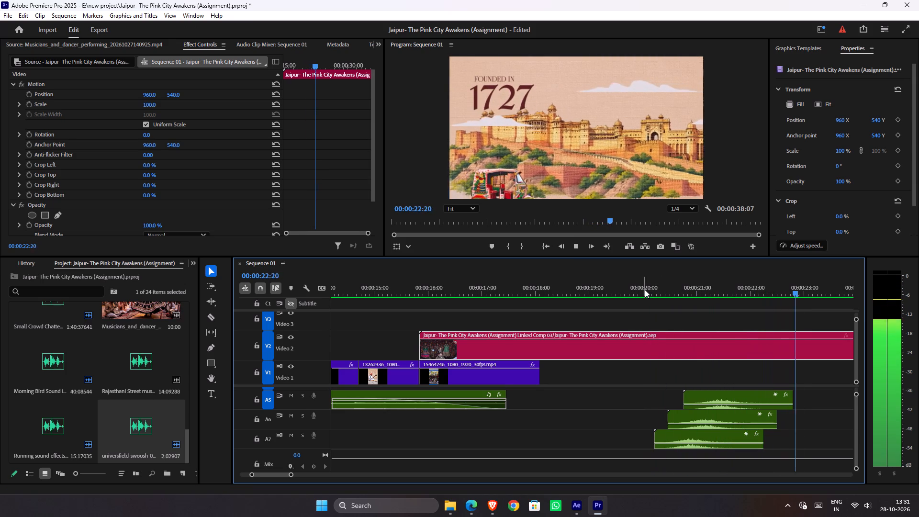
scroll(556, 344, "down", 7, "alt")
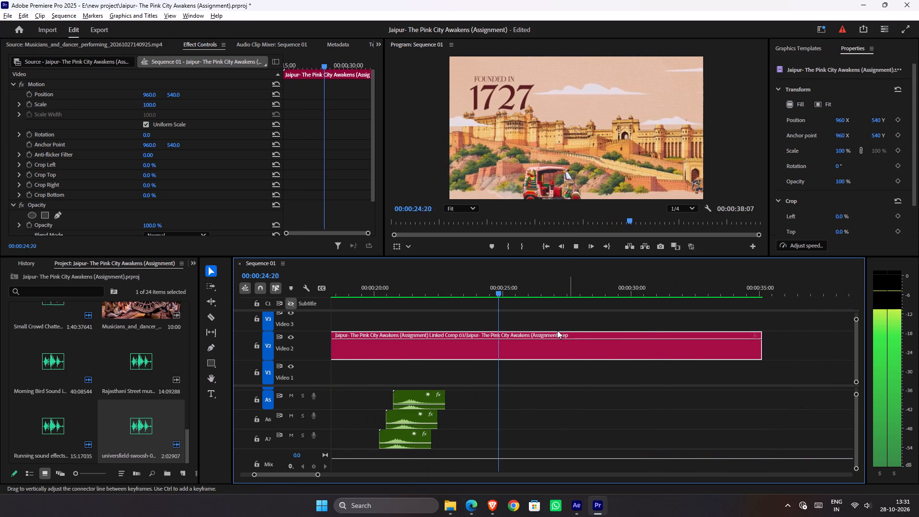
scroll(557, 330, "down", 3, "alt")
left_click_drag(448, 294, 403, 297)
key("space")
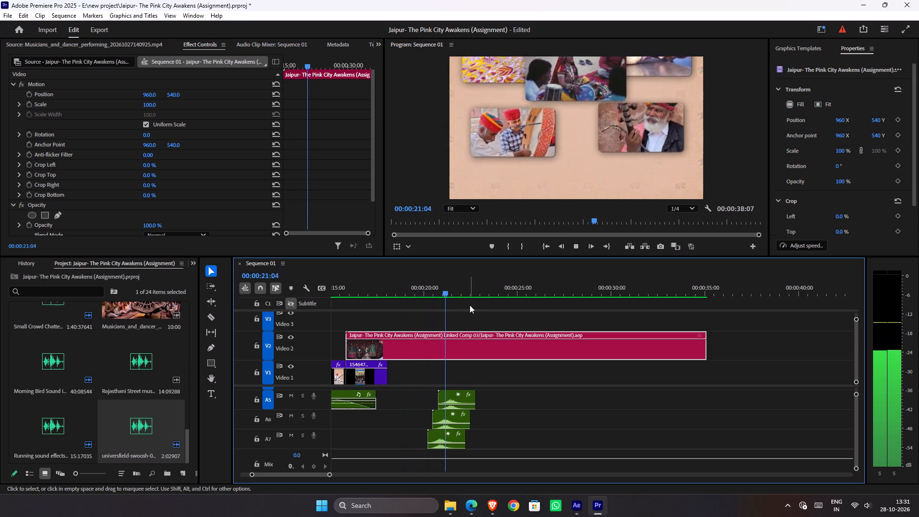
key("space")
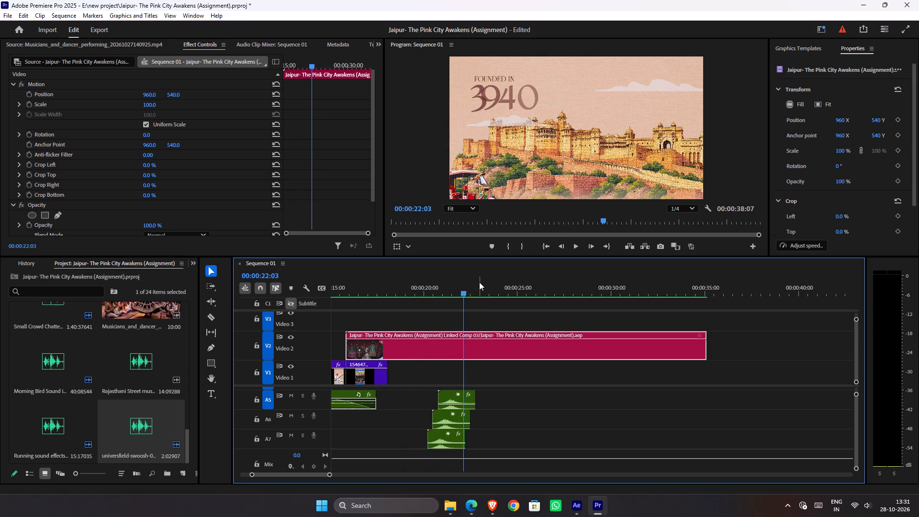
key("space")
key("space")
Switch to File Explorer and audition sounds from the SFX library's Computer Digital Text folder.
key("alt+Tab")
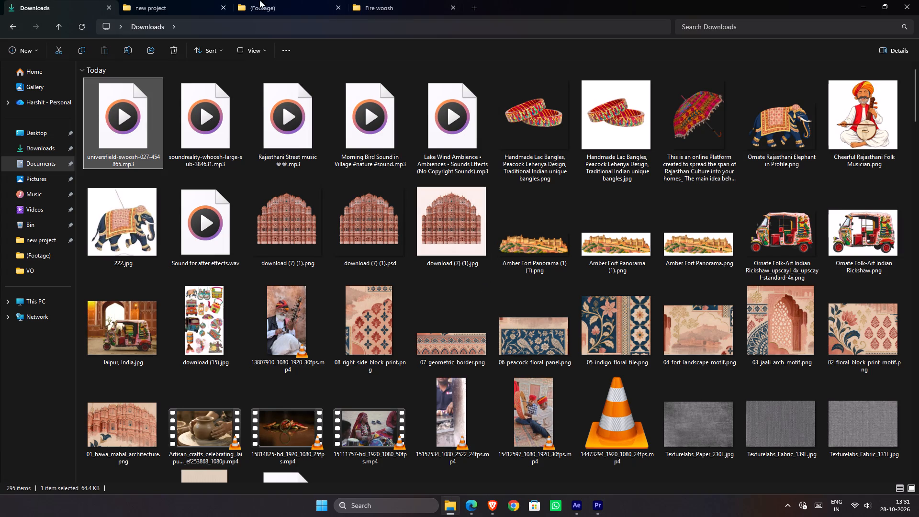
left_click(396, 0)
left_click(351, 32)
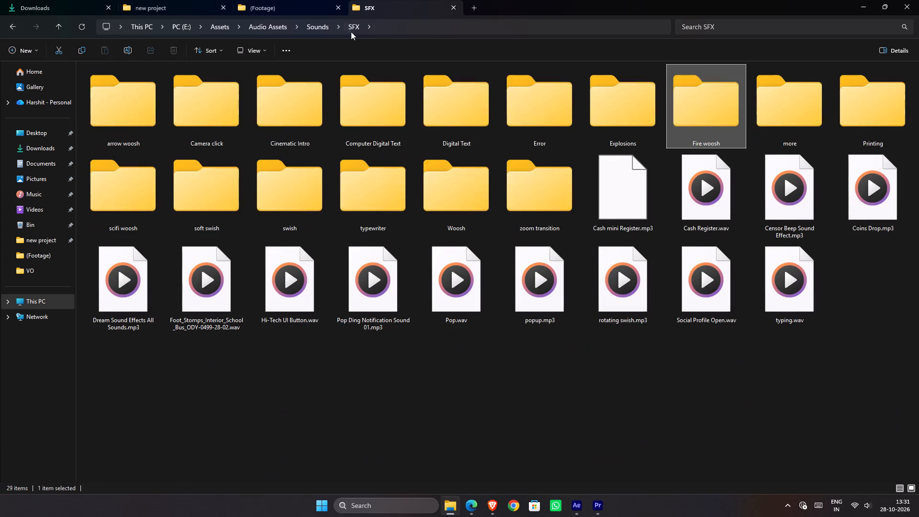
left_click(386, 112)
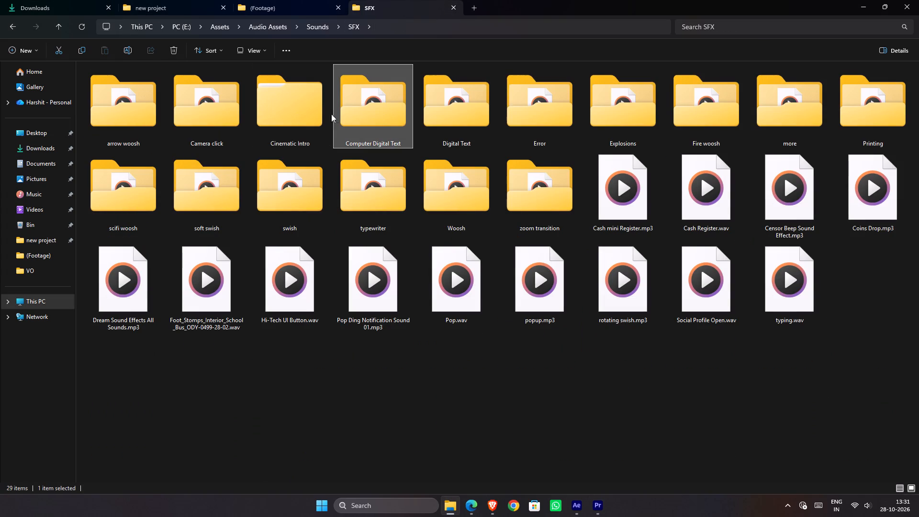
double_click(341, 111)
double_click(149, 79)
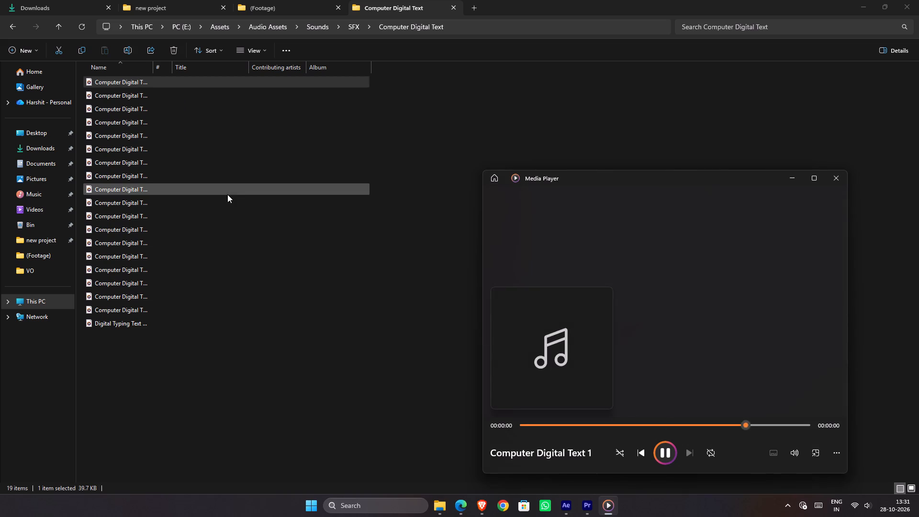
double_click(227, 194)
left_click(828, 181)
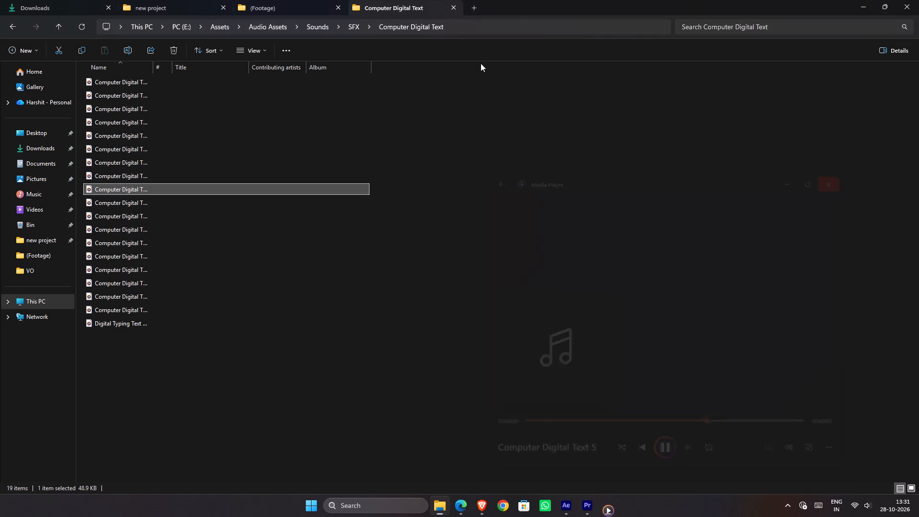
Audition the three sounds in the SFX library's Camera click folder.
left_click(347, 28)
double_click(188, 95)
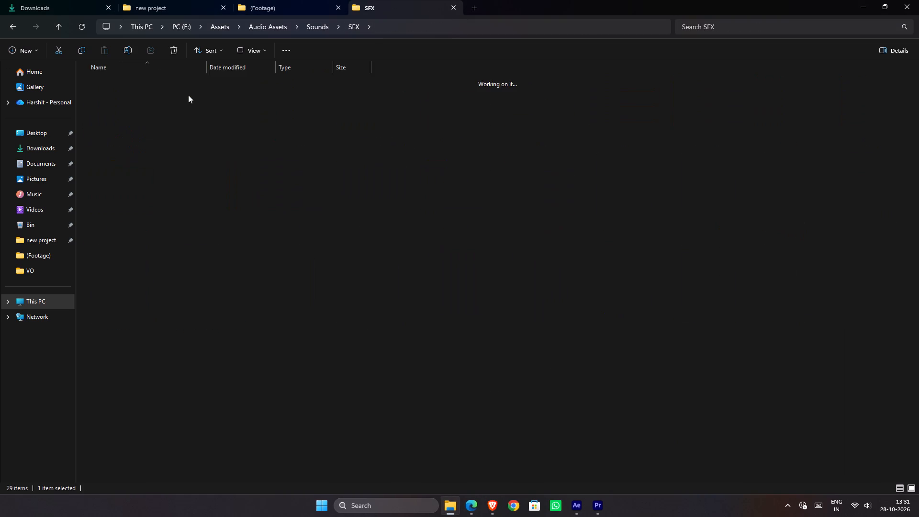
double_click(179, 92)
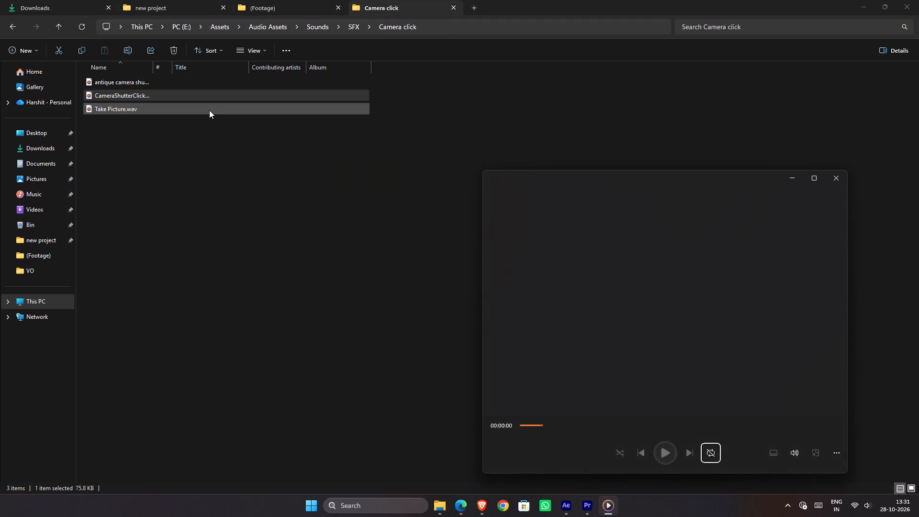
double_click(209, 110)
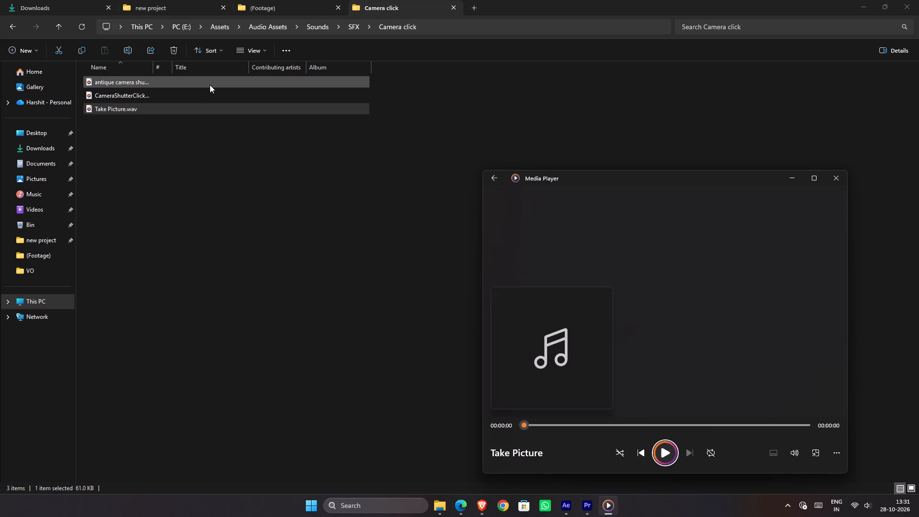
double_click(210, 85)
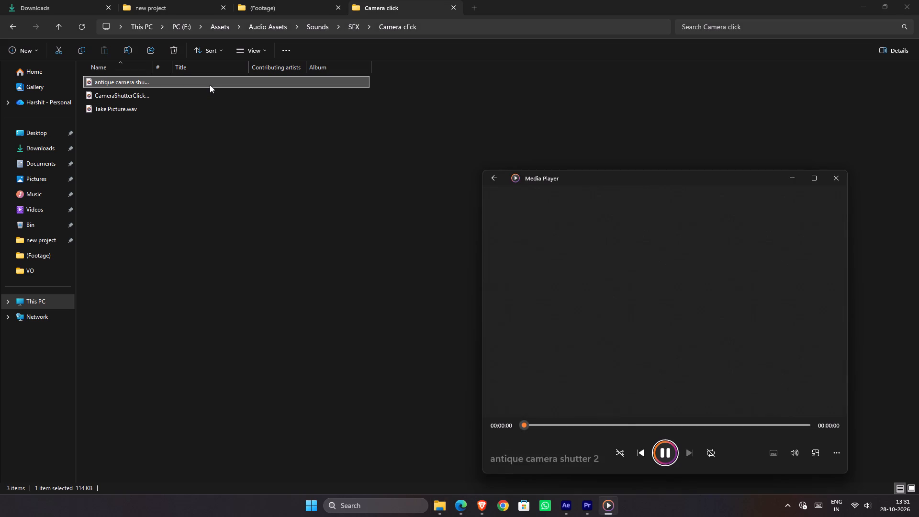
left_click(844, 184)
Bring the antique camera shutter 2 sound into the Premiere Pro sequence on track A7, starting at 00:00:22:14.
left_click_drag(133, 82, 291, 148)
key("alt+Tab")
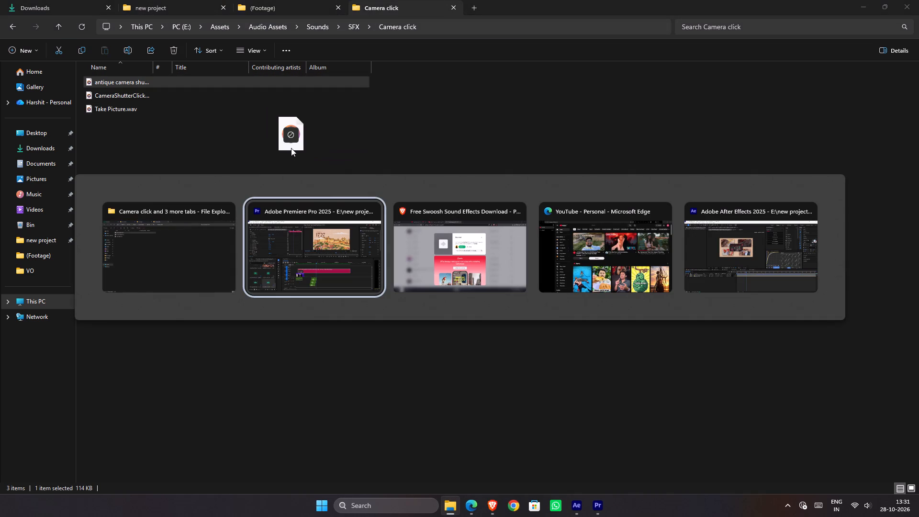
left_click_drag(291, 148, 399, 391)
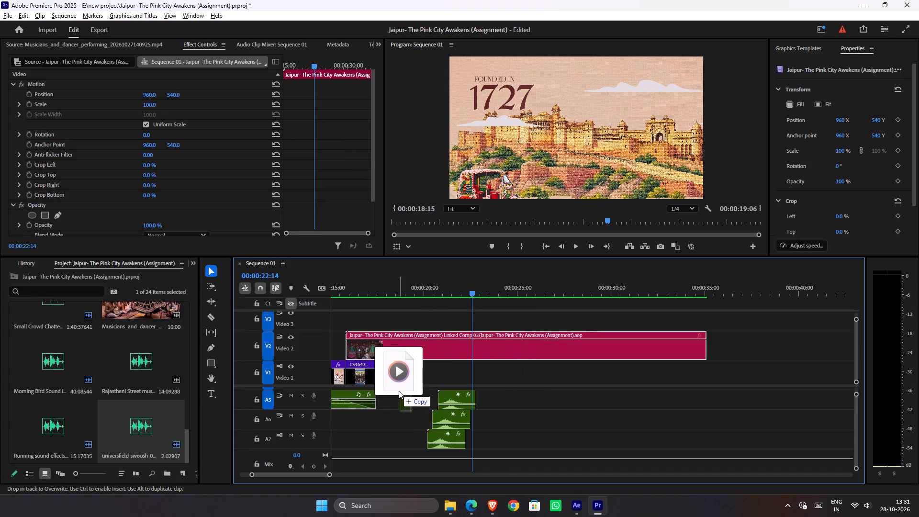
left_click_drag(399, 391, 476, 428)
scroll(481, 427, "up", 1, "alt")
scroll(481, 427, "down", 1, "alt")
scroll(481, 427, "up", 6, "alt")
scroll(479, 417, "down", 1, "alt")
scroll(479, 417, "up", 4, "alt")
left_click_drag(483, 424, 476, 427)
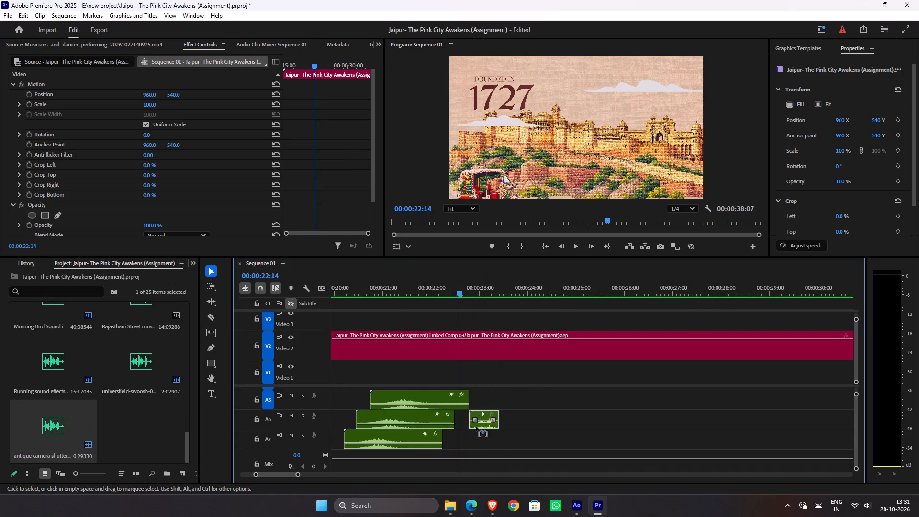
left_click_drag(476, 427, 465, 442)
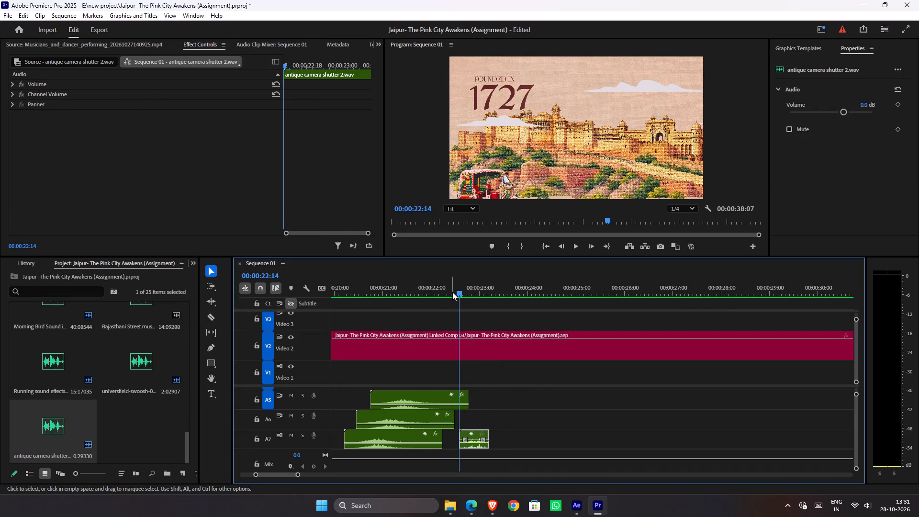
Play the year counter, lower the camera shutter sound to -31.5 dB and move its start earlier to about 00:00:22:08.
left_click_drag(452, 292, 436, 292)
key("space")
key("space")
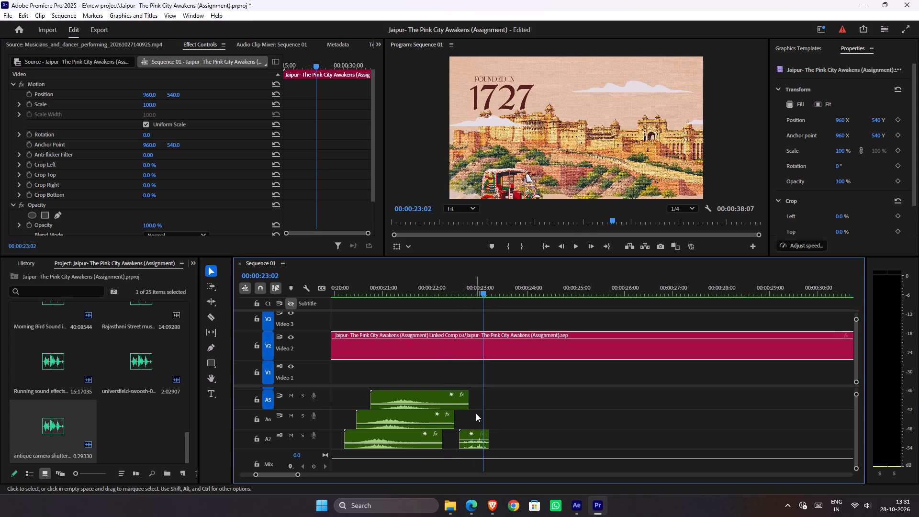
scroll(477, 418, "up", 8, "alt")
left_click_drag(473, 438, 473, 444)
left_click_drag(471, 438, 448, 440)
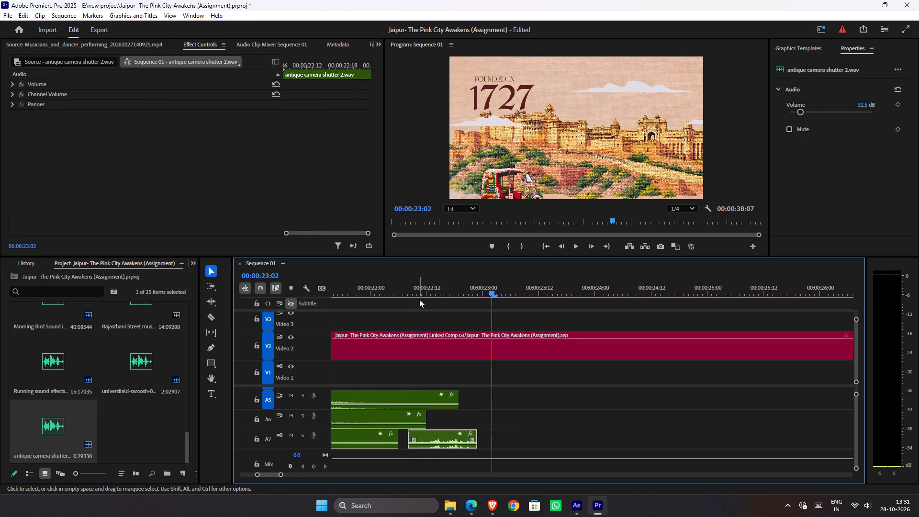
Check the shutter timing in playback and nudge the clip one frame earlier, starting at about 00:00:22:07.
left_click_drag(424, 289, 359, 283)
key("space")
key("space")
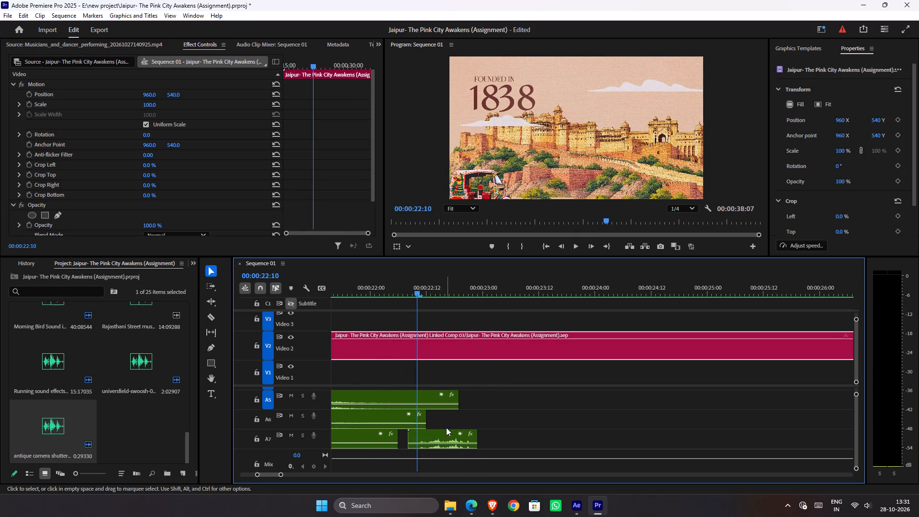
left_click_drag(441, 436, 437, 438)
Move the camera shutter sound from track A7 up to track A4, keeping its start time.
scroll(451, 416, "down", 2, "ctrl")
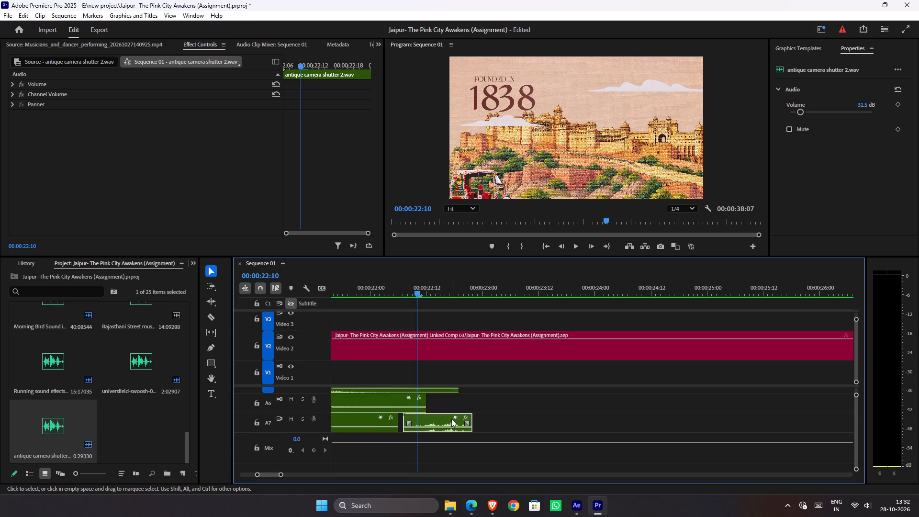
scroll(451, 419, "down", 1, "ctrl")
scroll(451, 419, "up", 7, "ctrl")
scroll(451, 419, "down", 2, "ctrl")
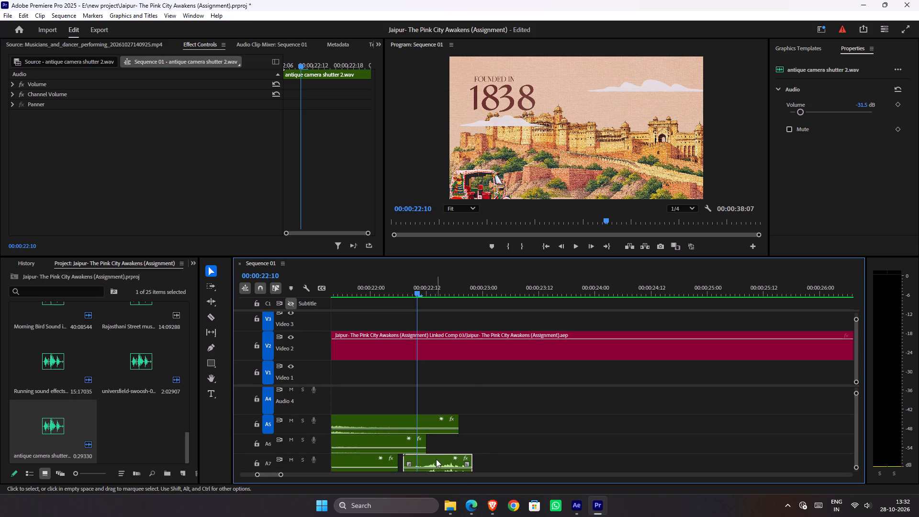
left_click_drag(435, 461, 436, 395)
scroll(437, 399, "up", 2, "ctrl")
scroll(437, 399, "down", 1, "ctrl")
scroll(437, 399, "up", 3, "ctrl")
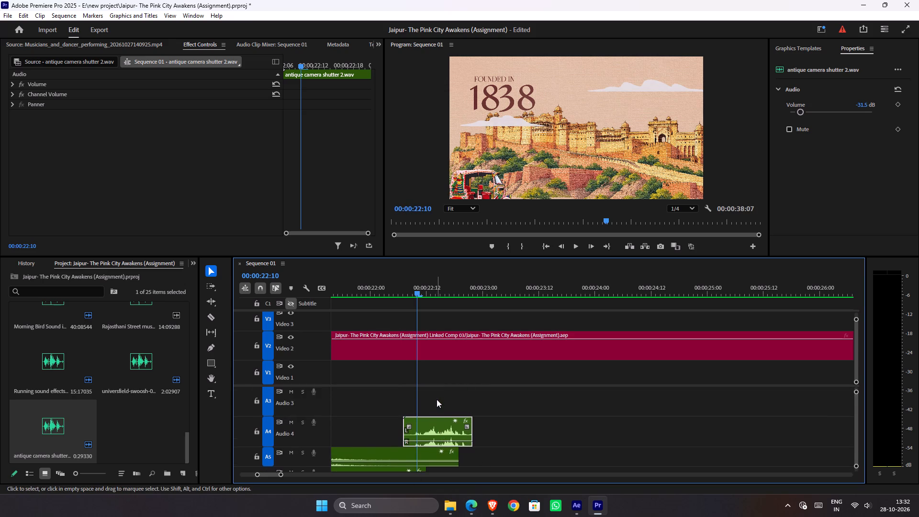
scroll(437, 399, "up", 1, "ctrl")
Play the "Founded in" year counter from about 00:00:22:00 to check the camera shutter sound against the animation.
left_click_drag(402, 293, 379, 292)
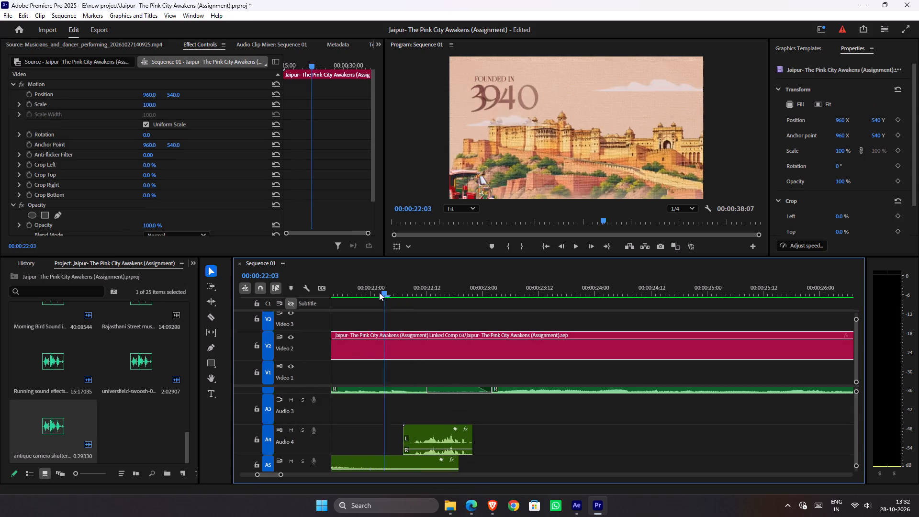
left_click_drag(379, 292, 357, 293)
key("space")
key("space")
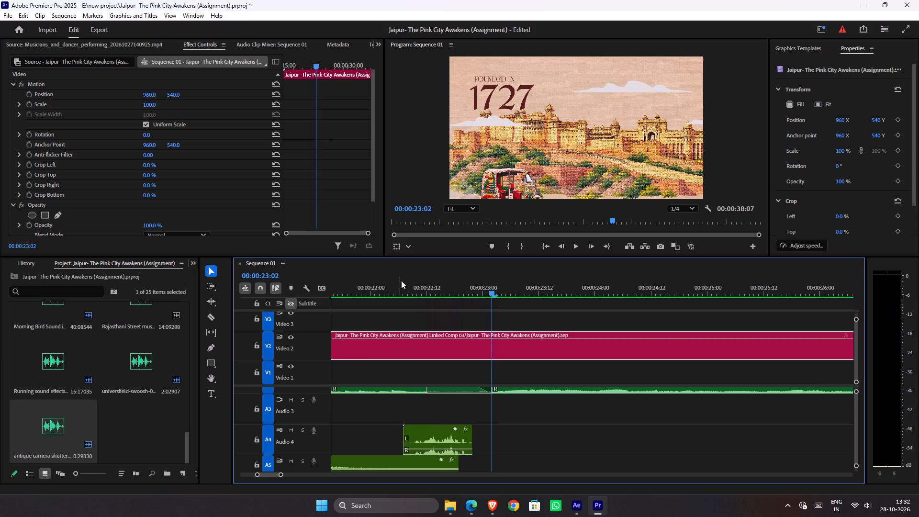
left_click_drag(401, 281, 359, 283)
key("space")
key("space")
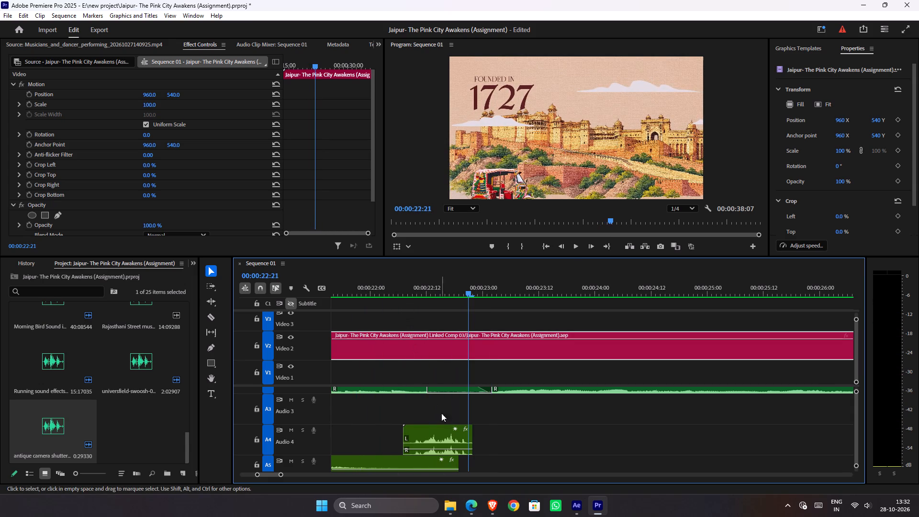
Set the camera shutter sound's volume to -19.8 dB and play the year counter to check it.
left_click(441, 450)
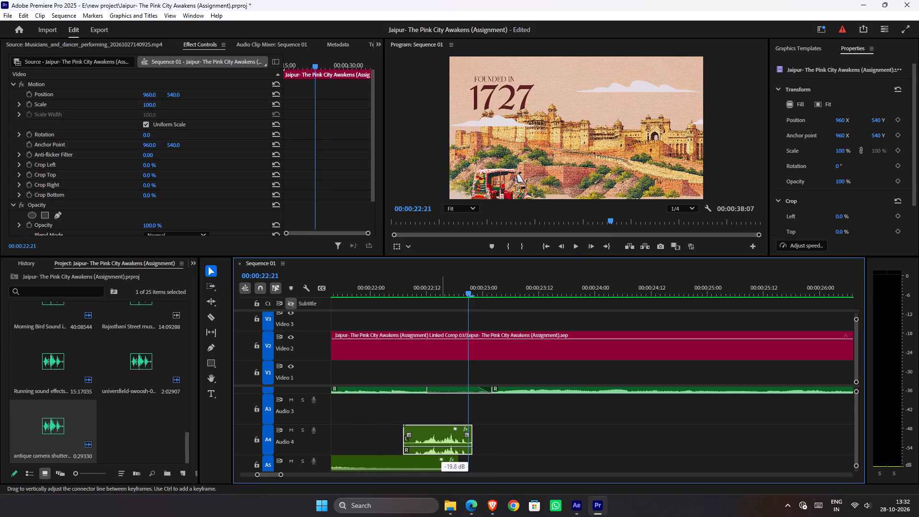
left_click_drag(422, 290, 350, 281)
key("space")
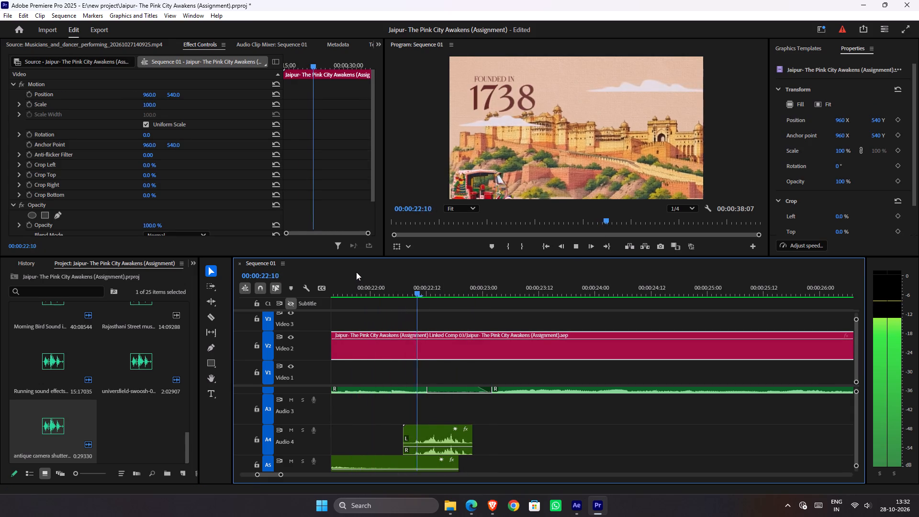
key("space")
left_click_drag(390, 290, 332, 289)
key("space")
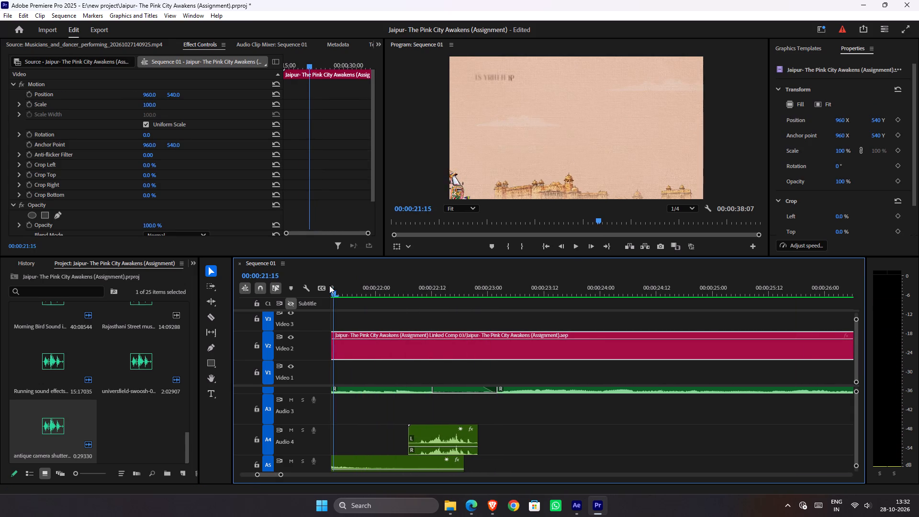
scroll(429, 320, "down", 6, "alt")
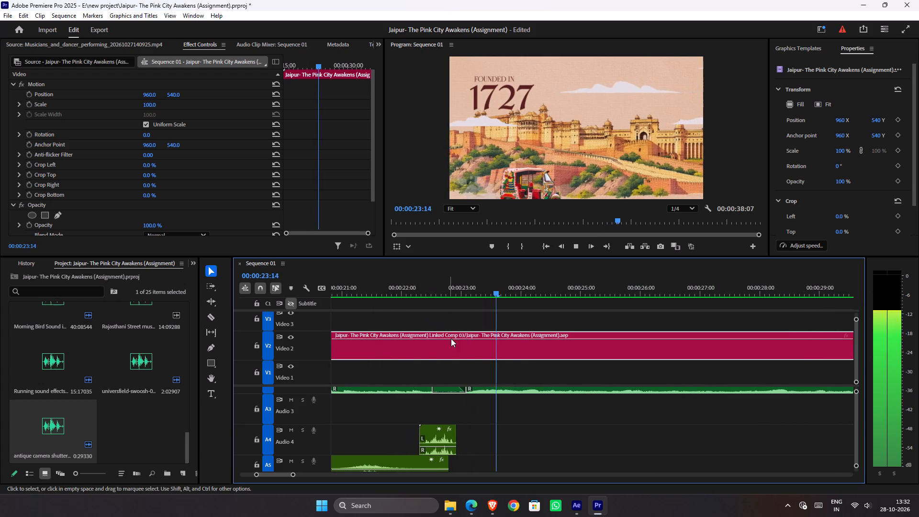
key("space")
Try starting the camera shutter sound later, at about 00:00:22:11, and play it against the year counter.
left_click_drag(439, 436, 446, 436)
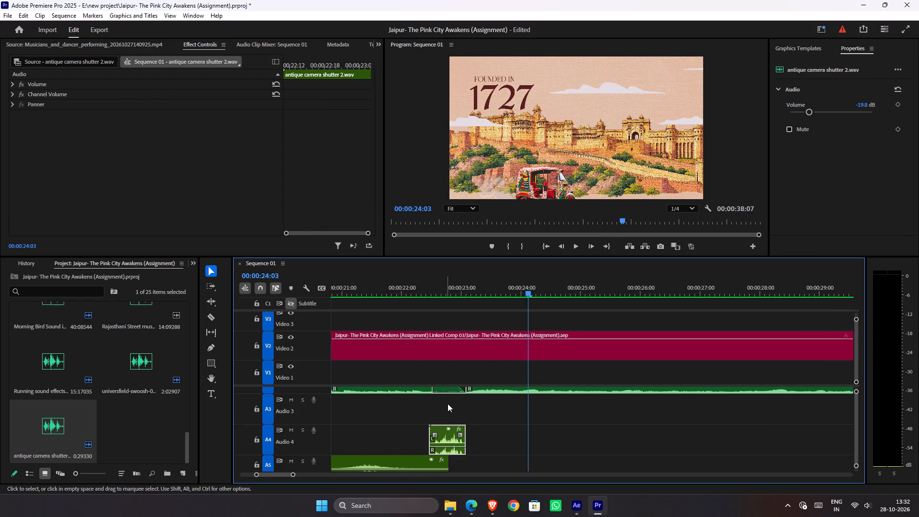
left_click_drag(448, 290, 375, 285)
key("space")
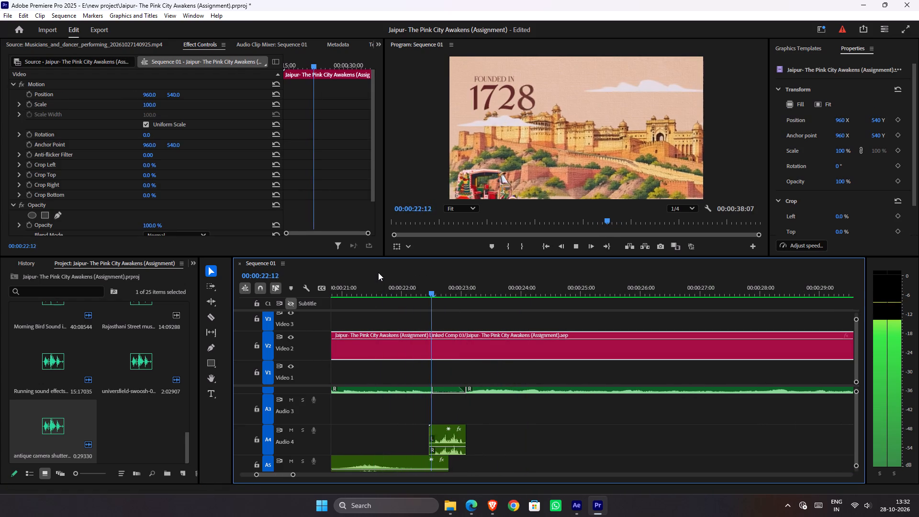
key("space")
Move the camera shutter sound earlier to start at about 00:00:22:04, ending with the A5 clip, and check it in playback.
left_click_drag(450, 438, 439, 434)
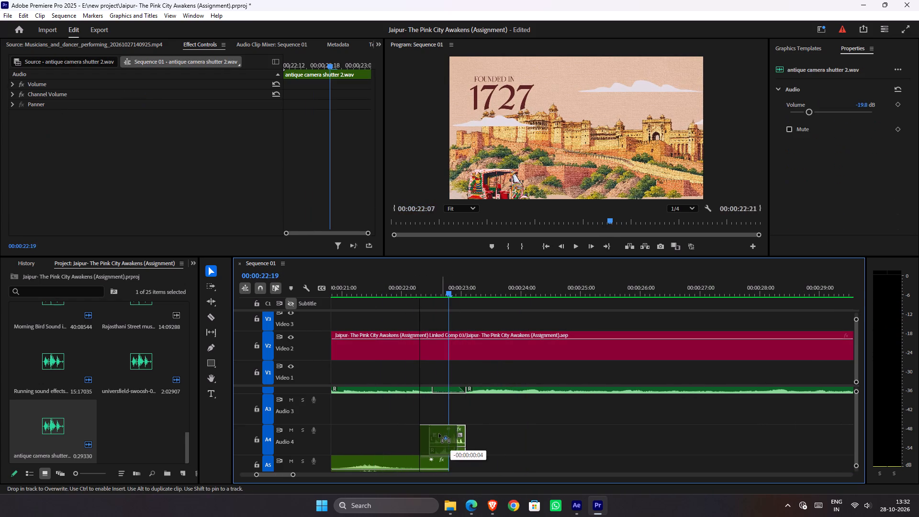
left_click_drag(439, 434, 435, 433)
left_click_drag(406, 280, 323, 273)
key("space")
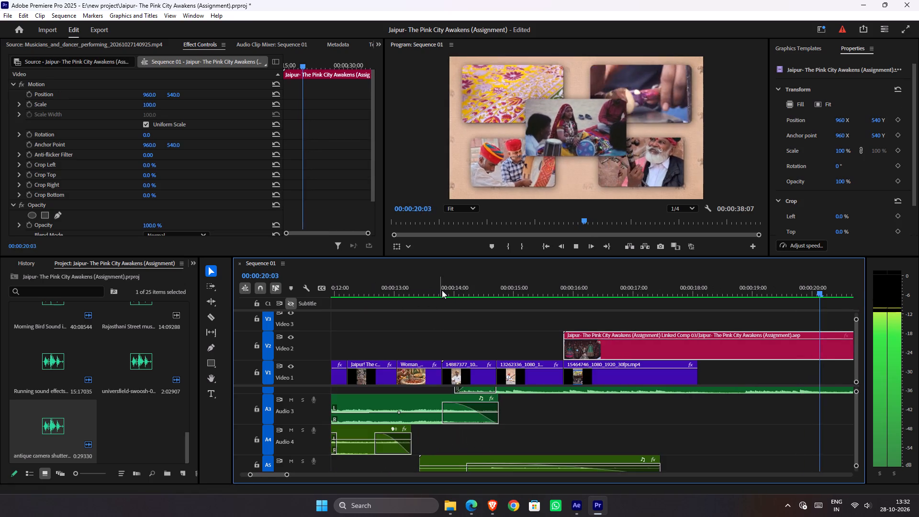
scroll(493, 325, "down", 6, "alt")
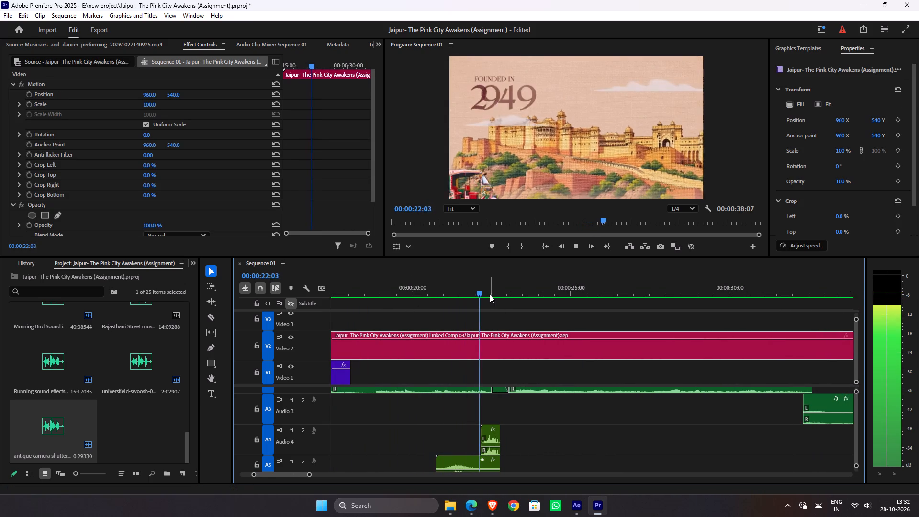
key("space")
key("space")
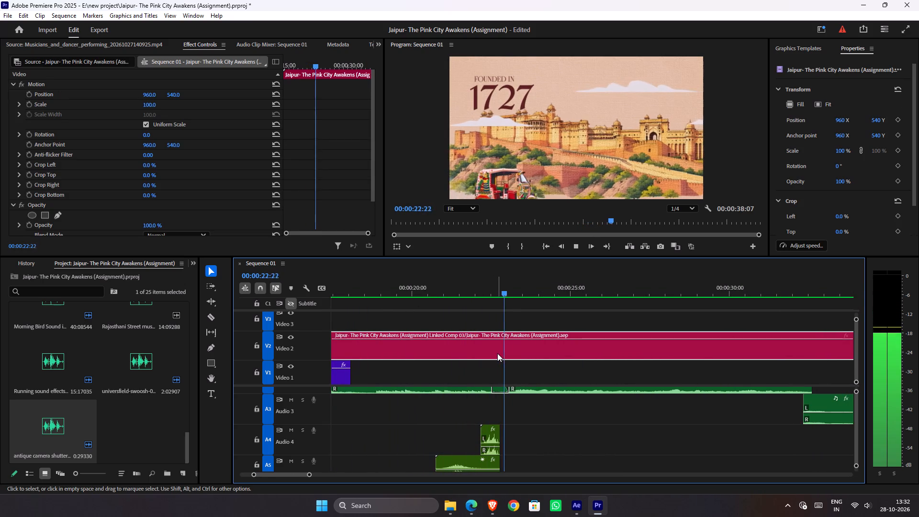
scroll(498, 353, "down", 6, "alt")
key("space")
Switch to the YouTube page in the Brave browser and search for "rikshaw".
left_click(492, 500)
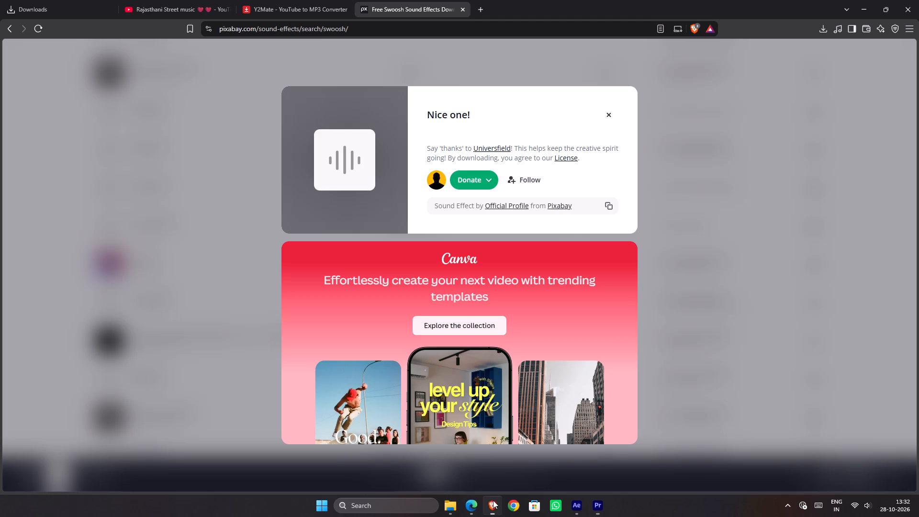
left_click(151, 0)
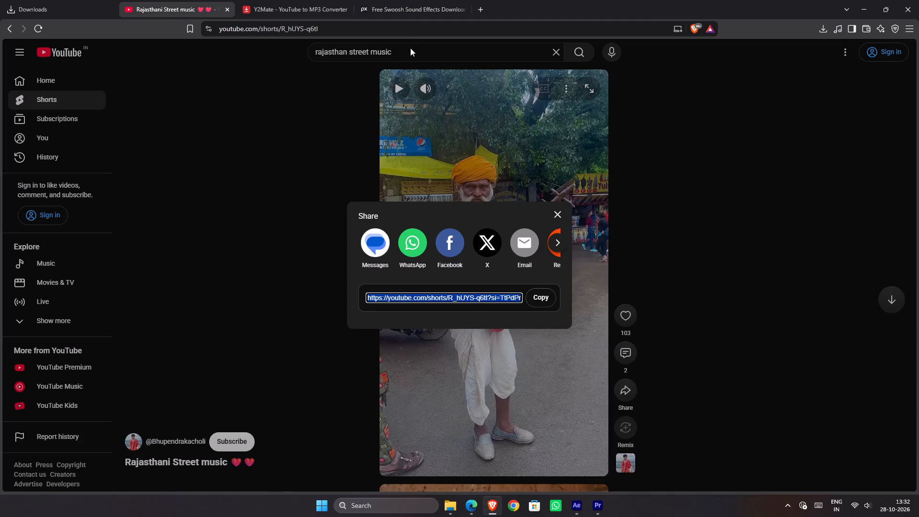
left_click(410, 51)
left_click_drag(408, 52, 279, 52)
type("rikshaw")
key("Return")
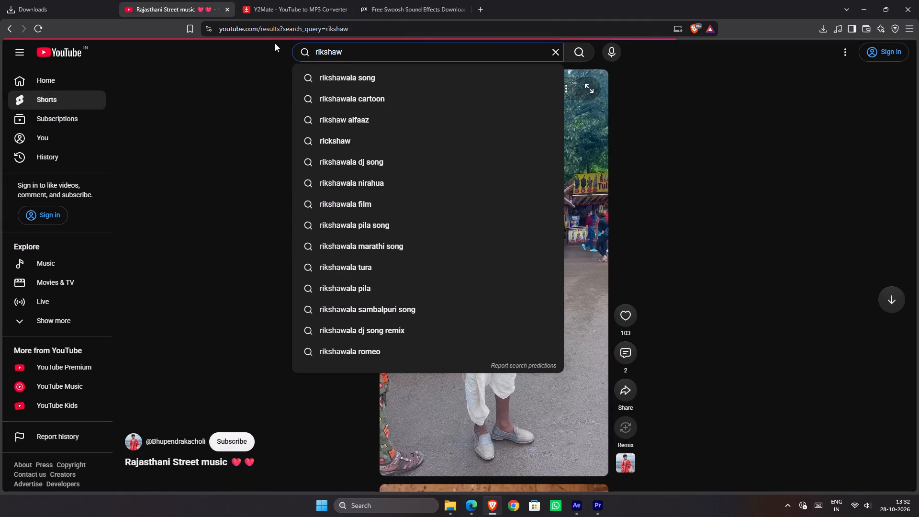
Replace the YouTube search with "auto rikshaw sound".
left_click(369, 42)
left_click(366, 50)
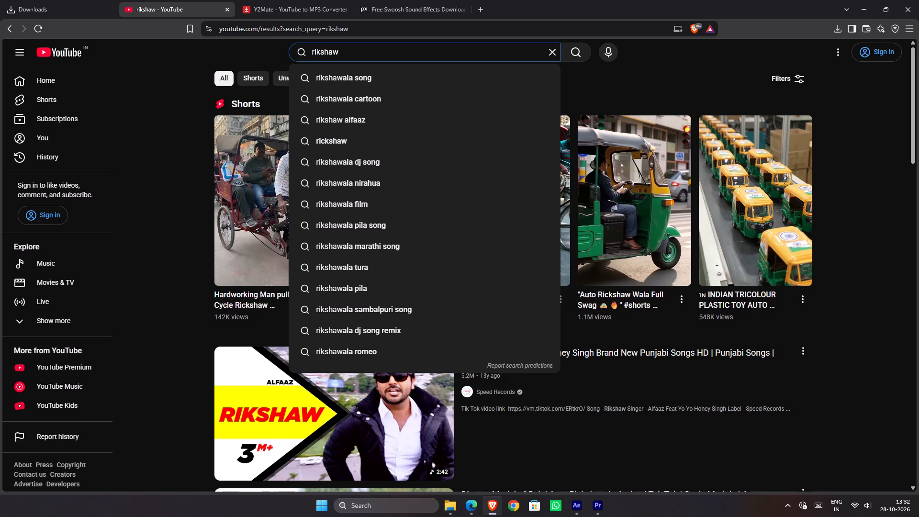
key("BackSpace")
key("BackSpace")
key("BackSpace")
key("BackSpace")
key("BackSpace")
key("BackSpace")
key("BackSpace")
key("BackSpace")
key("BackSpace")
key("BackSpace")
key("BackSpace")
key("BackSpace")
key("BackSpace")
key("BackSpace")
key("BackSpace")
type("auto rikshaw sound")
key("Return")
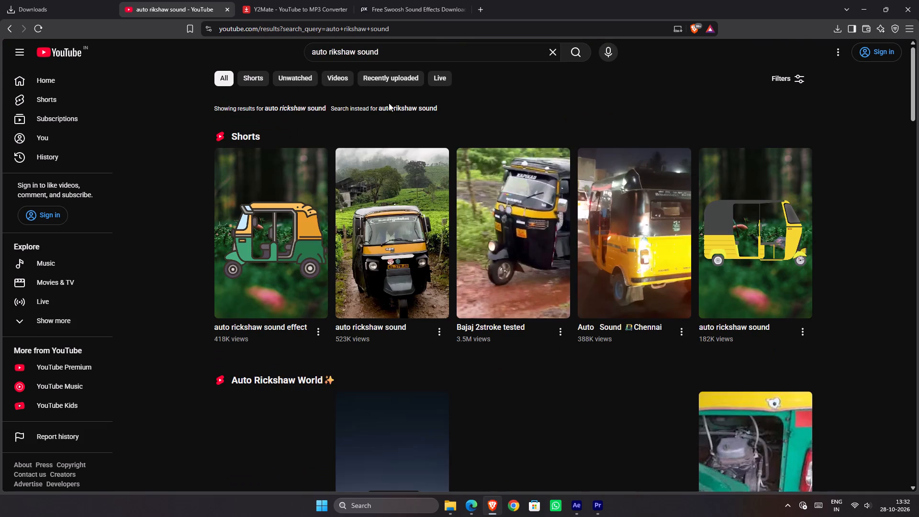
Listen to three auto rickshaw Shorts, "auto rickshaw sound effect", "auto rickshaw sound" and "rickshaw sound effect", returning to the results each time.
left_click(306, 244)
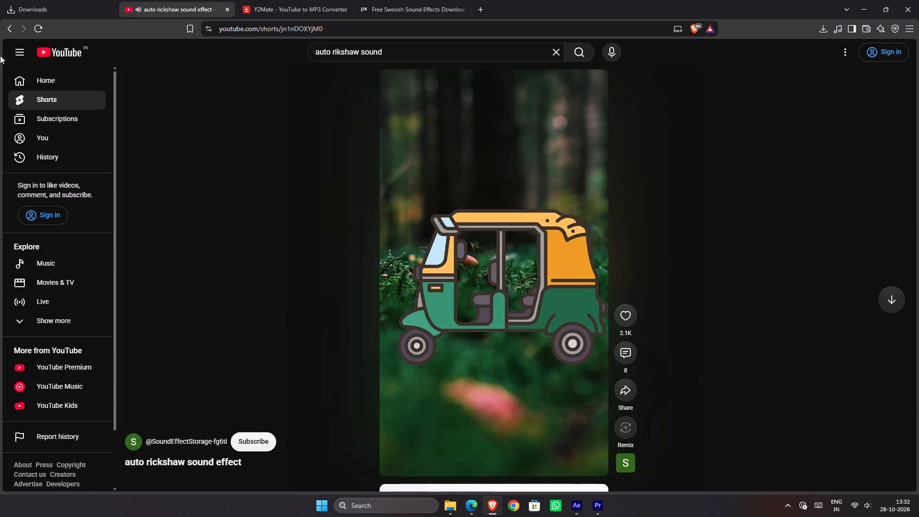
left_click(11, 34)
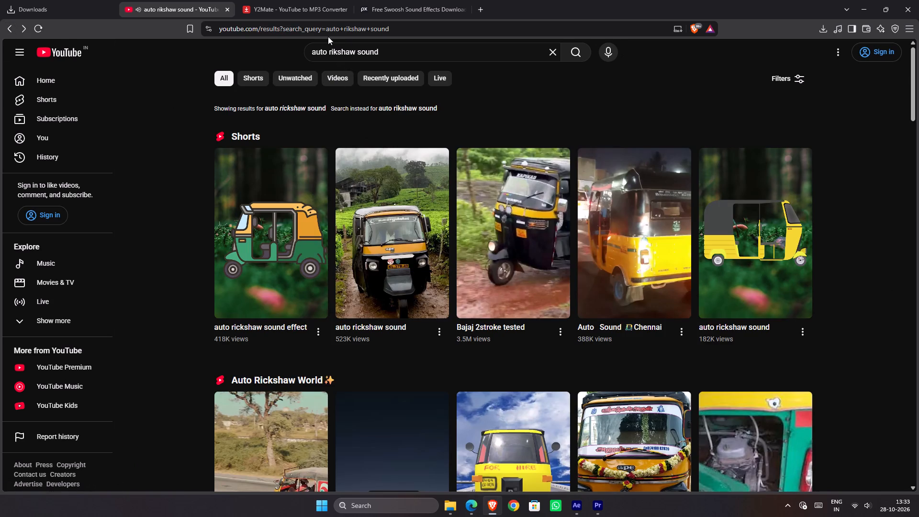
left_click(716, 220)
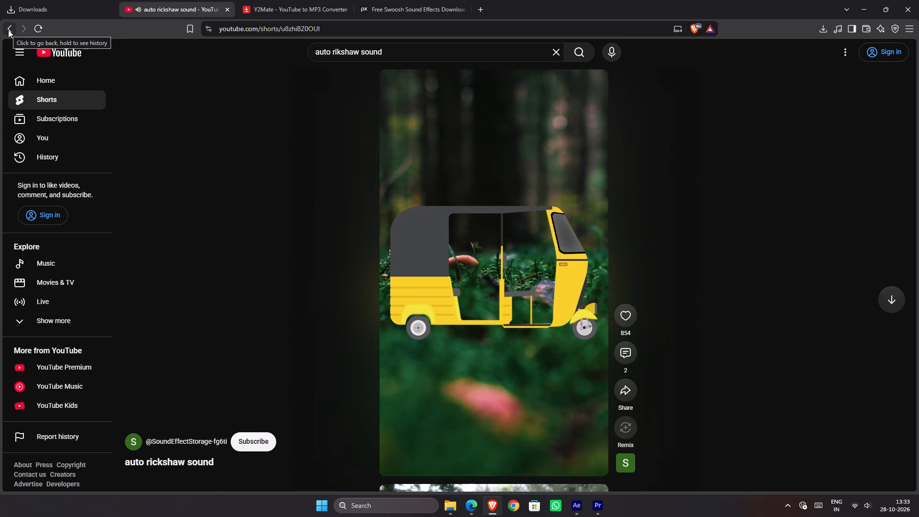
left_click(8, 30)
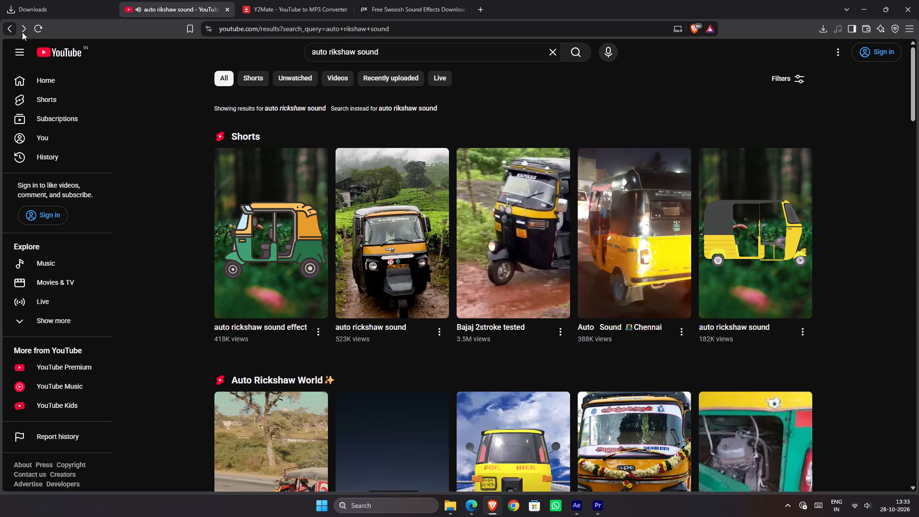
scroll(361, 269, "down", 1)
scroll(395, 325, "down", 1)
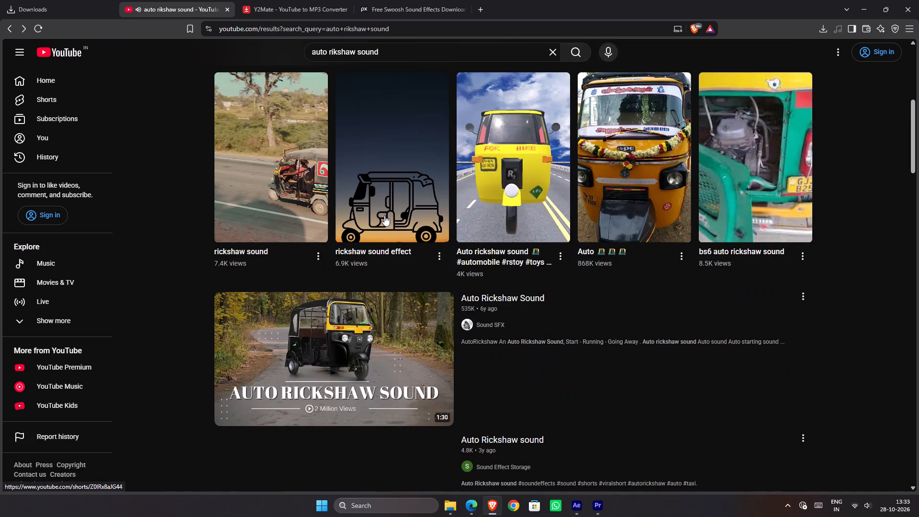
left_click(384, 215)
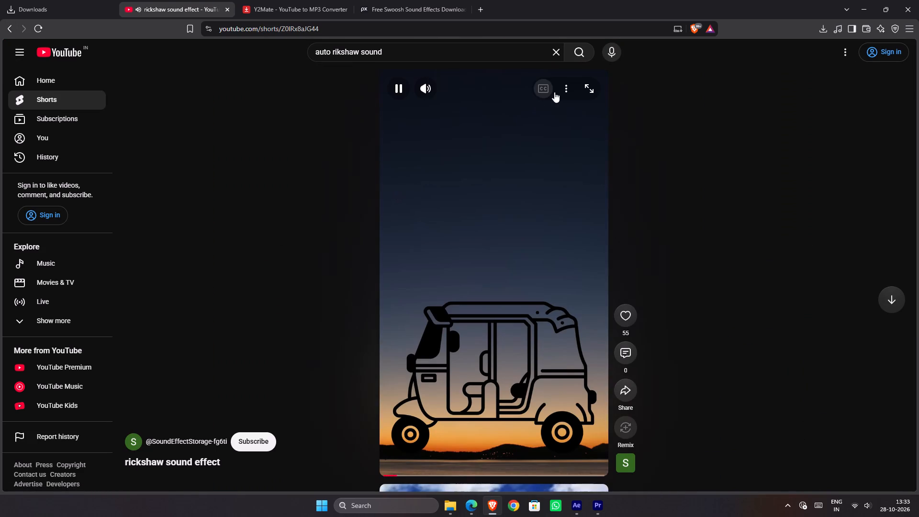
left_click(11, 30)
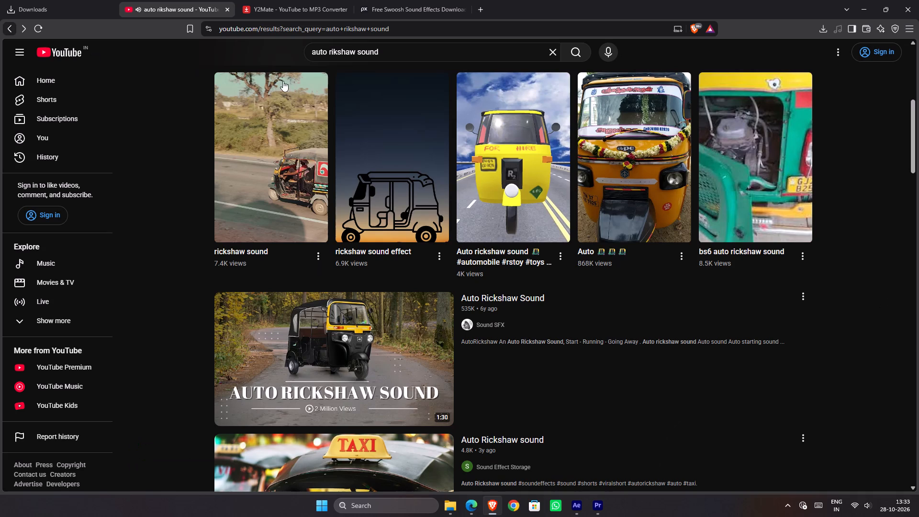
Search YouTube for "bullet bike sound" and listen to the "Bullet 350 Sound Status" and "Bullet sound #bullet" Shorts.
left_click_drag(356, 53, 293, 53)
type("ullet bike")
key("space")
key("Return")
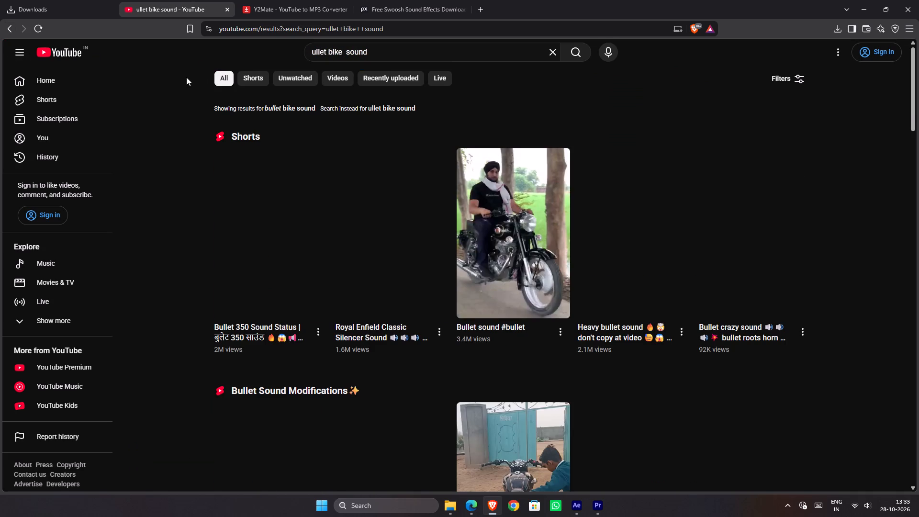
left_click(270, 239)
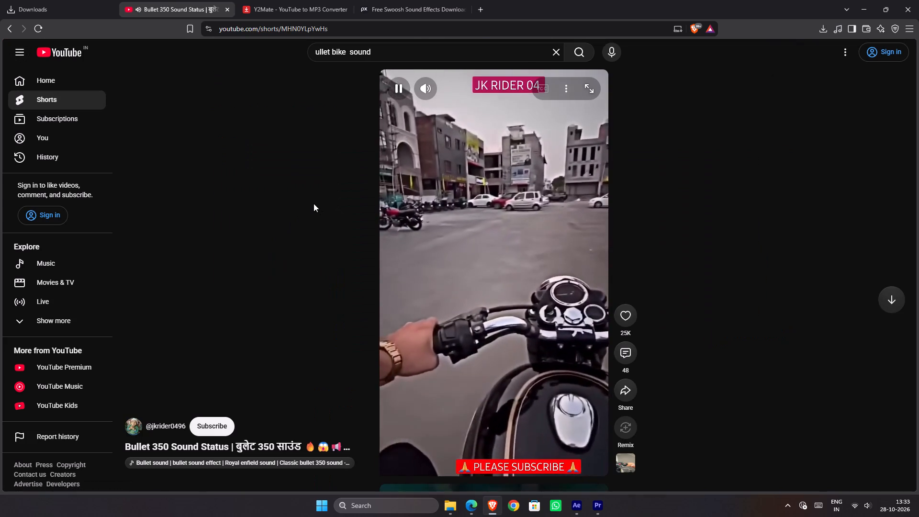
left_click(4, 29)
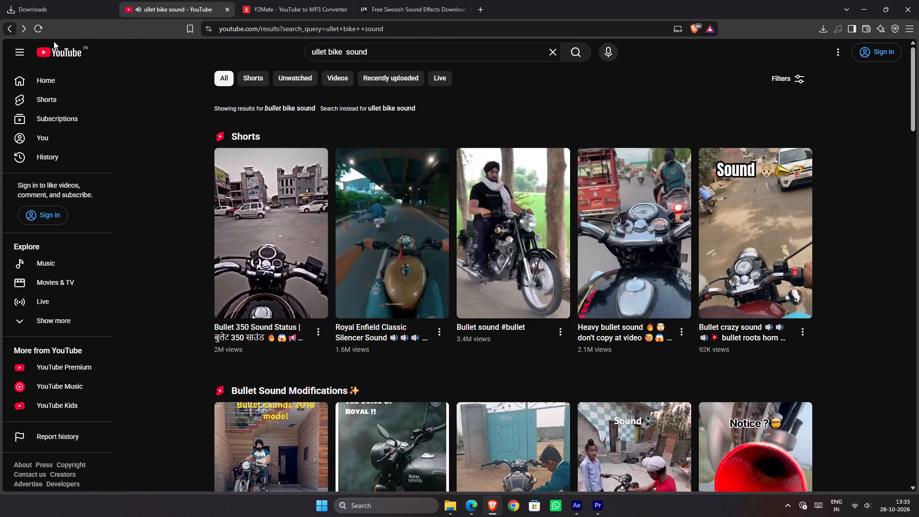
left_click(482, 247)
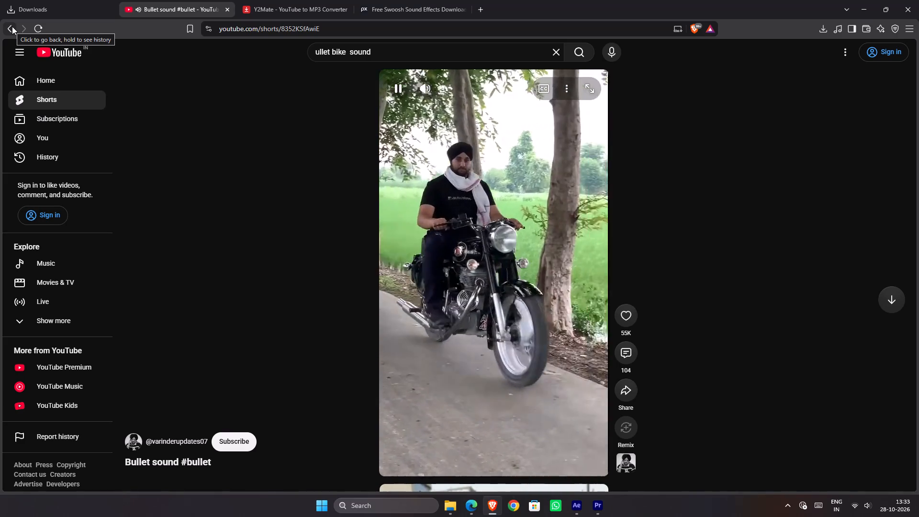
left_click(12, 26)
Search YouTube for "motor sound" and preview the "Motor Sound Effect" and "MOTORCYCLE RIDE SOUND EFFECT" videos among the results.
left_click_drag(341, 50, 325, 50)
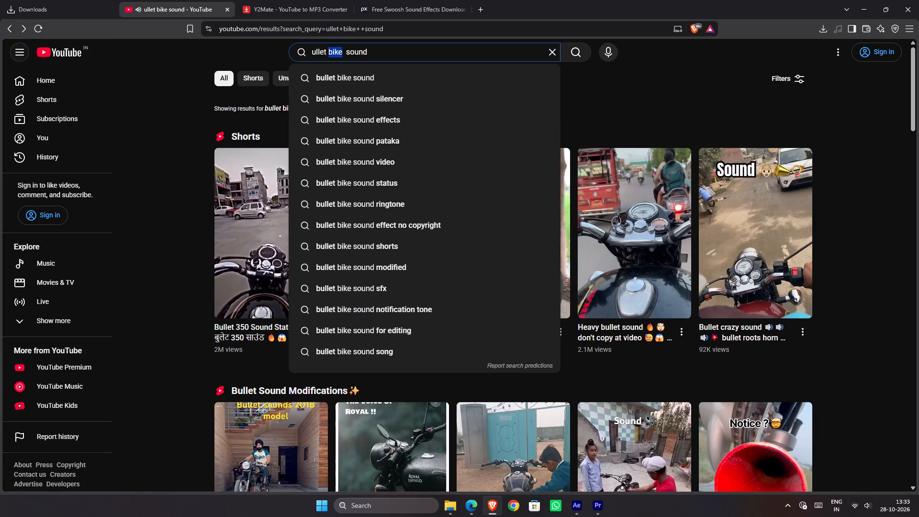
left_click_drag(325, 50, 242, 50)
type("motor")
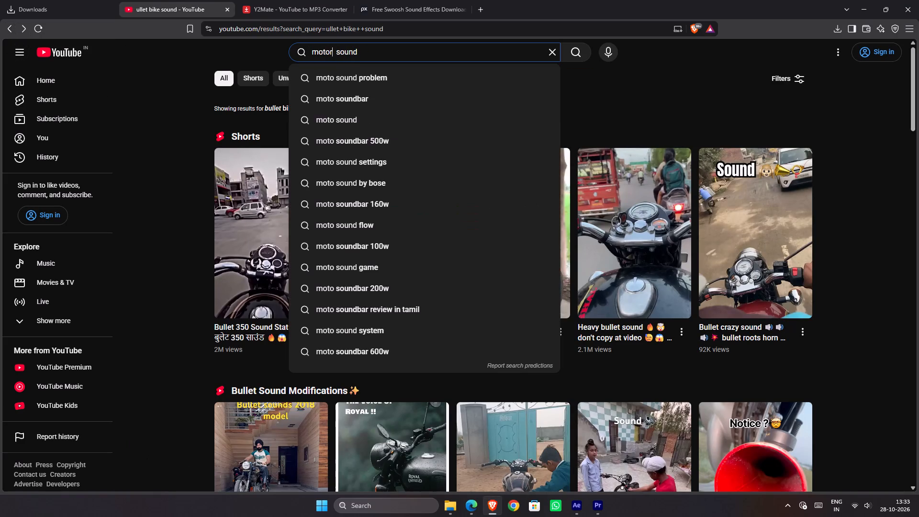
key("Return")
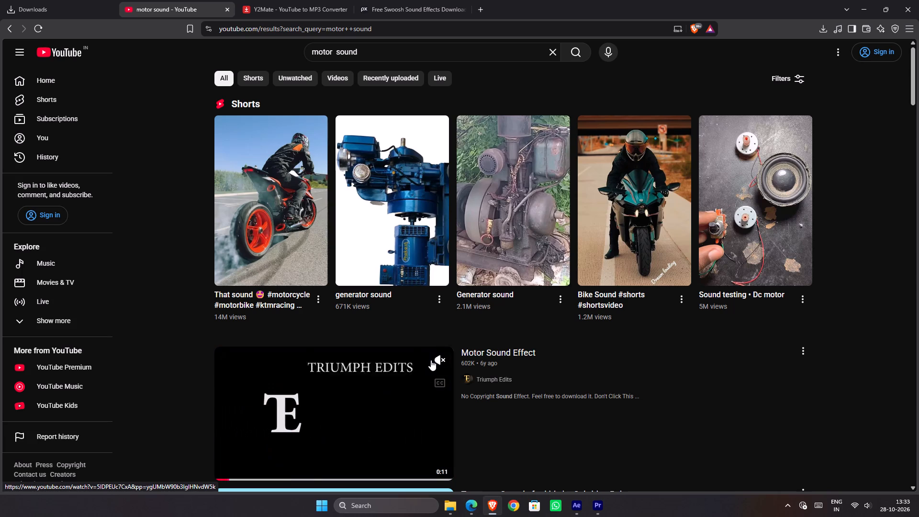
left_click(437, 359)
left_click(280, 475)
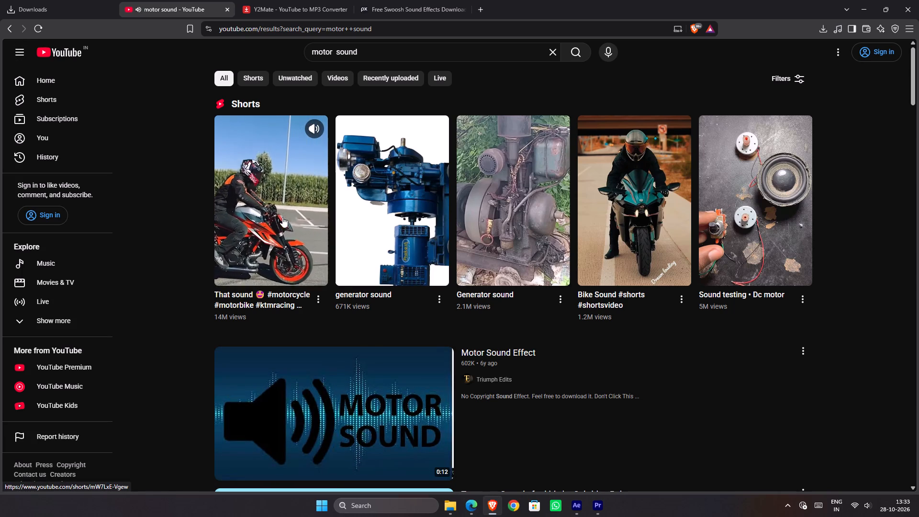
scroll(663, 337, "down", 3)
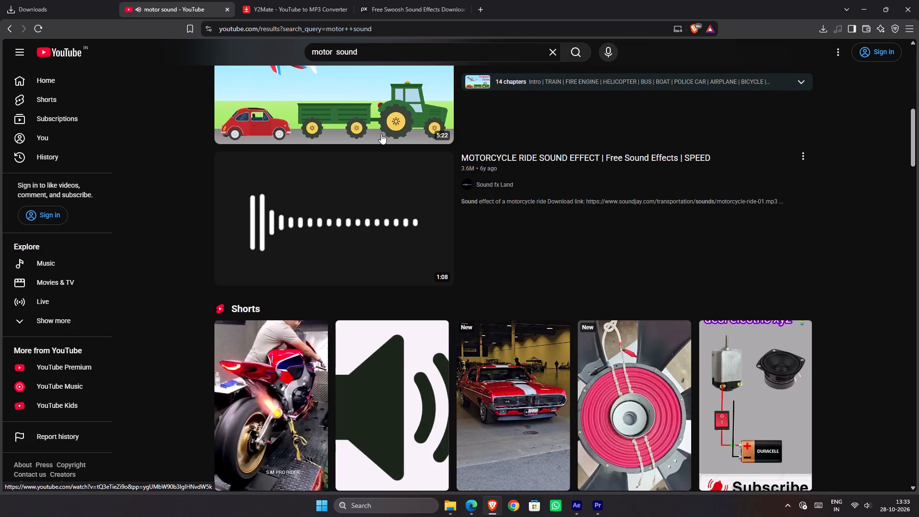
scroll(381, 134, "up", 1)
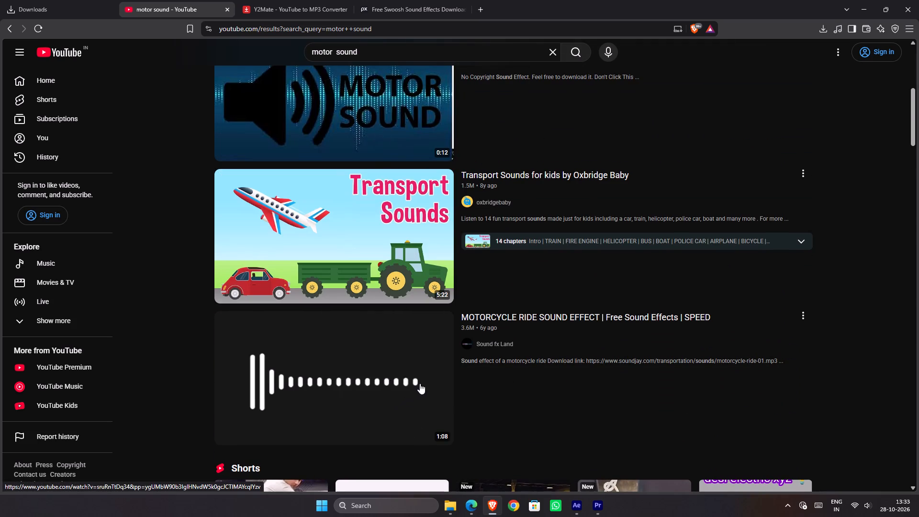
left_click(440, 320)
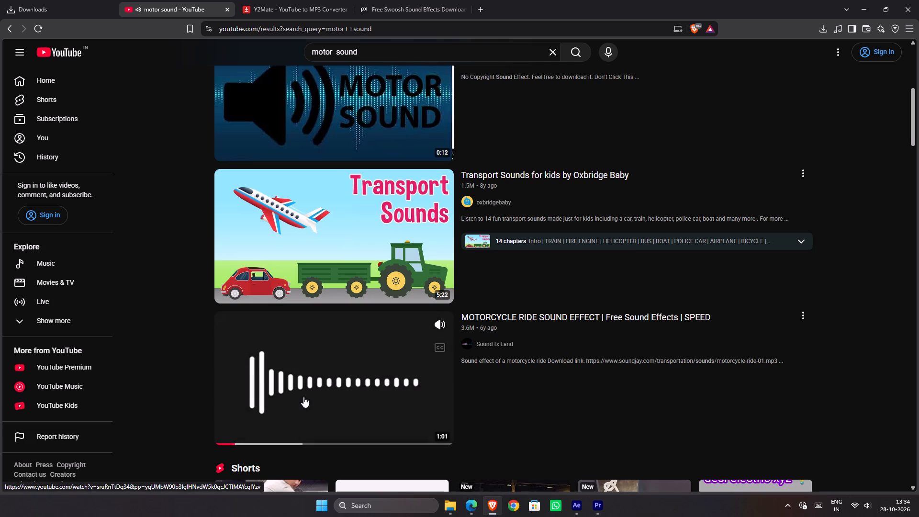
scroll(303, 397, "down", 2)
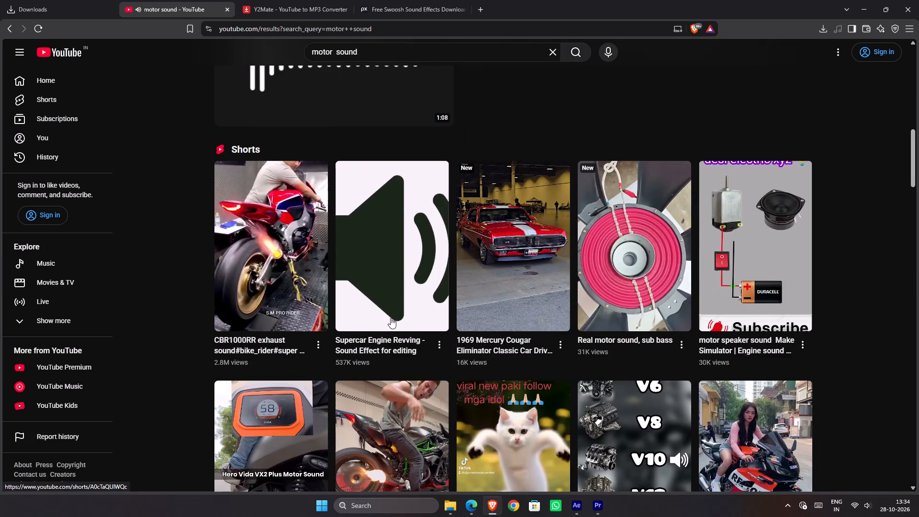
scroll(391, 318, "down", 3)
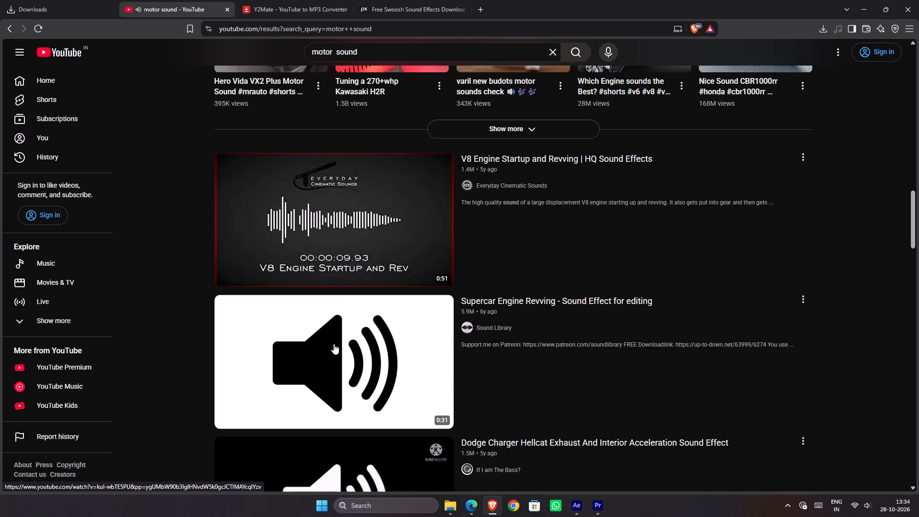
scroll(392, 362, "down", 1)
scroll(392, 364, "up", 1)
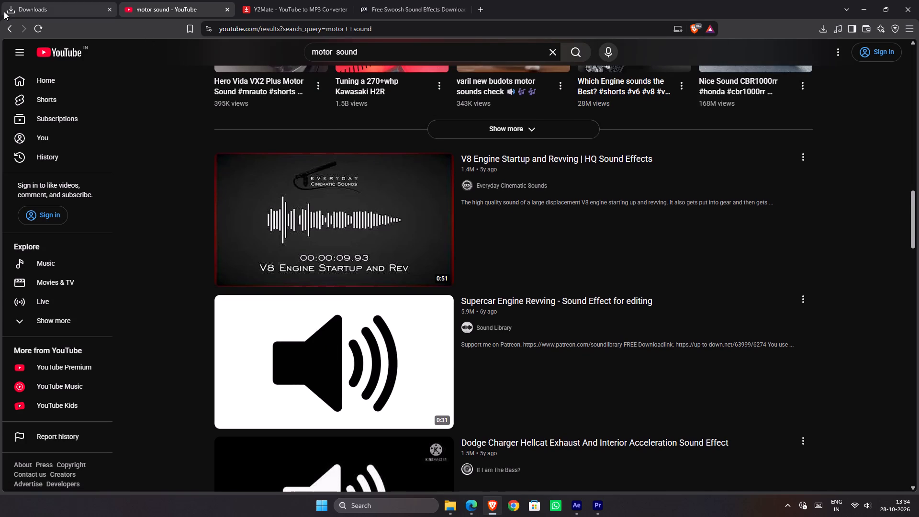
Return to the "auto rikshaw sound" results and listen to the "rickshaw sound effect" and "Bajaj 2stroke tested" Shorts.
left_click(5, 32)
left_click(9, 30)
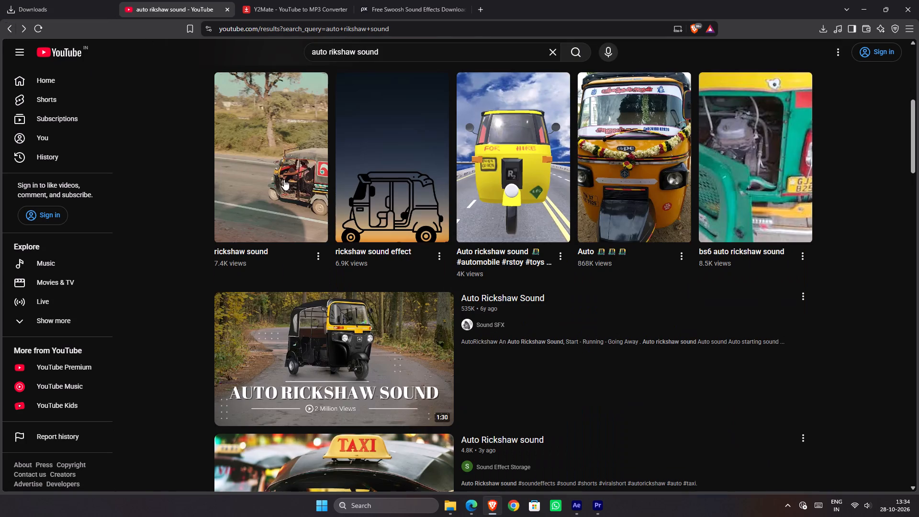
left_click(401, 197)
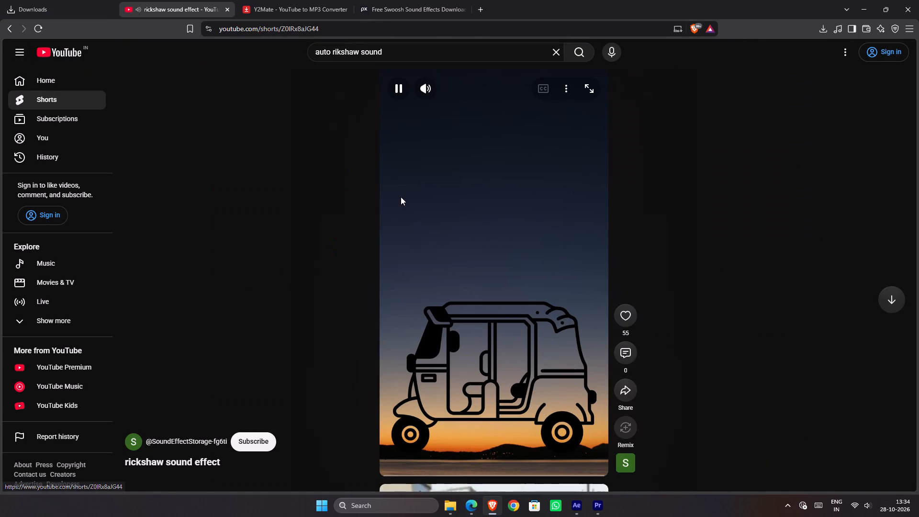
left_click(8, 29)
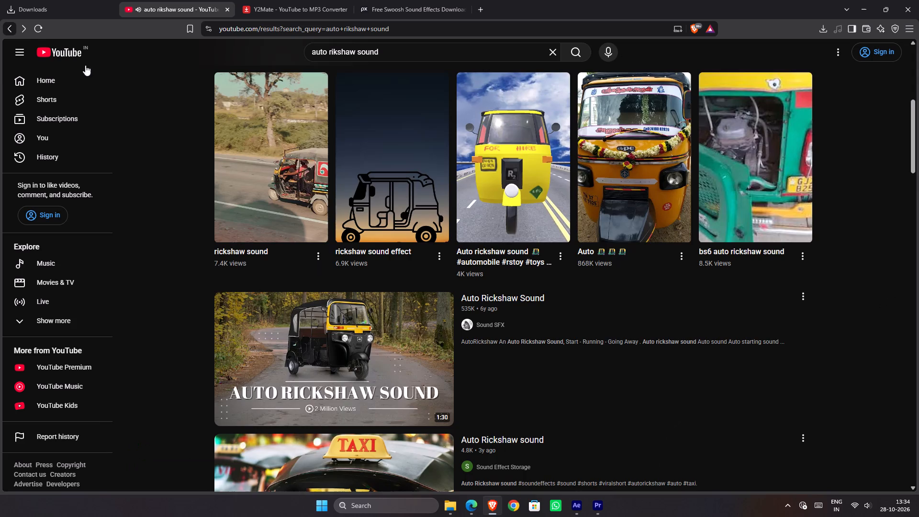
scroll(384, 214, "down", 1)
scroll(384, 214, "up", 4)
left_click(515, 252)
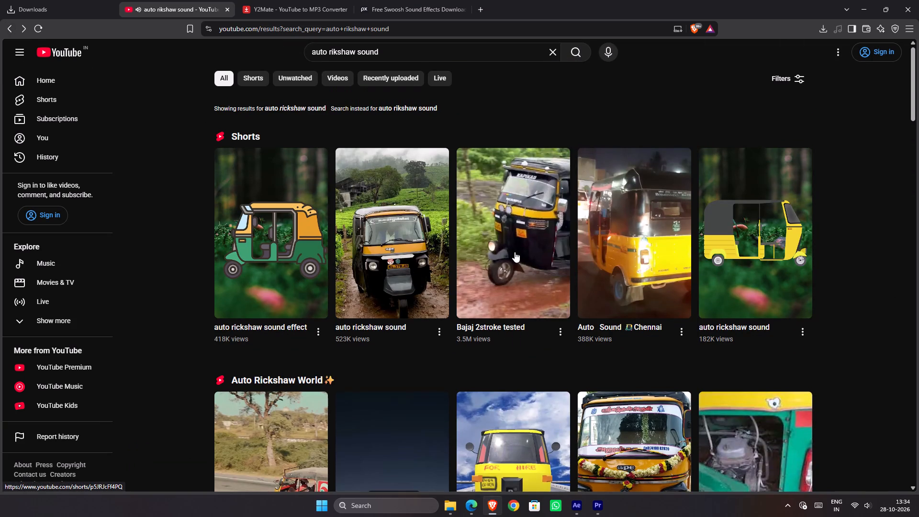
left_click(11, 29)
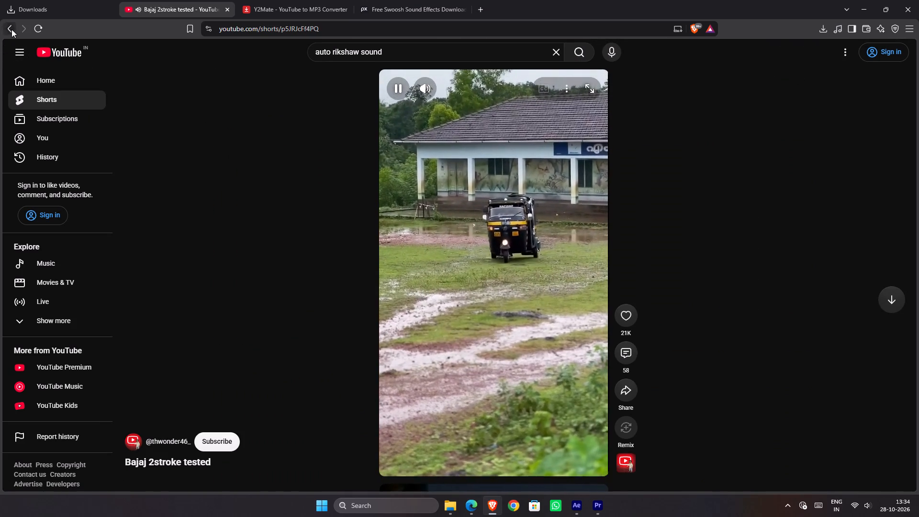
Open the "auto rickshaw sound effect" Short, pause it and copy its link.
scroll(339, 249, "up", 3)
left_click(291, 256)
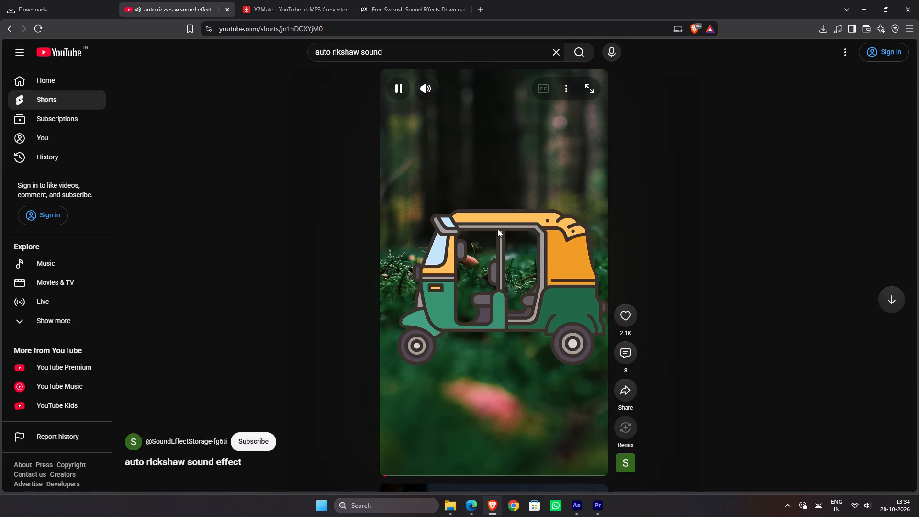
left_click(541, 237)
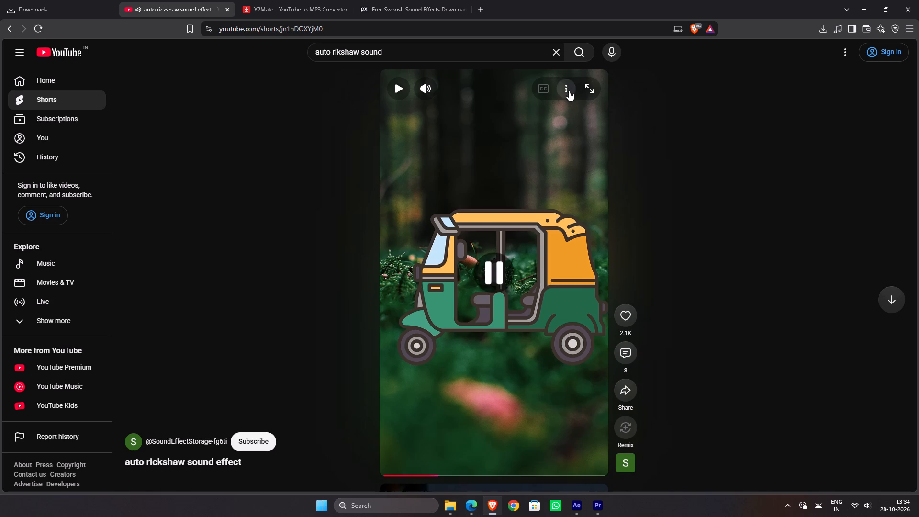
left_click(569, 90)
left_click(645, 270)
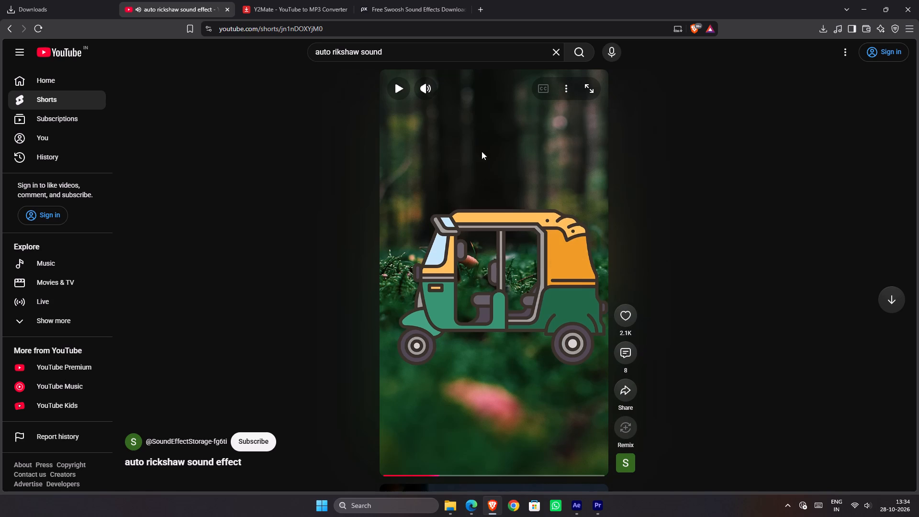
left_click(365, 30)
key("ctrl+c")
left_click_drag(281, 184, 280, 174)
Convert the copied auto rickshaw Short link to MP3 on the Y2Mate page.
left_click(287, 10)
left_click(364, 120)
left_click(360, 151)
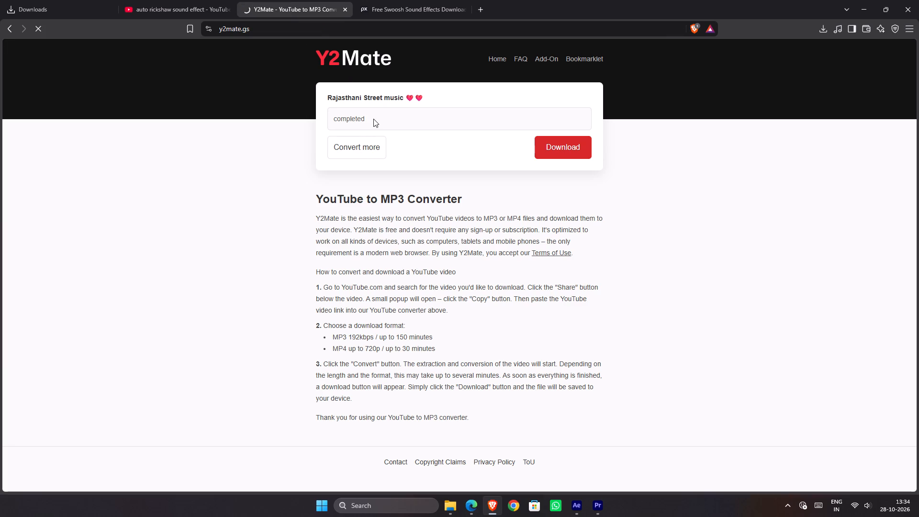
left_click(370, 115)
key("ctrl+v")
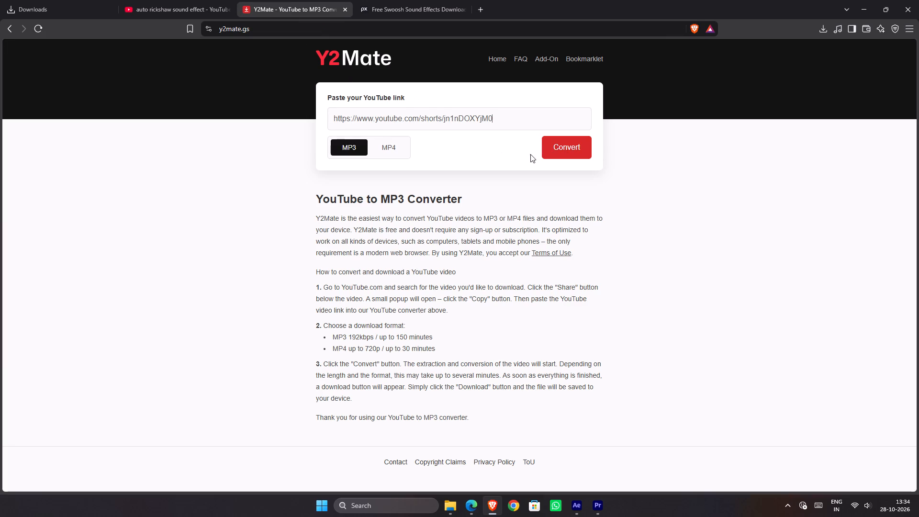
left_click(556, 153)
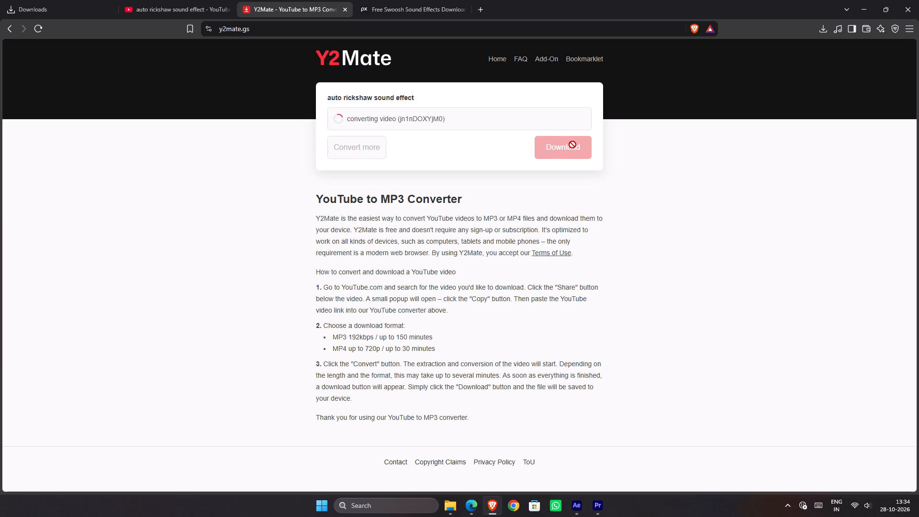
Dismiss the download pop-up on the Pixabay page and listen to Swoosh 03, Swoosh 05 and Swoosh 028.
left_click(426, 0)
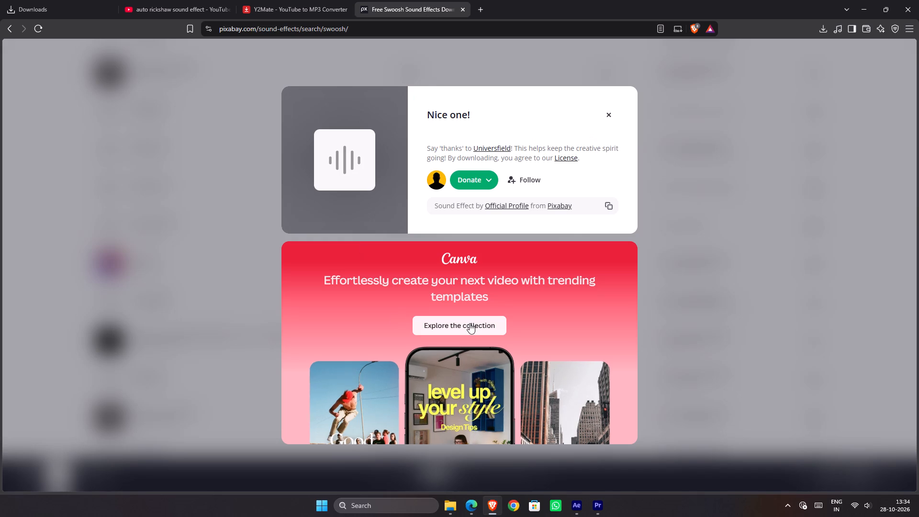
left_click(823, 196)
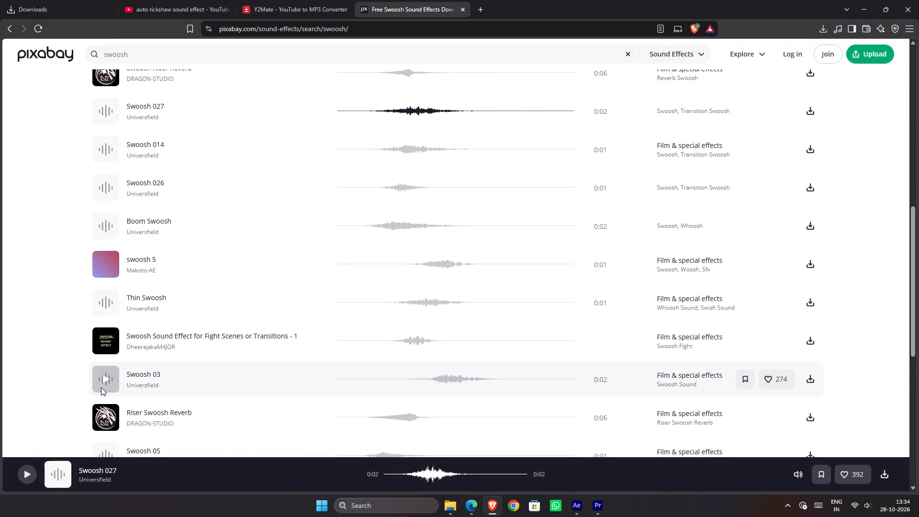
left_click(101, 387)
scroll(155, 378, "down", 2)
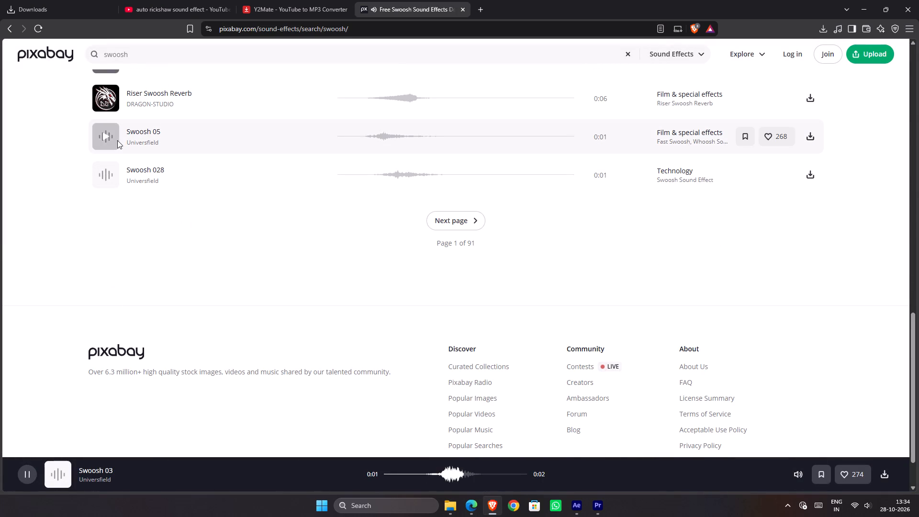
left_click(117, 140)
left_click(106, 172)
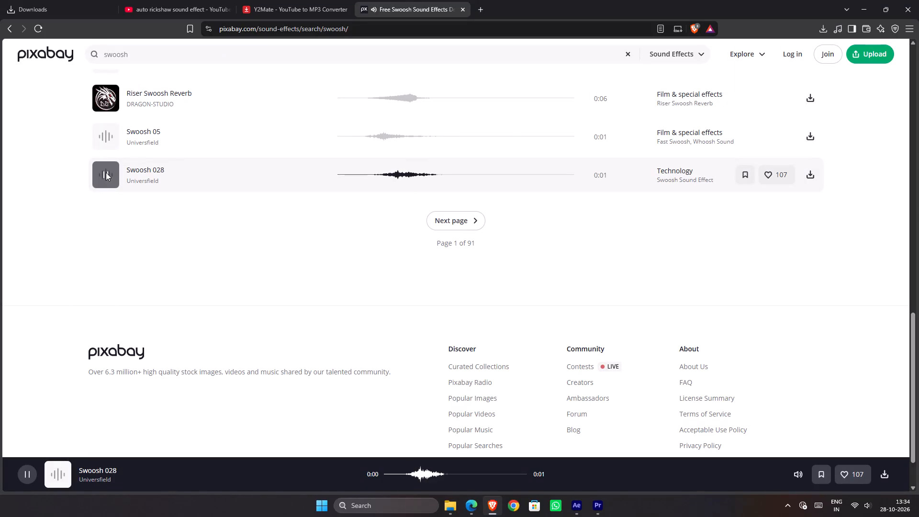
scroll(290, 98, "up", 1)
scroll(290, 98, "down", 1)
scroll(290, 98, "up", 3)
scroll(272, 133, "up", 7)
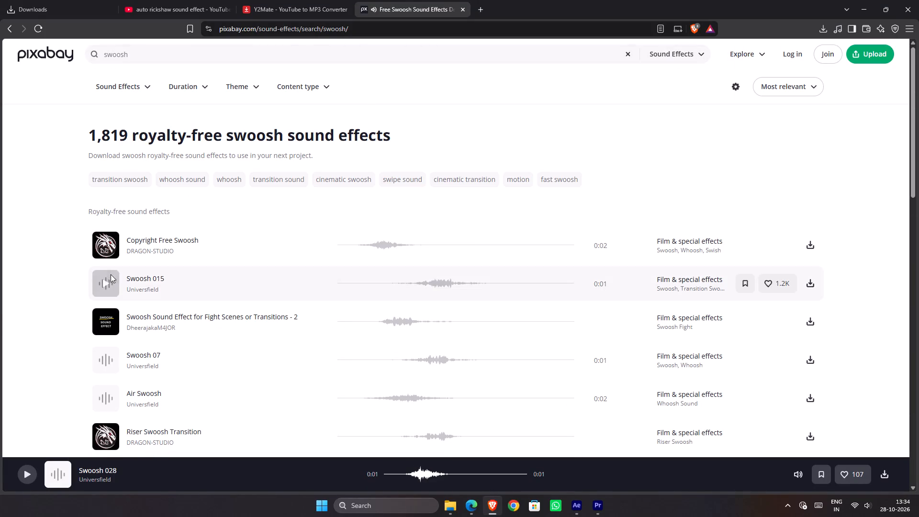
Search Pixabay's sound effects for "long swoosh".
left_click(305, 61)
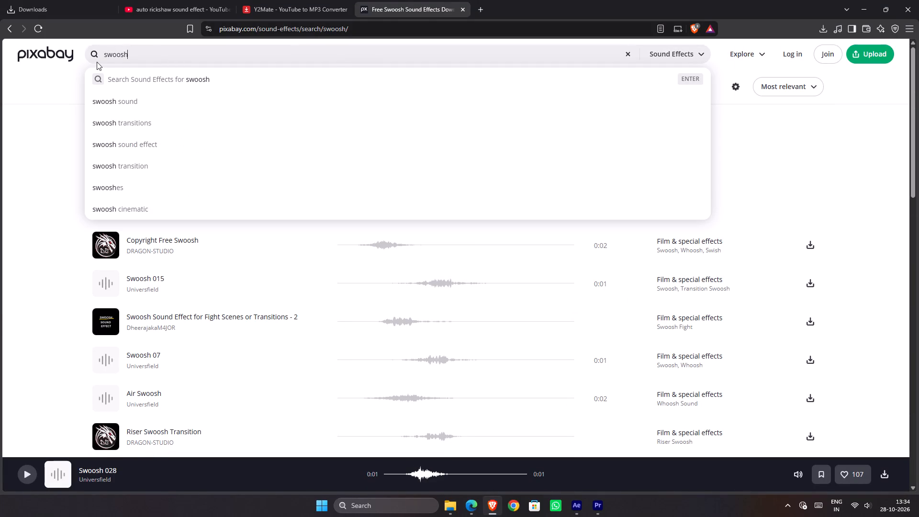
key("Up")
key("Down")
key("Down")
key("Up")
key("Left")
key("Left")
key("Left")
key("Left")
key("Left")
key("Left")
type("long")
key("space")
key("Return")
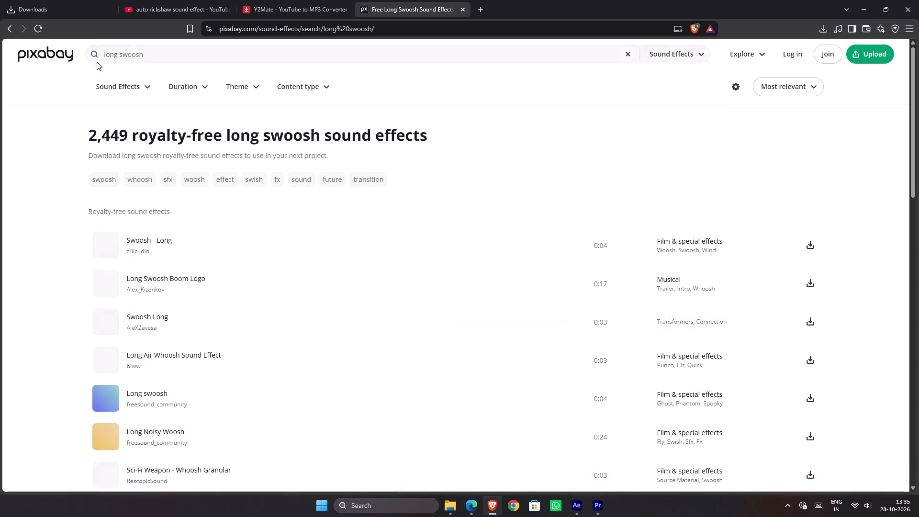
Listen to the long swoosh results on Pixabay, from Swoosh - Long through Long Noisy Woosh and Whoosh Long One to Long Woosh Glitchy Fx.
left_click(99, 245)
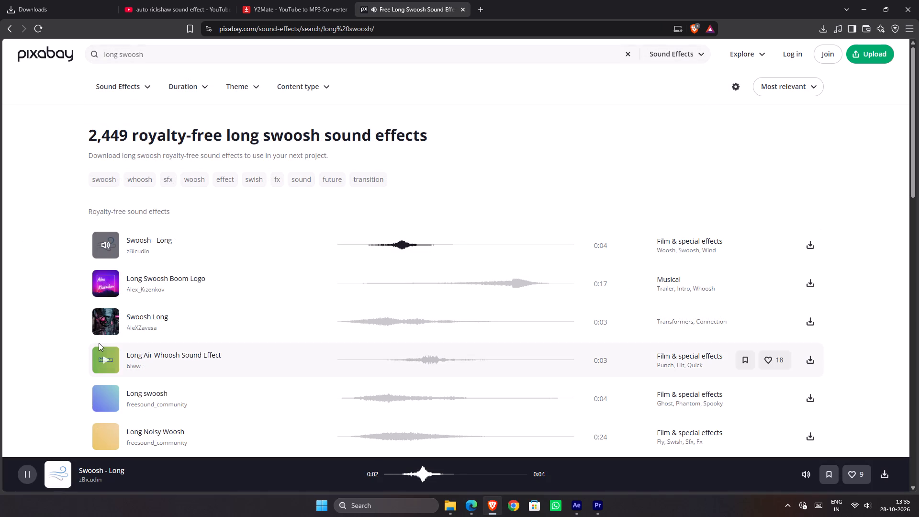
left_click(106, 361)
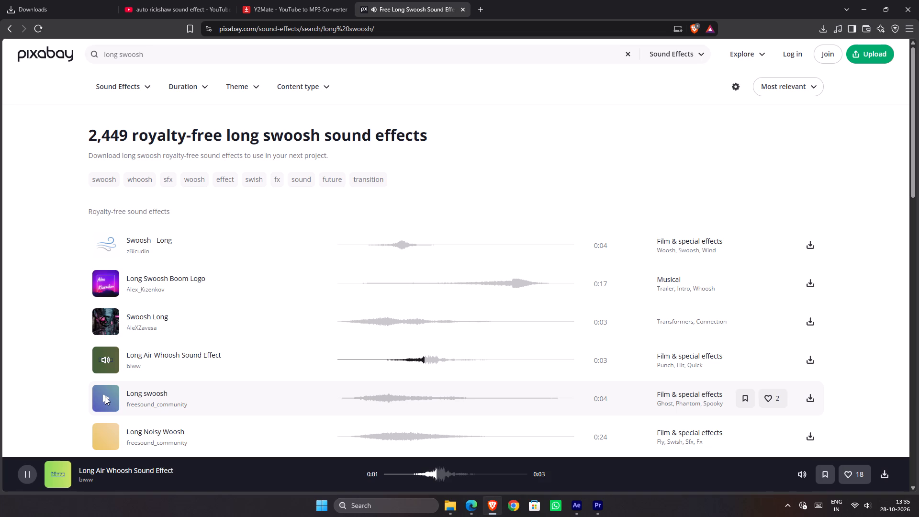
left_click(105, 396)
scroll(179, 389, "down", 1)
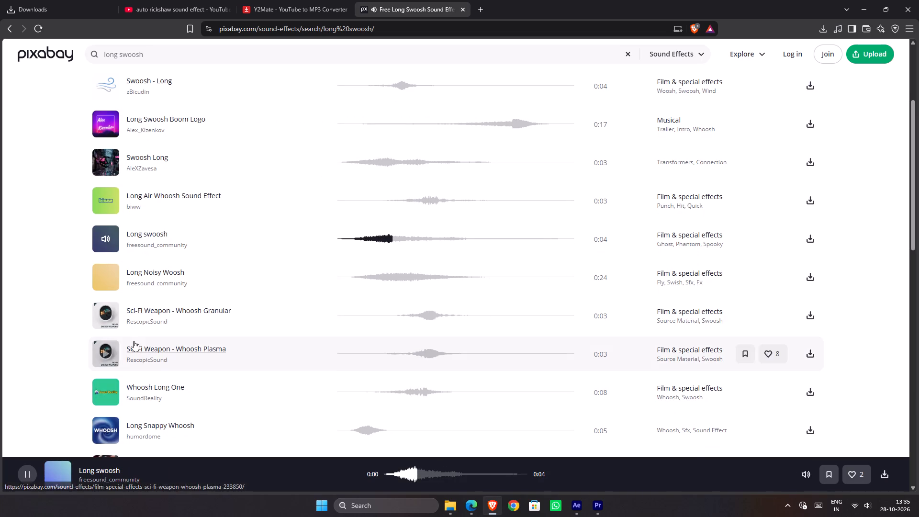
left_click(104, 280)
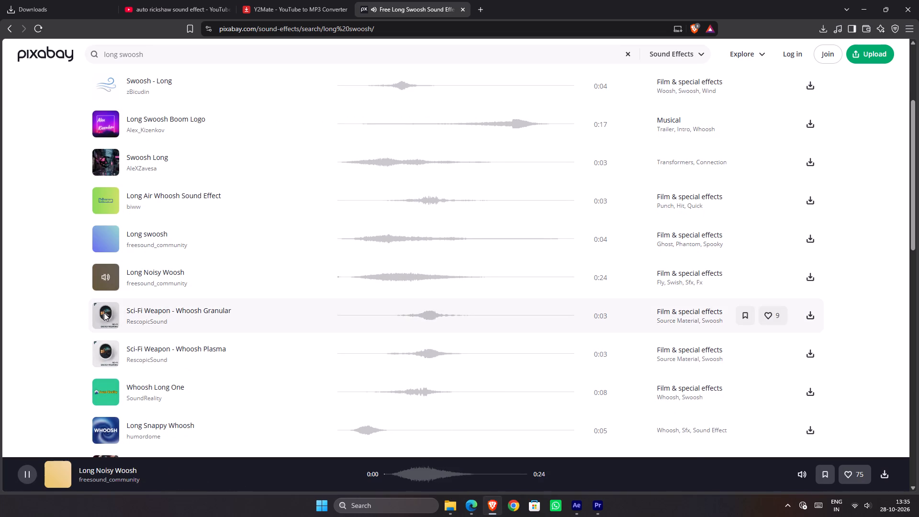
left_click(105, 388)
scroll(258, 355, "down", 1)
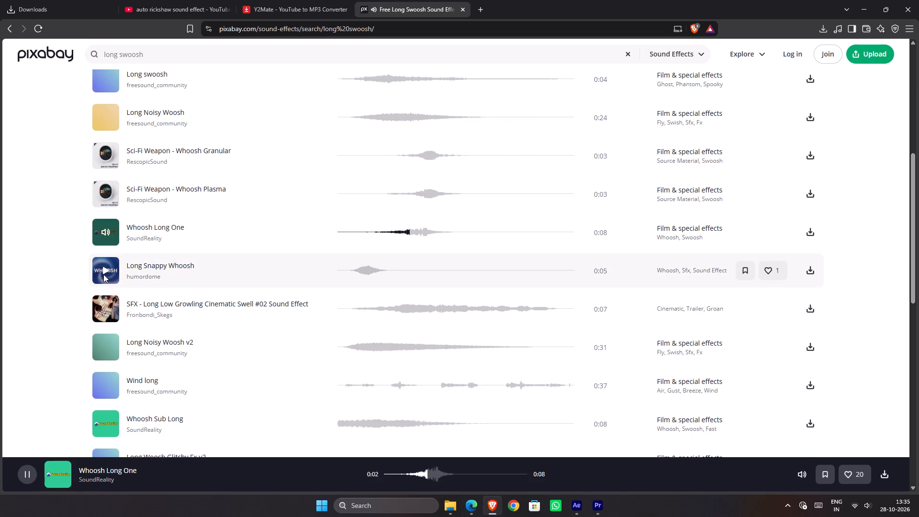
left_click(103, 274)
left_click(107, 343)
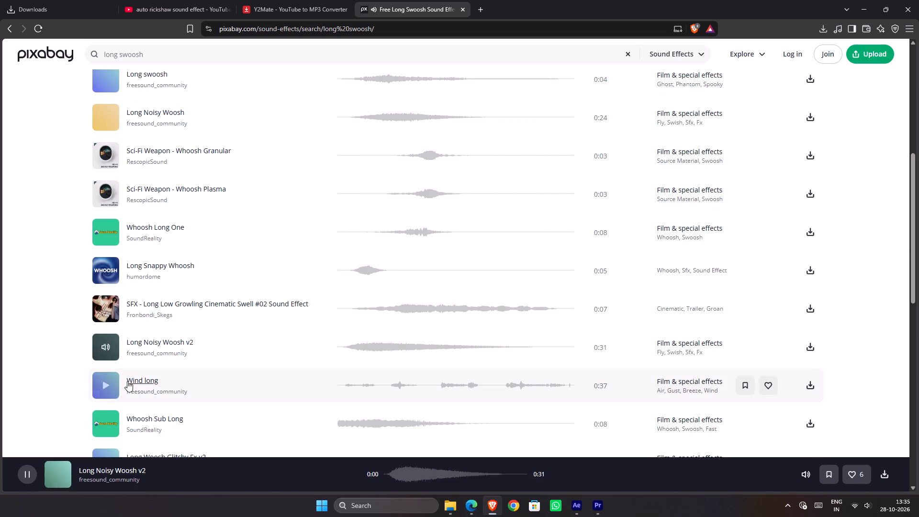
left_click(111, 384)
left_click(113, 425)
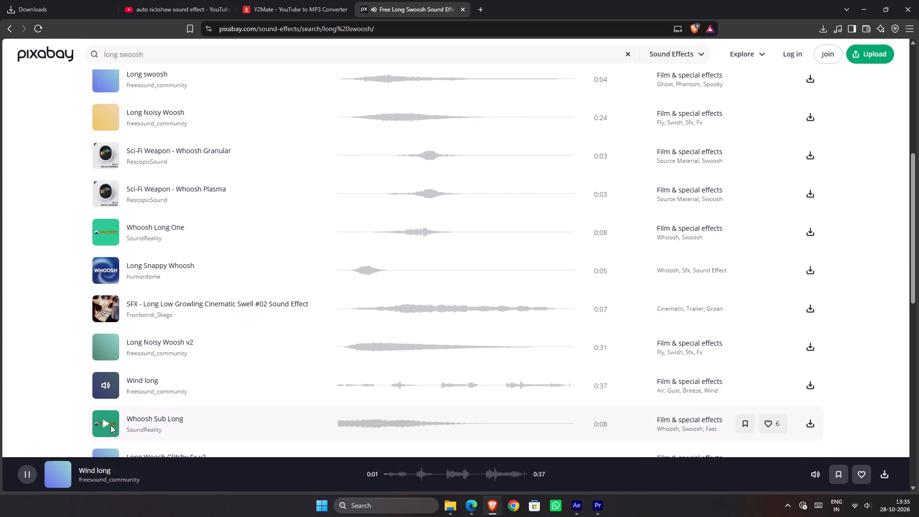
scroll(239, 318, "down", 1)
left_click(106, 375)
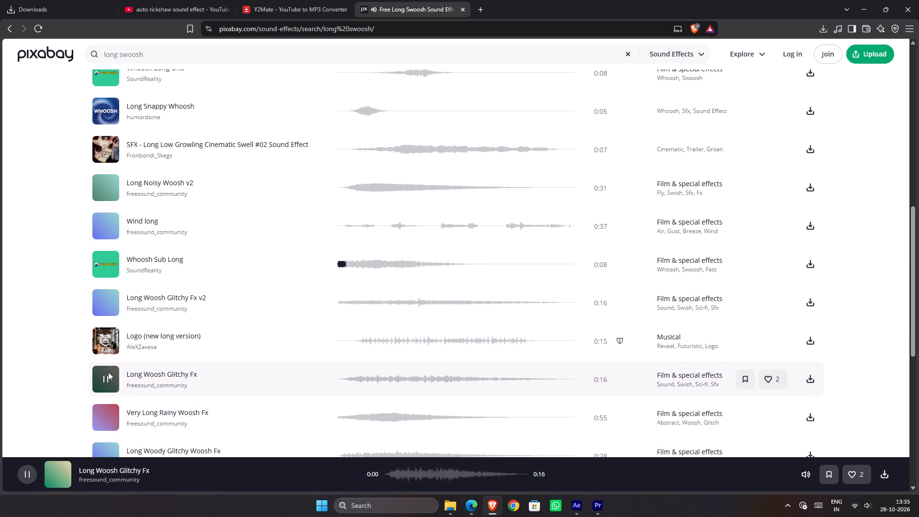
left_click(106, 383)
Download the converted auto rickshaw sound effect MP3 from the Y2Mate page.
left_click(282, 0)
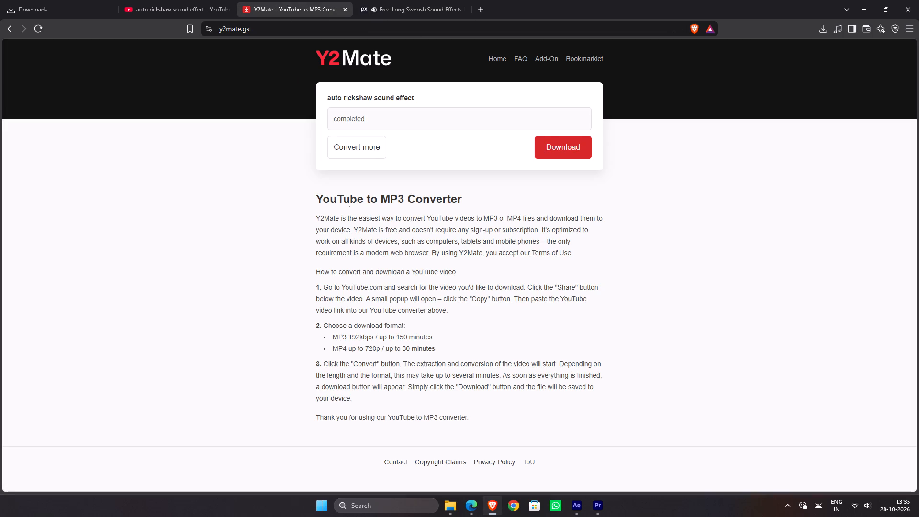
left_click(552, 145)
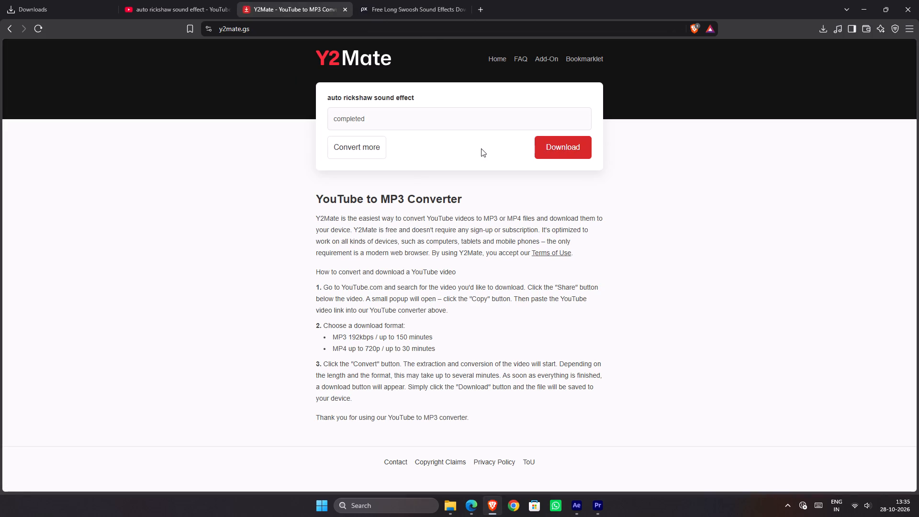
left_click(370, 236)
Bring the downloaded auto rickshaw MP3 into the Premiere Pro sequence on Audio 4, starting at about 00:00:23:02.
left_click_drag(754, 52, 585, 515)
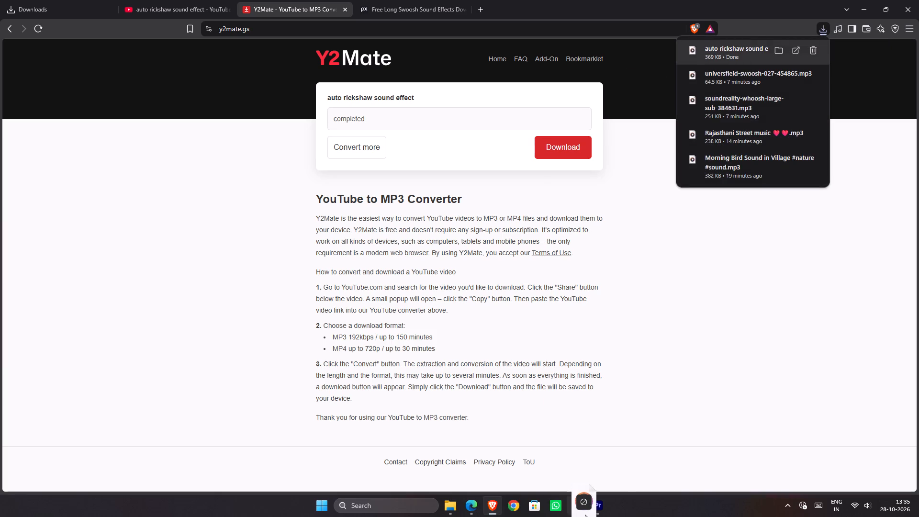
left_click_drag(585, 515, 510, 437)
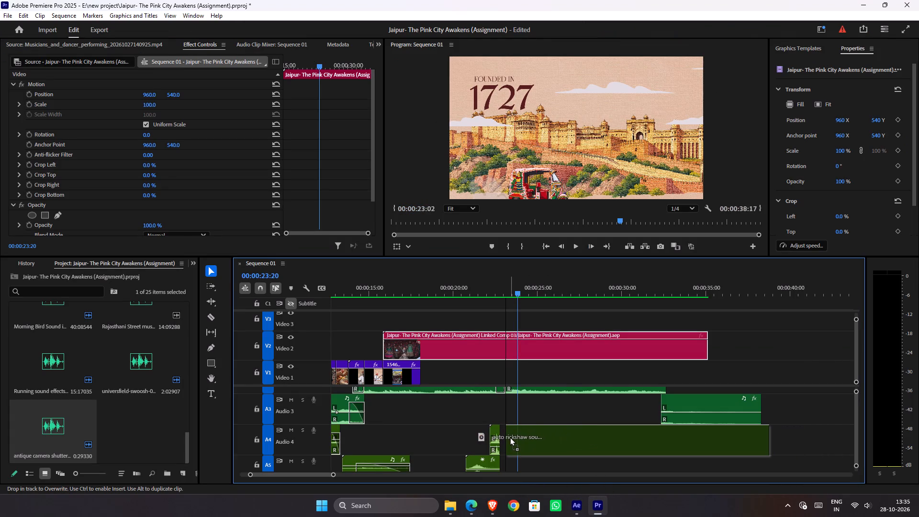
left_click_drag(510, 437, 503, 438)
left_click_drag(503, 438, 510, 439)
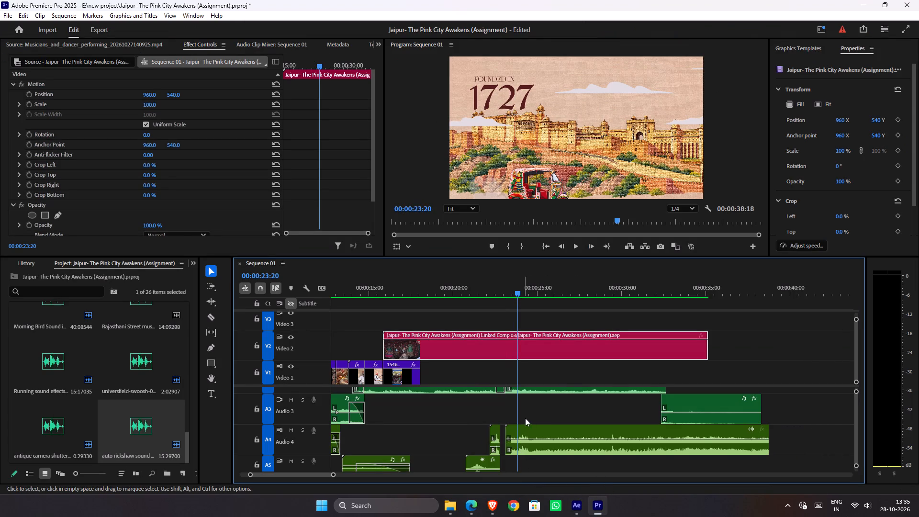
Trim about 6 seconds off the start of the auto rickshaw clip and move it back to about 00:00:23:02 on Audio 4.
left_click_drag(508, 426, 532, 430)
left_click_drag(530, 427, 632, 426)
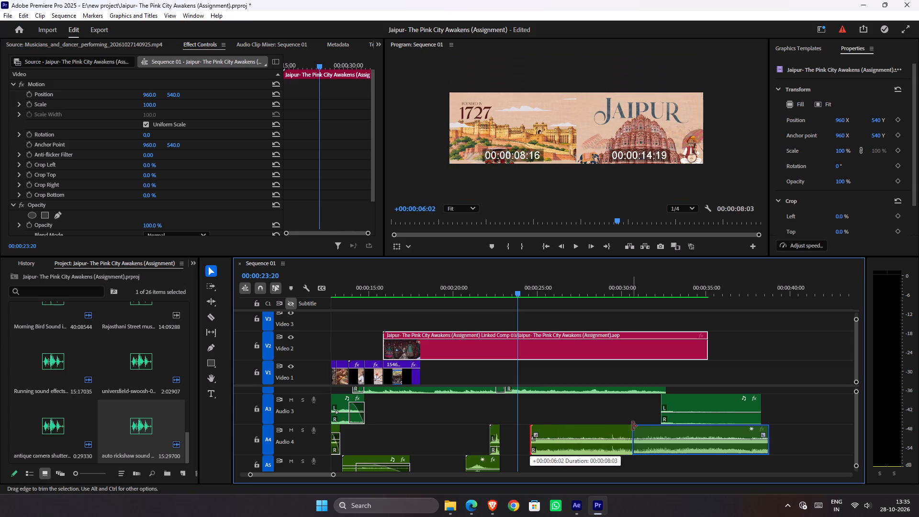
left_click_drag(632, 426, 607, 424)
left_click_drag(624, 432, 538, 431)
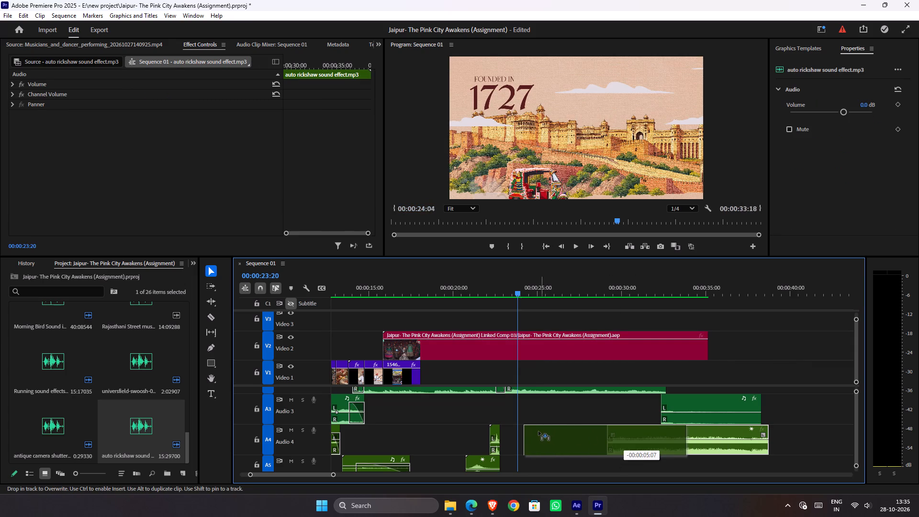
left_click_drag(538, 431, 526, 431)
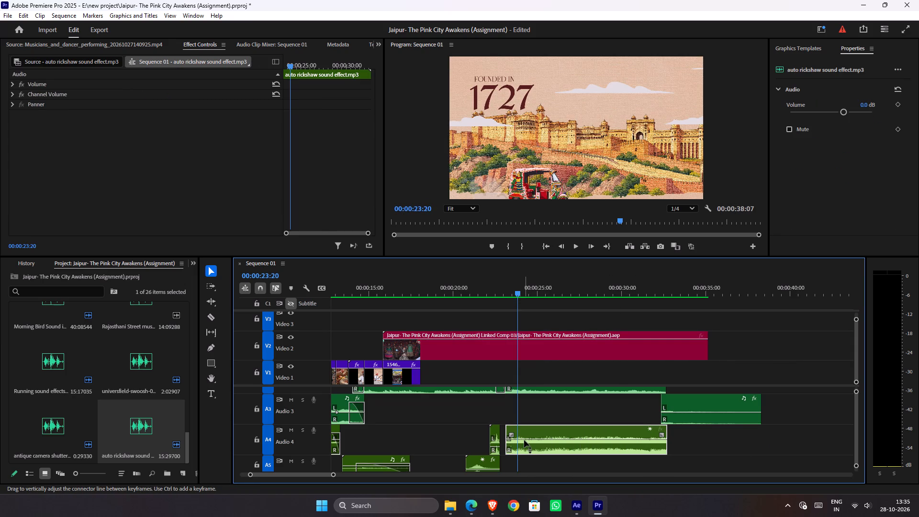
Adjust the auto rickshaw clip's audio gain by -20 dB.
right_click(541, 434)
left_click(589, 357)
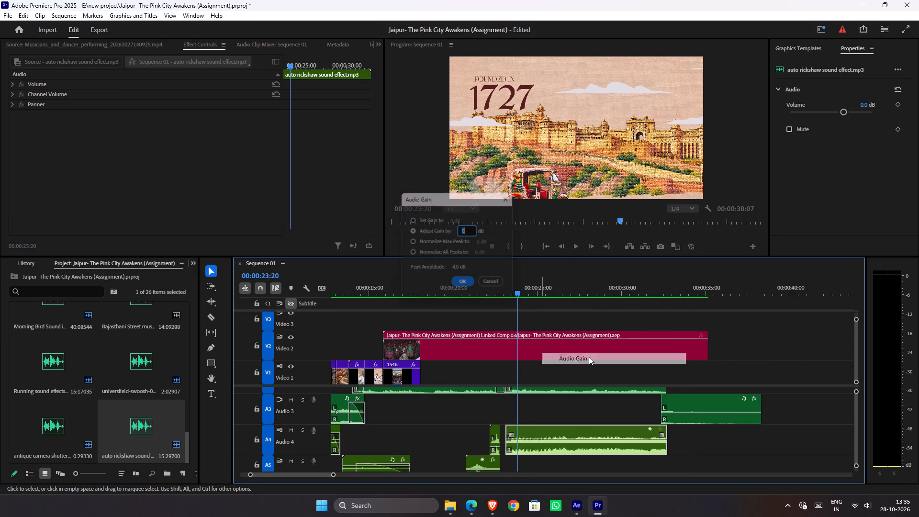
type("-20")
key("Return")
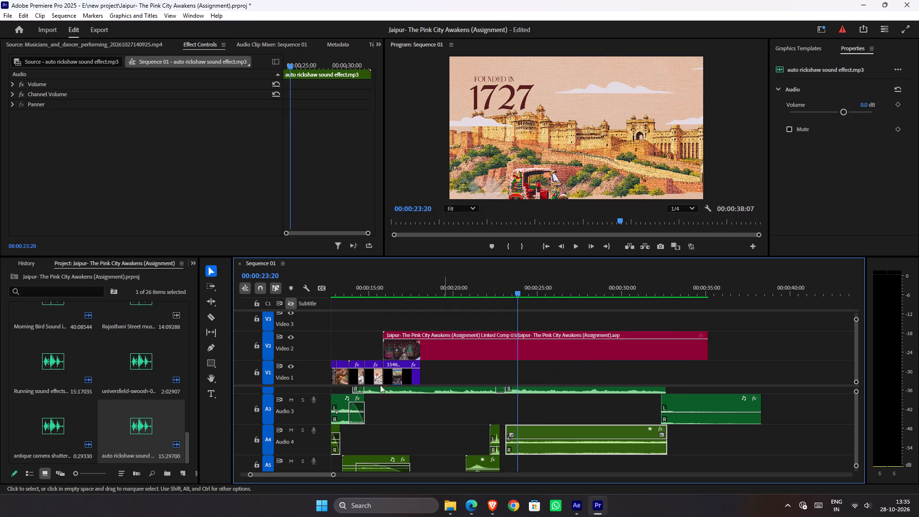
Check where the rickshaw enters the fort scene and move its sound clip to Audio 3, starting at about 21.7 seconds.
left_click_drag(508, 283, 488, 285)
key("space")
key("space")
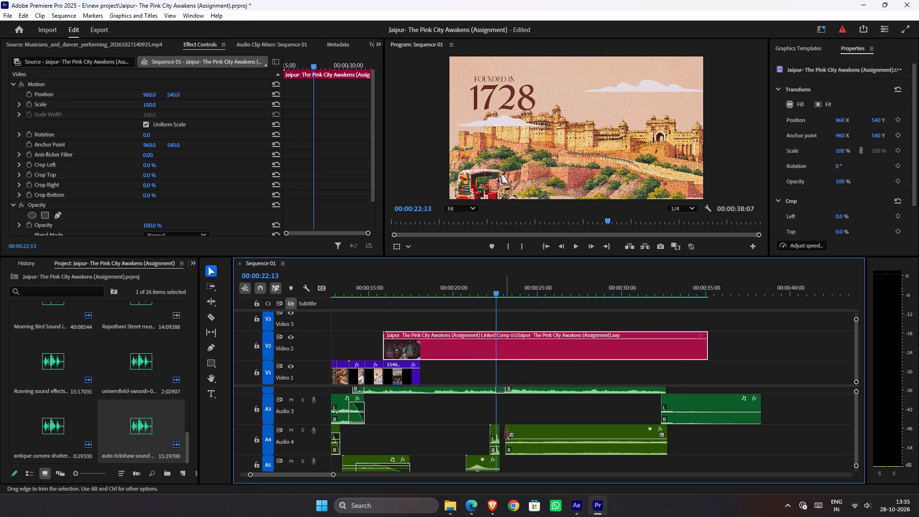
left_click_drag(525, 432, 501, 413)
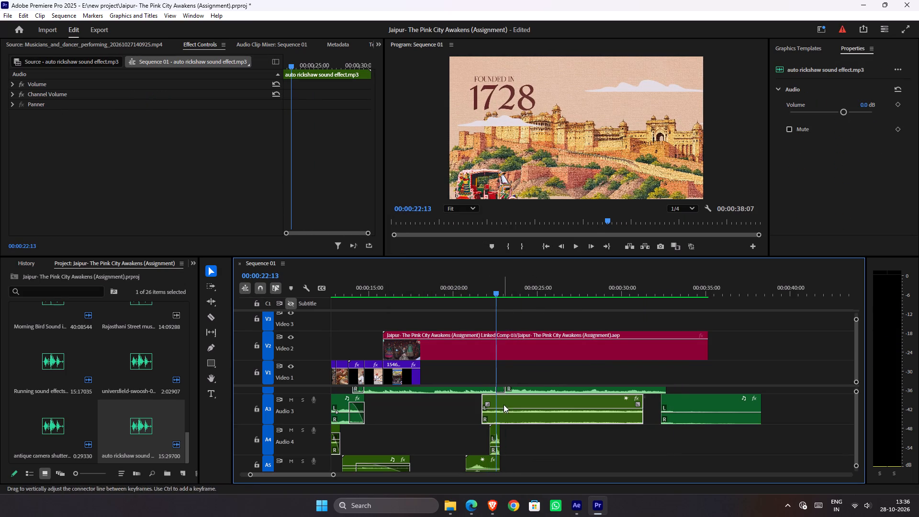
Add a fade-in of about 1 second to the auto rickshaw clip on Audio 3 while playing the scene.
left_click_drag(485, 294, 429, 295)
key("space")
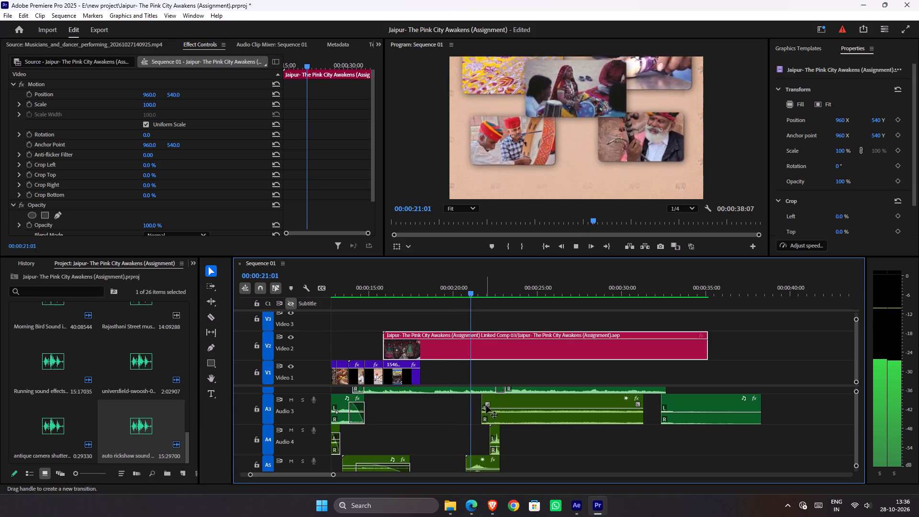
left_click_drag(488, 405, 501, 406)
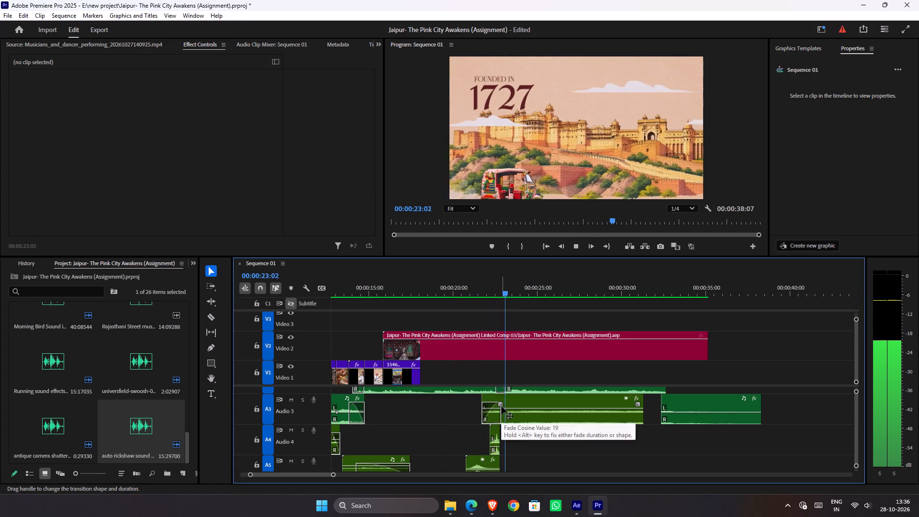
key("space")
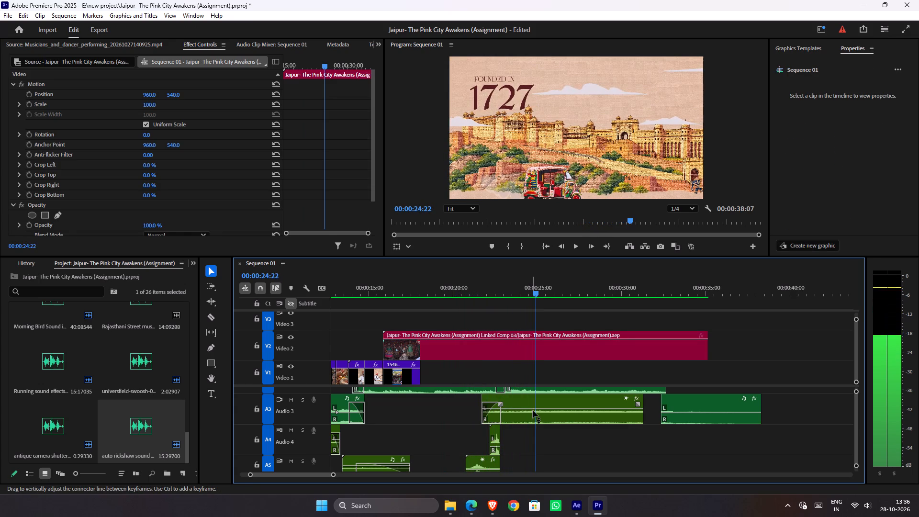
Lower the auto rickshaw clip's volume to about -11.4 dB and replay the fort scene to check the level.
left_click(534, 410)
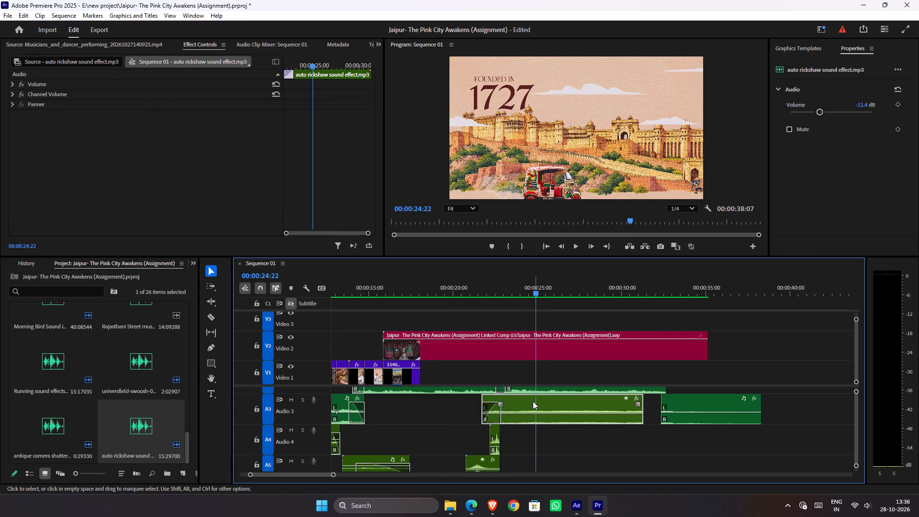
key("space")
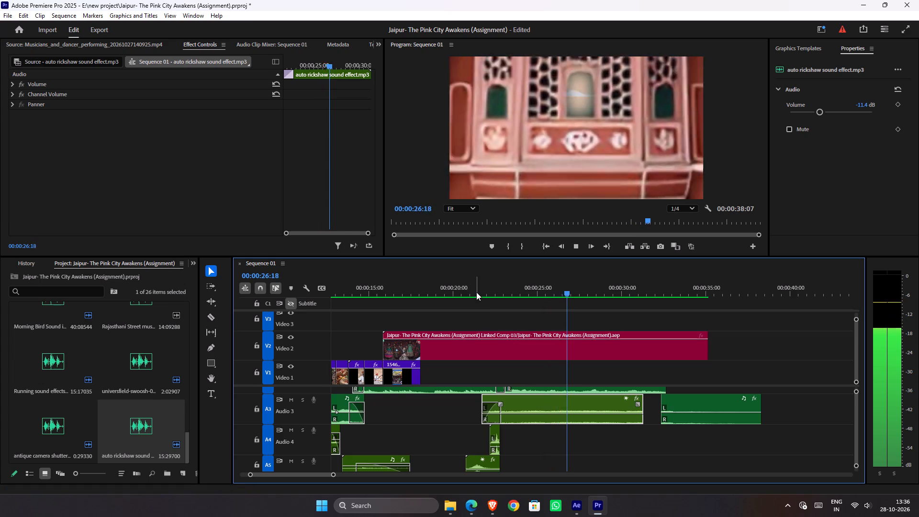
left_click_drag(476, 292, 454, 294)
key("space")
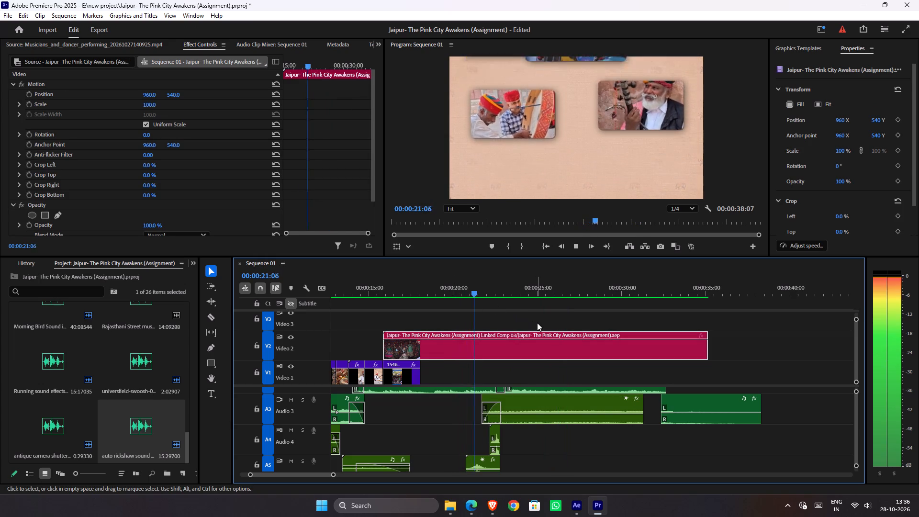
key("space")
left_click(536, 414)
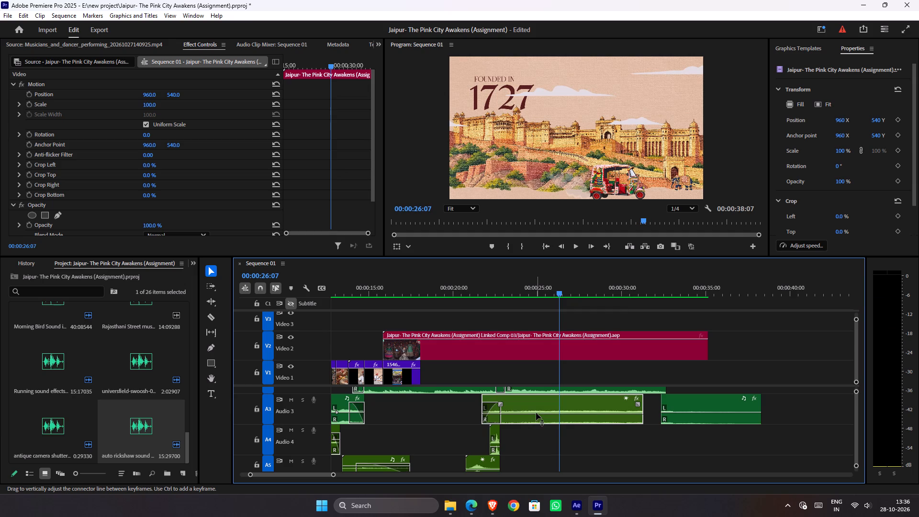
left_click(475, 292)
key("space")
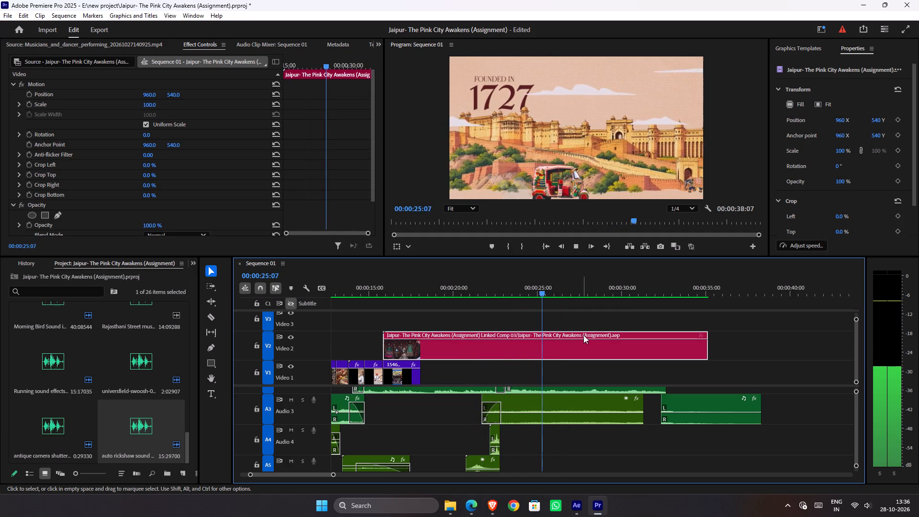
key("space")
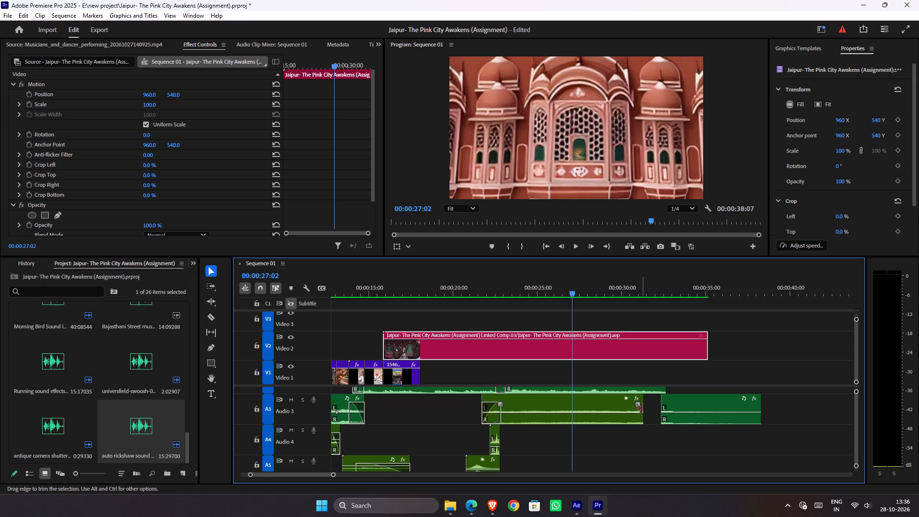
Trim the auto rickshaw clip's end to about 28 seconds, add a fade-out of nearly 3 seconds, and play the ending.
left_click_drag(641, 408, 592, 411)
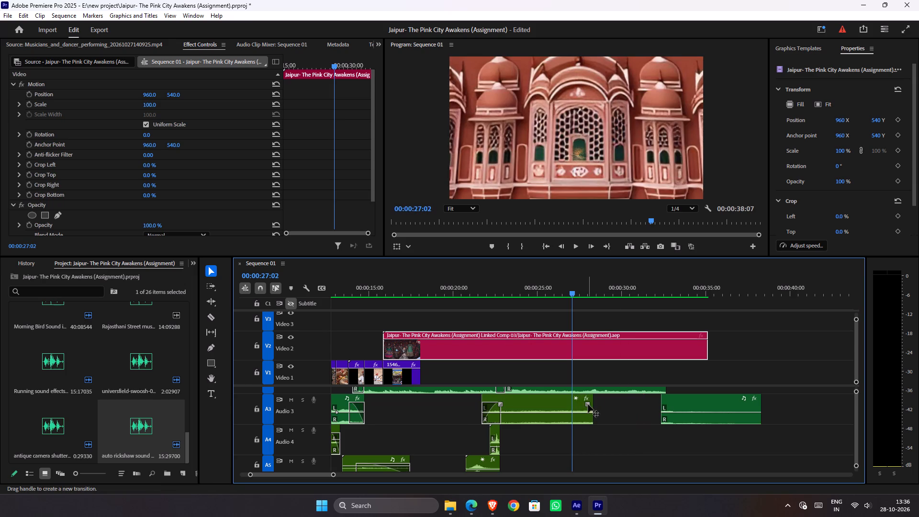
left_click_drag(588, 404, 545, 404)
left_click(524, 292)
key("space")
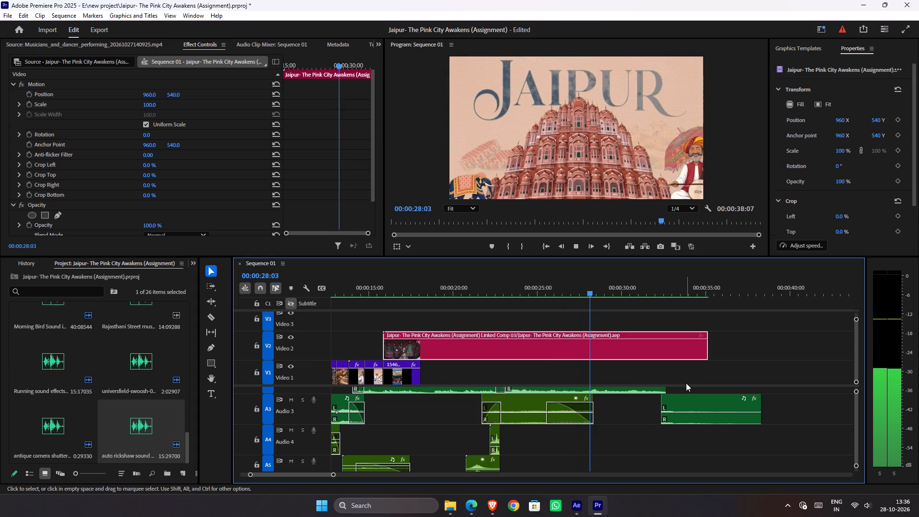
scroll(686, 383, "down", 6, "alt")
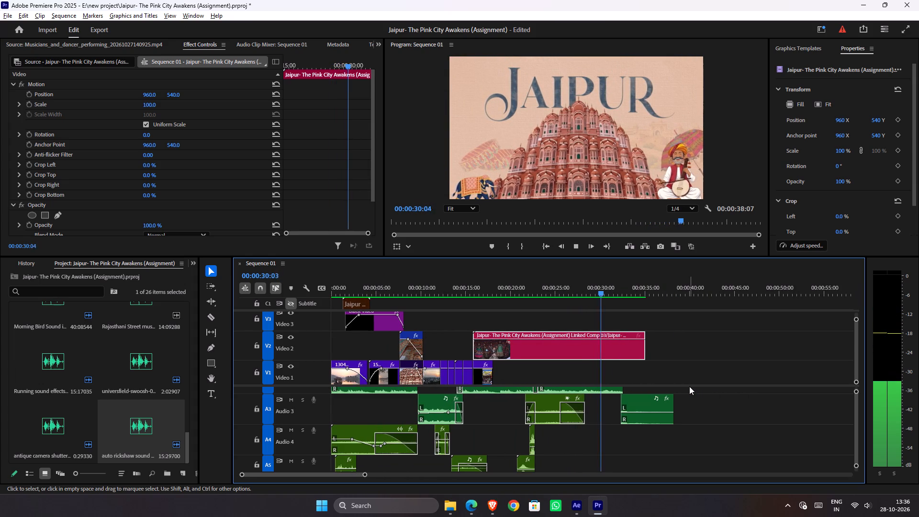
scroll(689, 386, "down", 2, "alt")
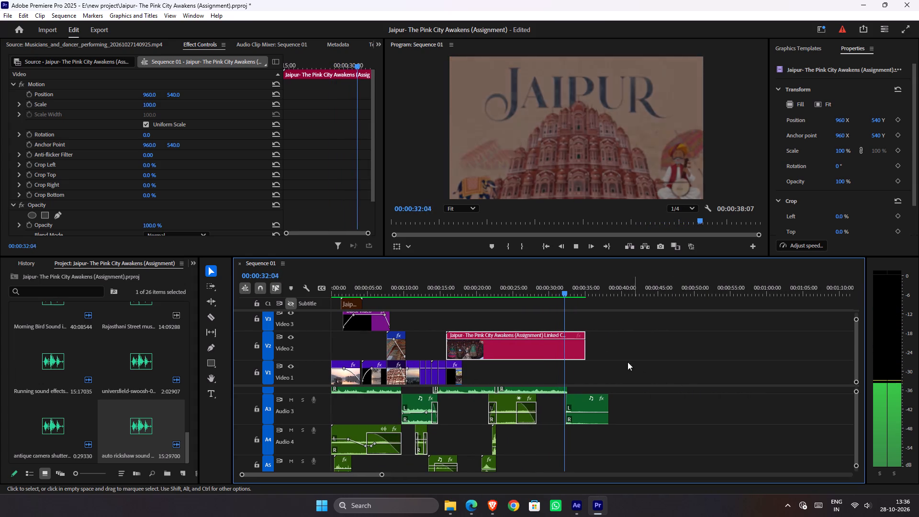
Delete the "Jaipur does not rush." caption from the Subtitle track, play the opening, return to the sequence start and save the project.
key("space")
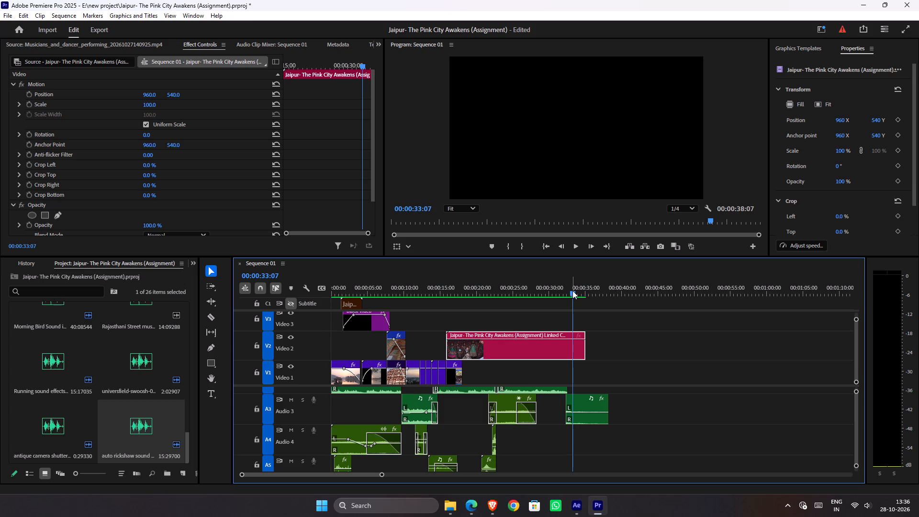
left_click(348, 302)
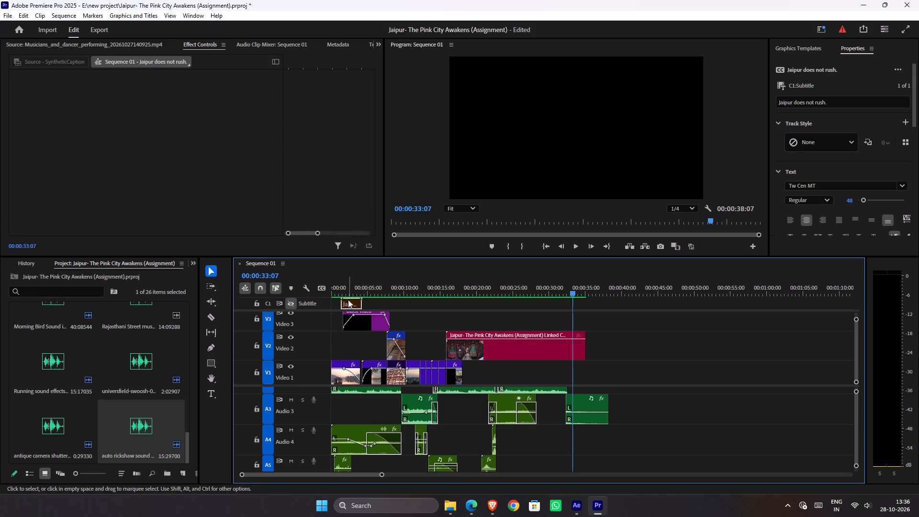
left_click(293, 299)
left_click(347, 290)
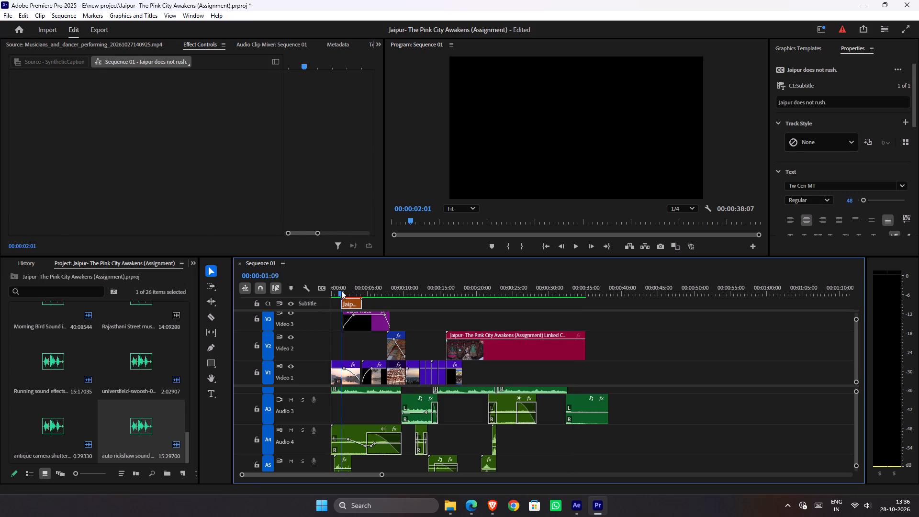
left_click(349, 303)
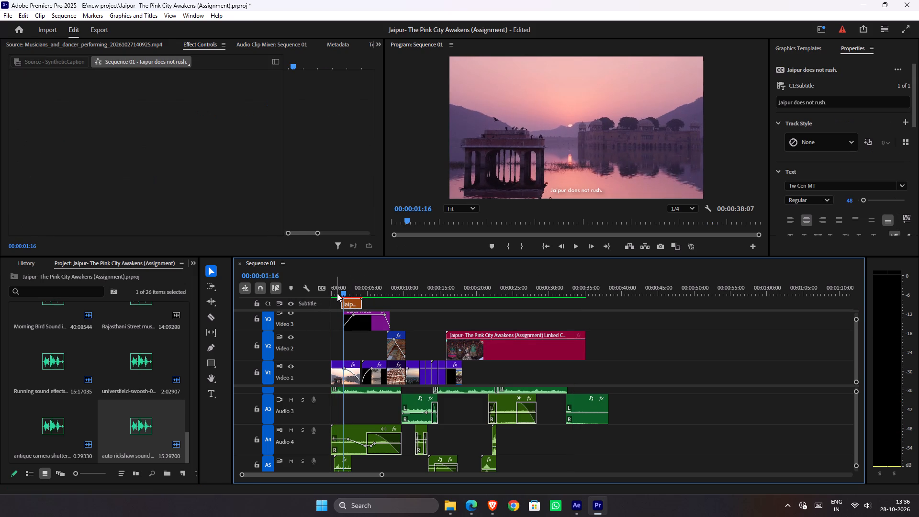
key("Delete")
key("ctrl+s")
key("space")
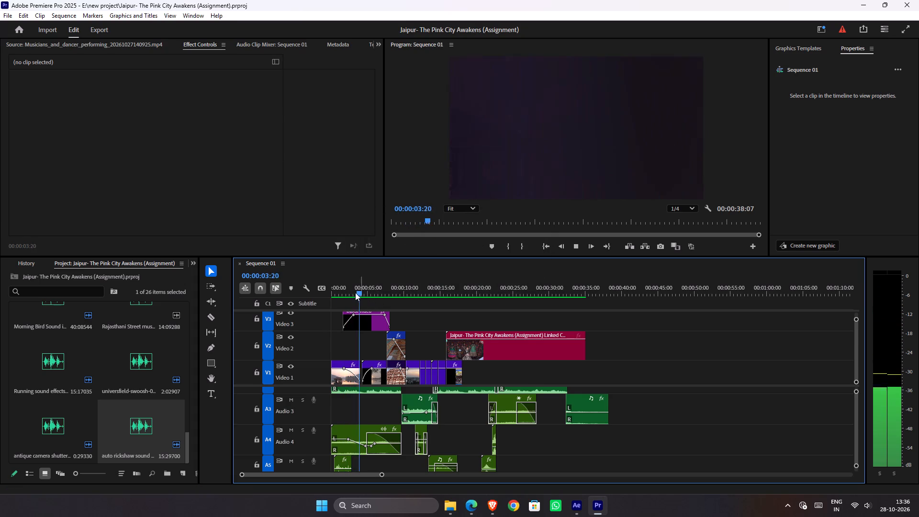
left_click_drag(348, 290, 313, 293)
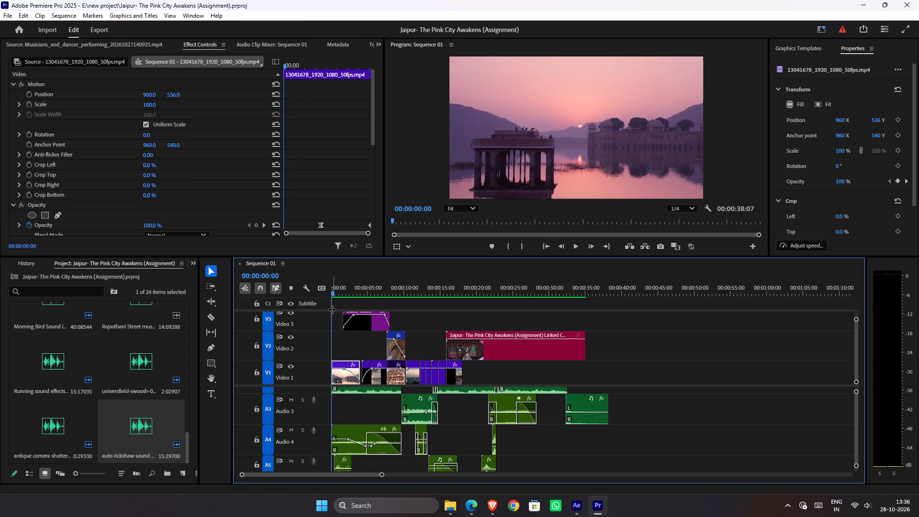
key("ctrl+s")
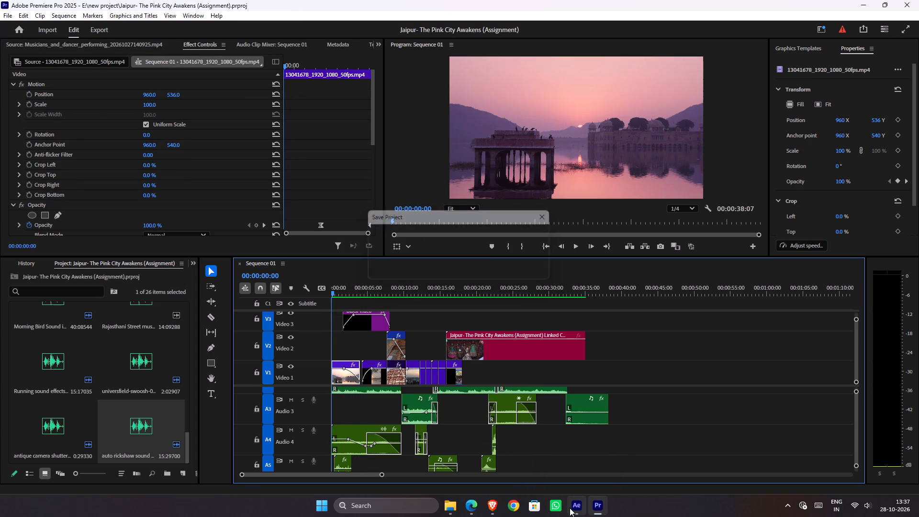
Switch to After Effects and create a new composition named "Title Lower Third".
left_click(571, 508)
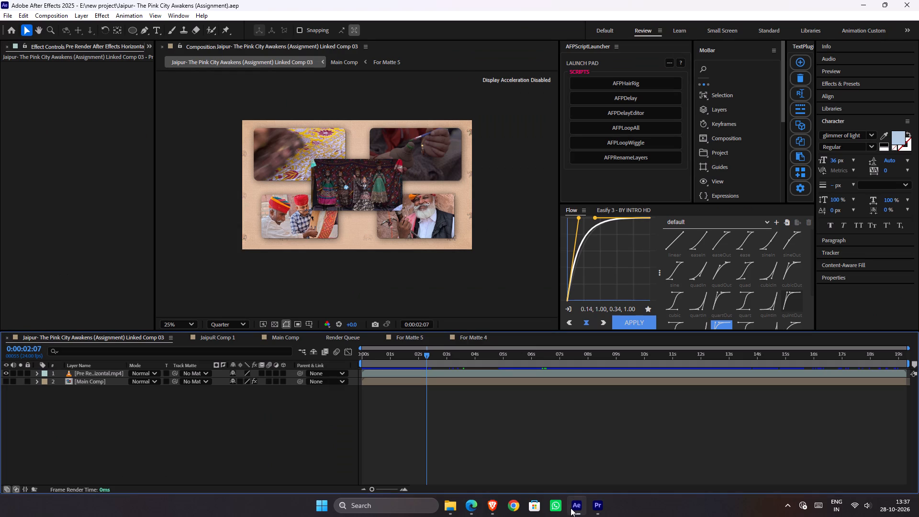
left_click(147, 46)
left_click(162, 59)
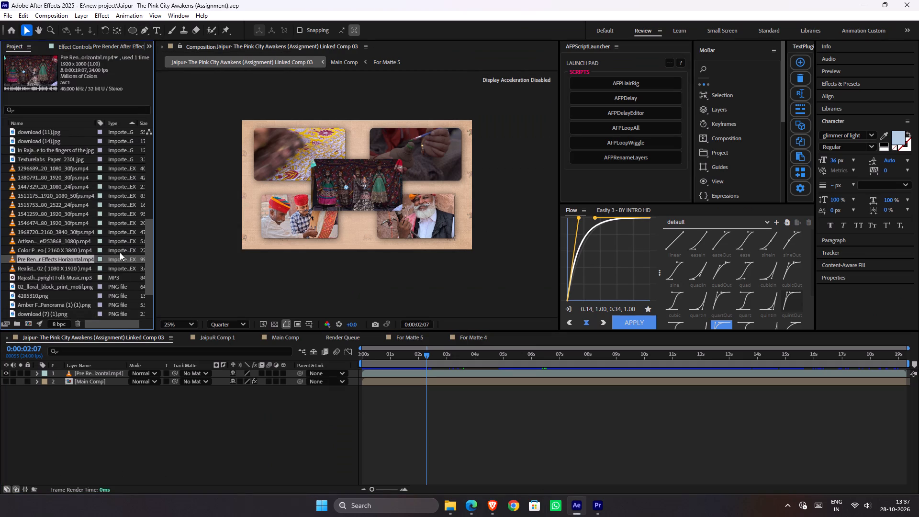
left_click(28, 326)
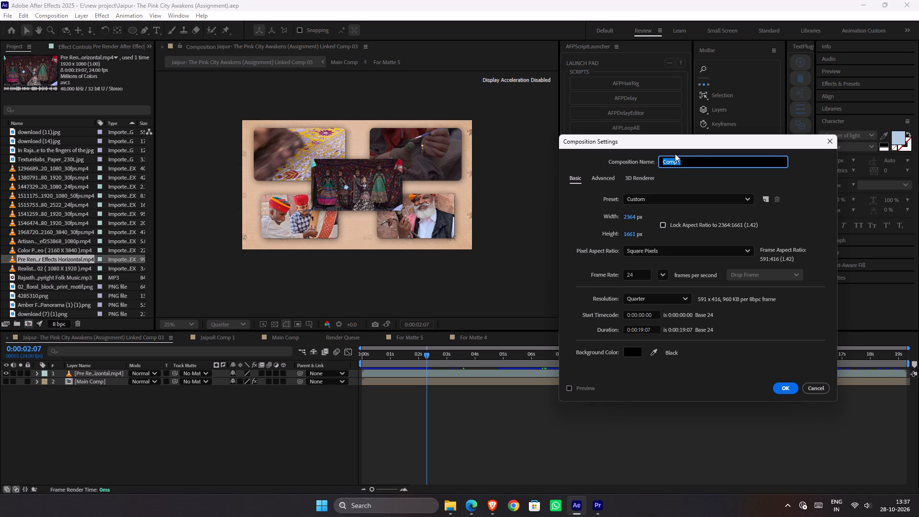
type("Tit")
type("le")
key("space")
type("Lower")
key("space")
type("Third")
key("Return")
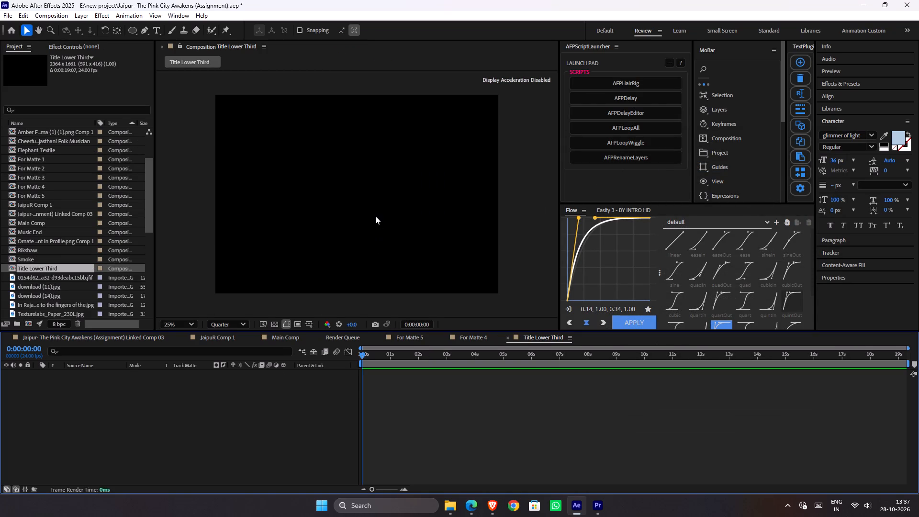
Change the Title Lower Third composition's size to the 1920 x 1080 preset.
key("t")
key("ctrl+k")
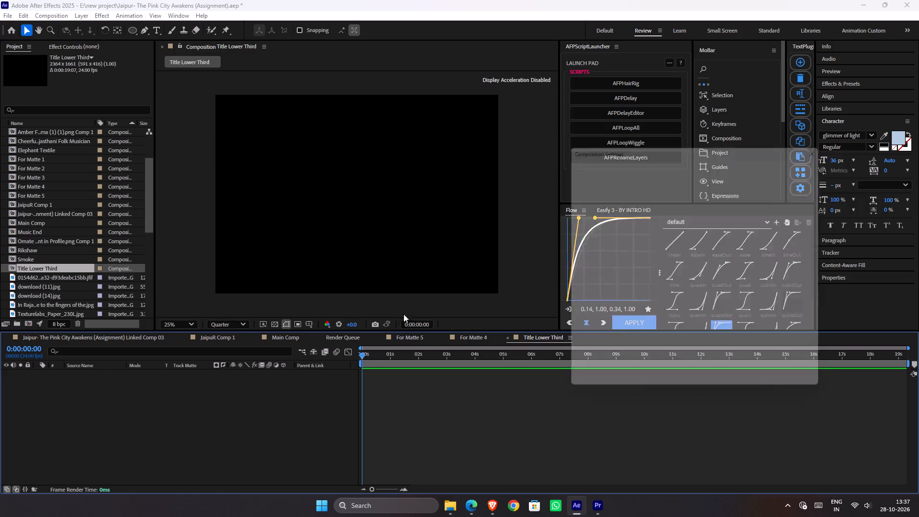
left_click(668, 194)
left_click(687, 225)
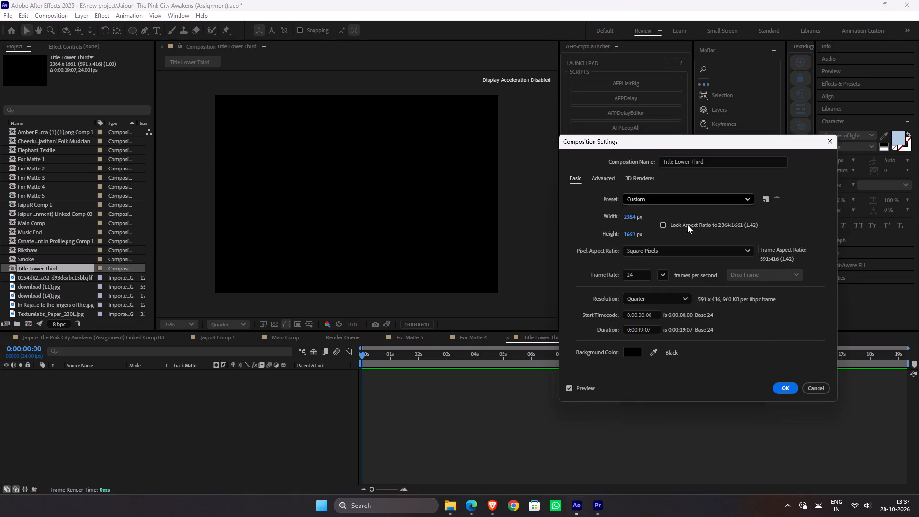
left_click(785, 389)
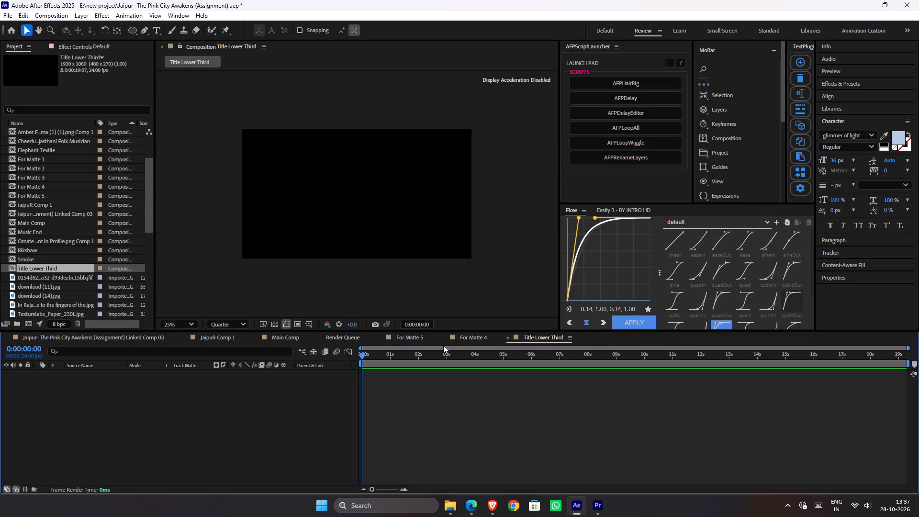
Start an empty horizontal text layer in the upper-left area of the Title Lower Third composition.
key("t")
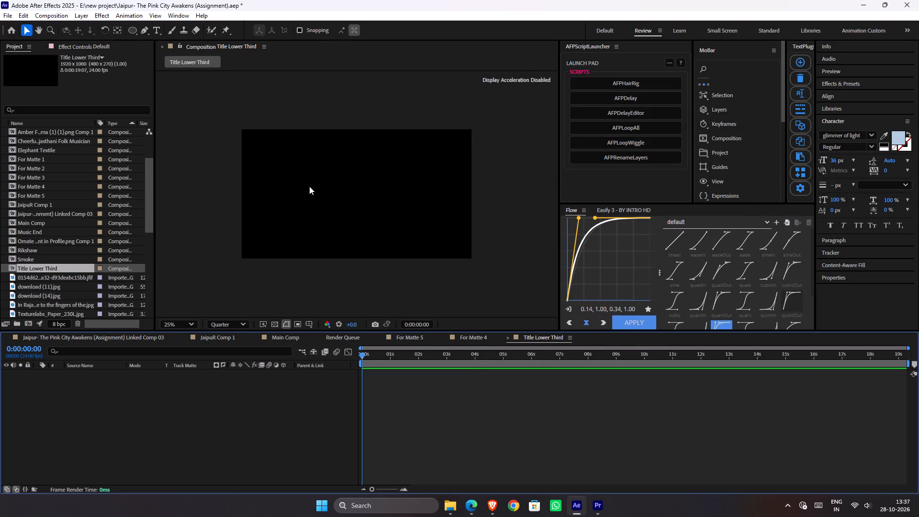
key("t")
left_click(309, 189)
key("t")
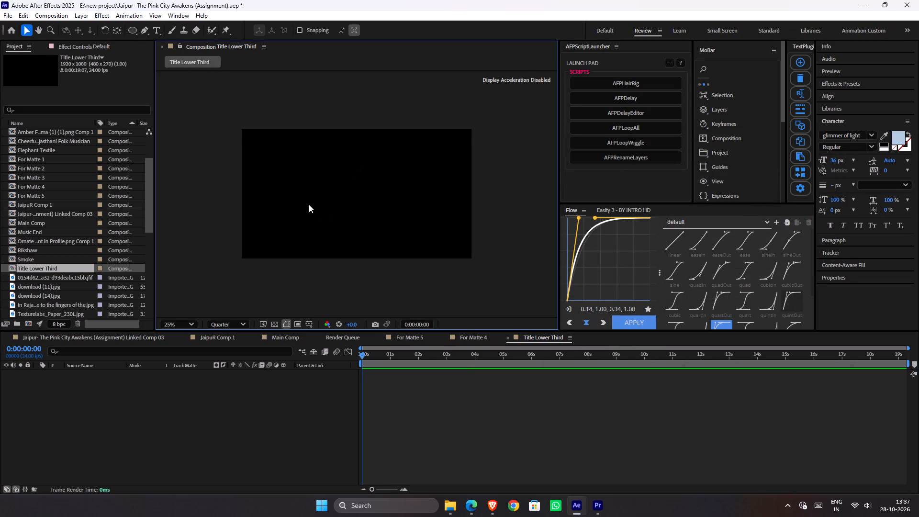
left_click(374, 373)
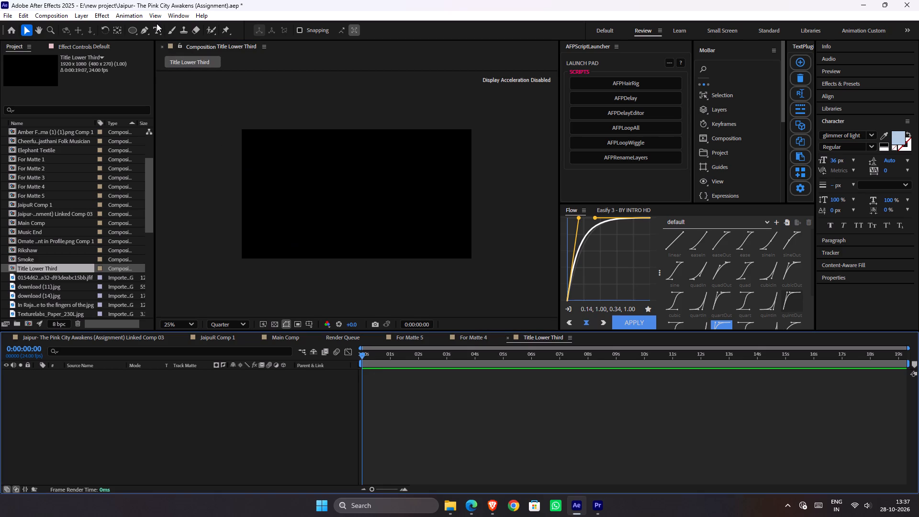
left_click(157, 23)
left_click(157, 29)
left_click(269, 174)
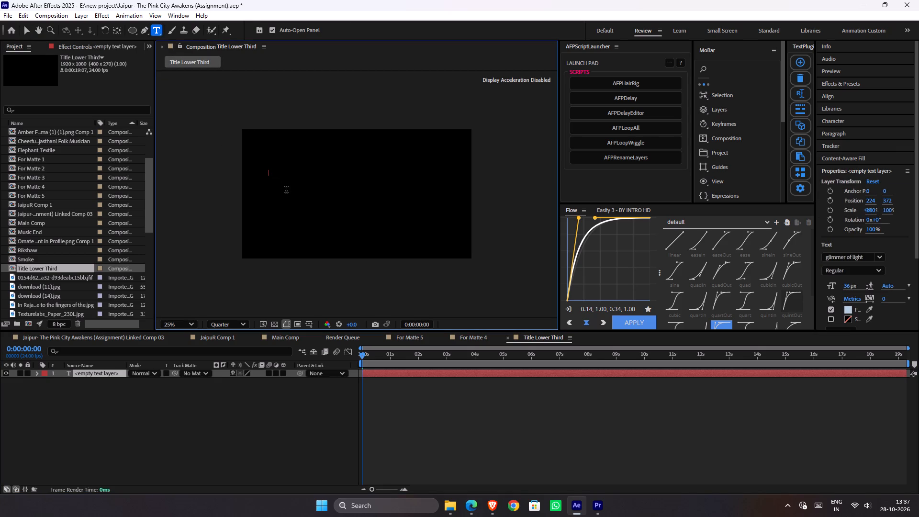
Open Video Editor Test Round.pdf from Downloads, always using Microsoft Edge, and copy the word "Jaipur" from the voiceover script's title.
left_click(472, 505)
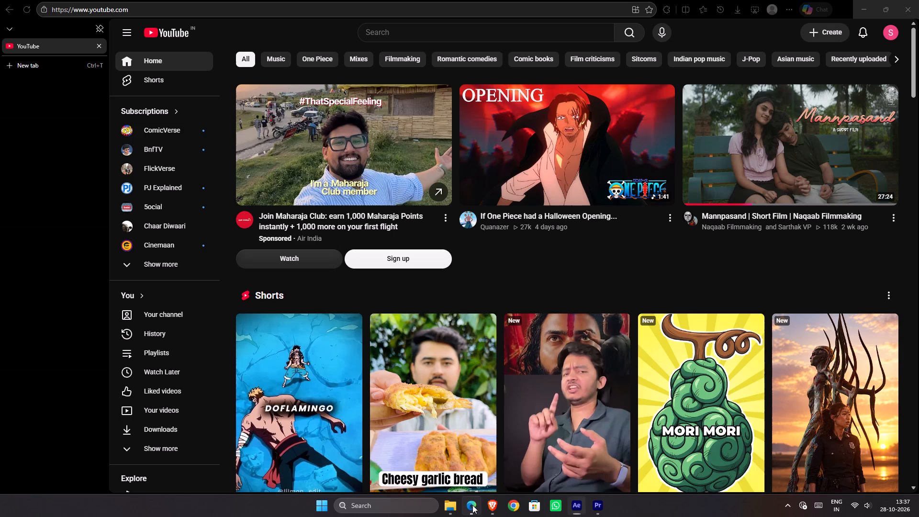
left_click(788, 5)
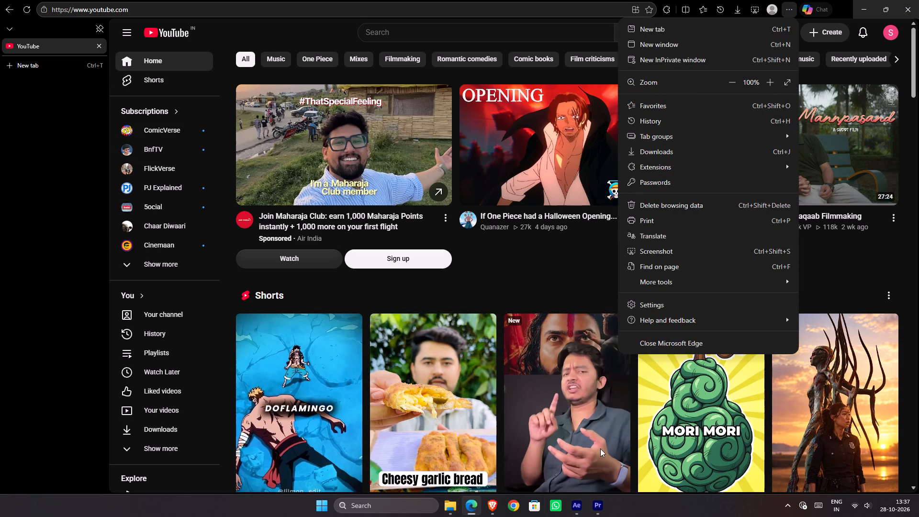
left_click(444, 505)
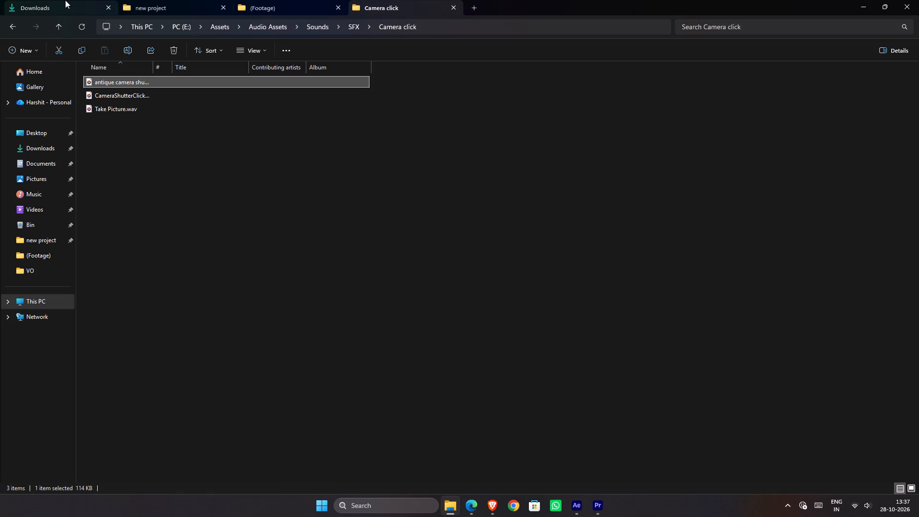
left_click(65, 0)
scroll(542, 275, "down", 3)
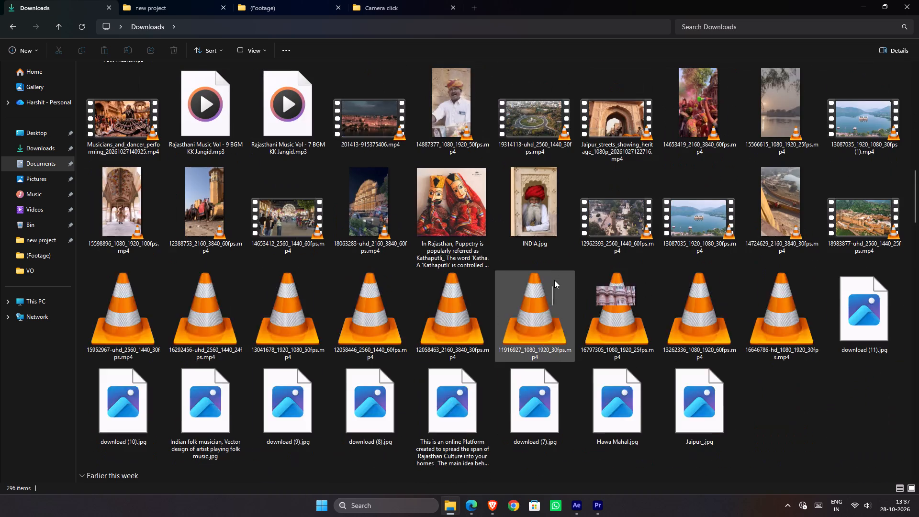
scroll(568, 288, "down", 1)
double_click(836, 286)
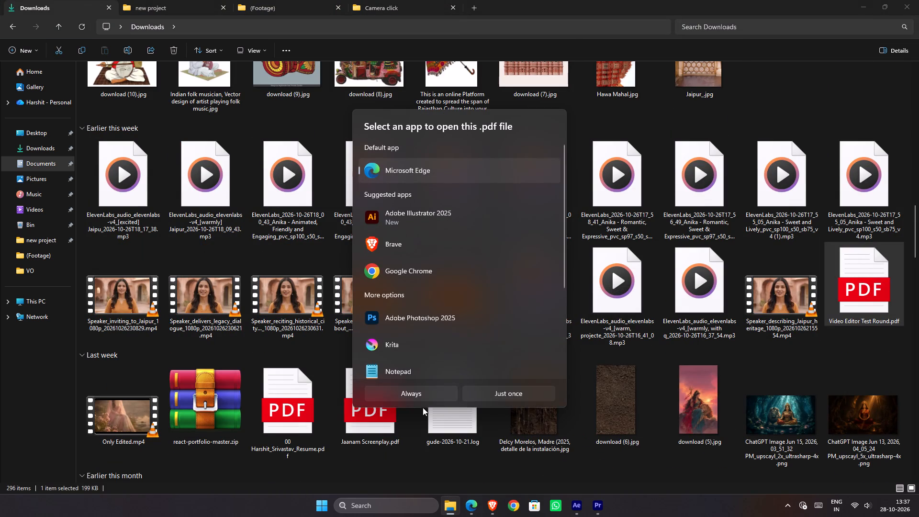
left_click(424, 393)
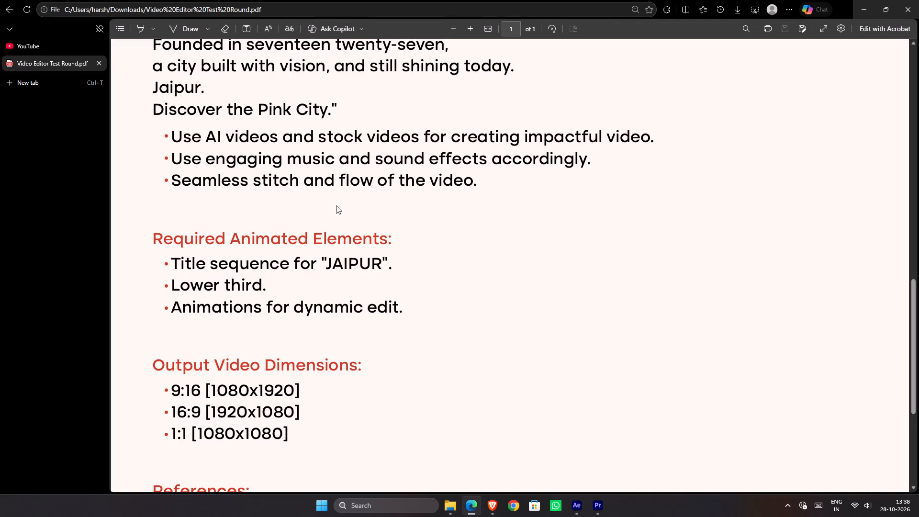
scroll(349, 272, "up", 2)
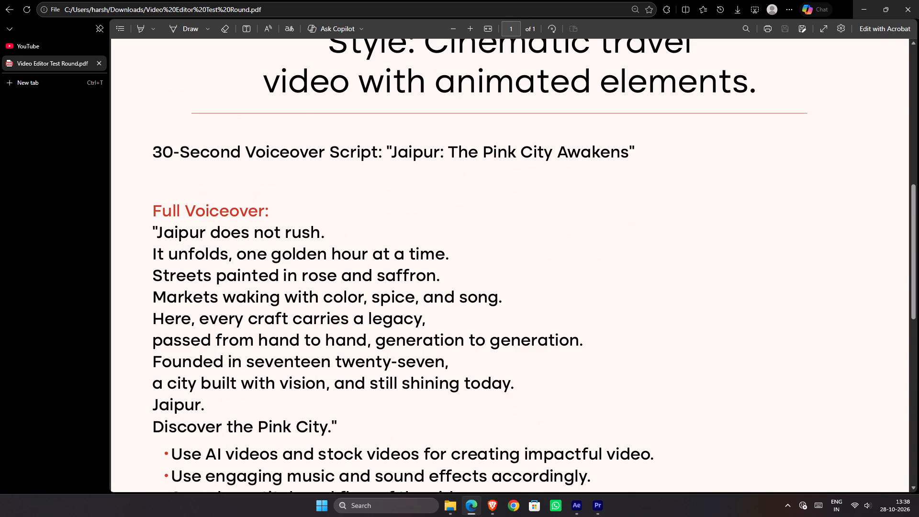
left_click_drag(437, 151, 390, 152)
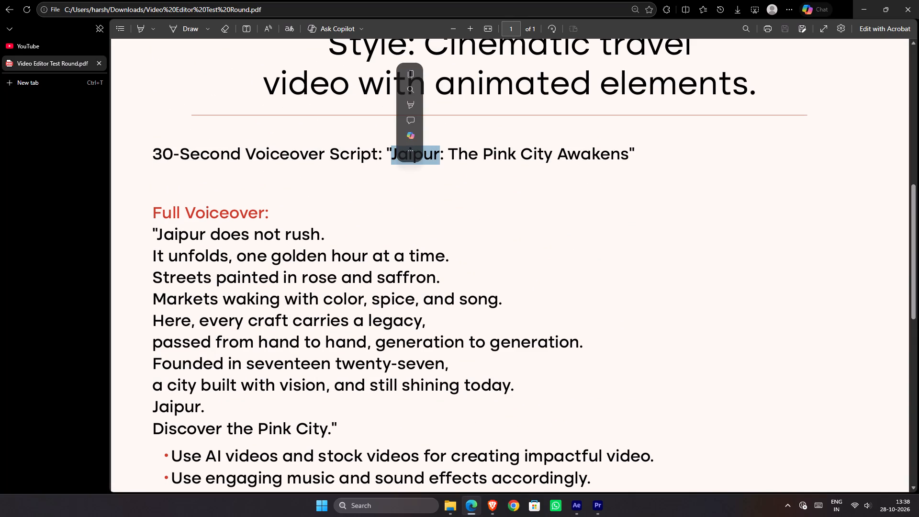
key("ctrl+c")
Switch back to After Effects and paste "Jaipur" into the empty text layer.
key("alt+Tab")
key("alt+Tab")
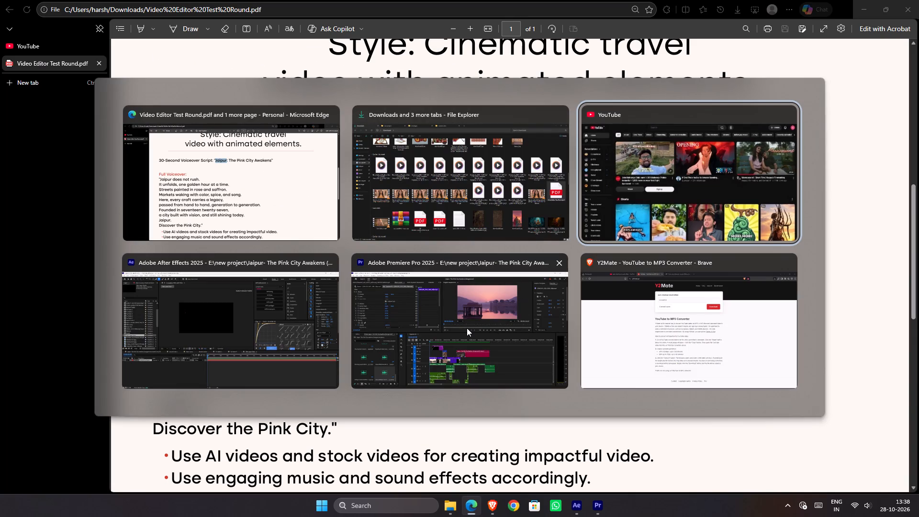
left_click(467, 328, "alt")
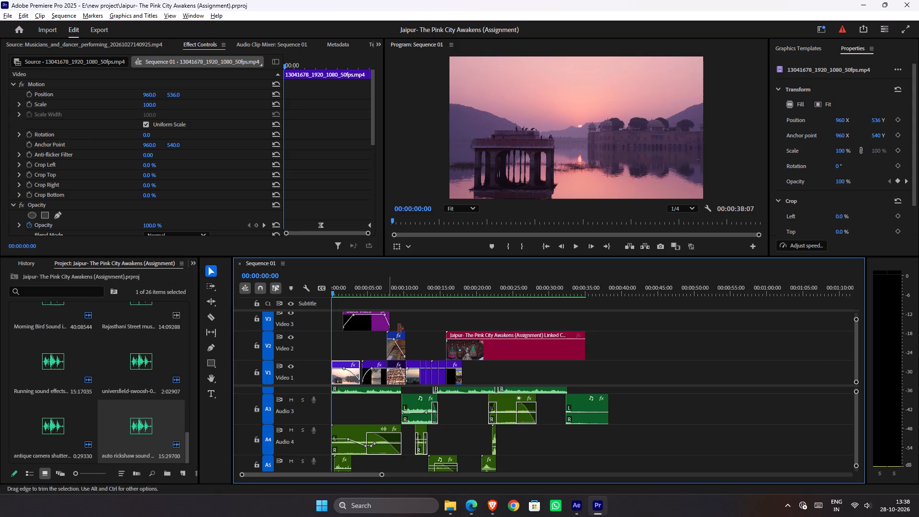
key("alt+Tab")
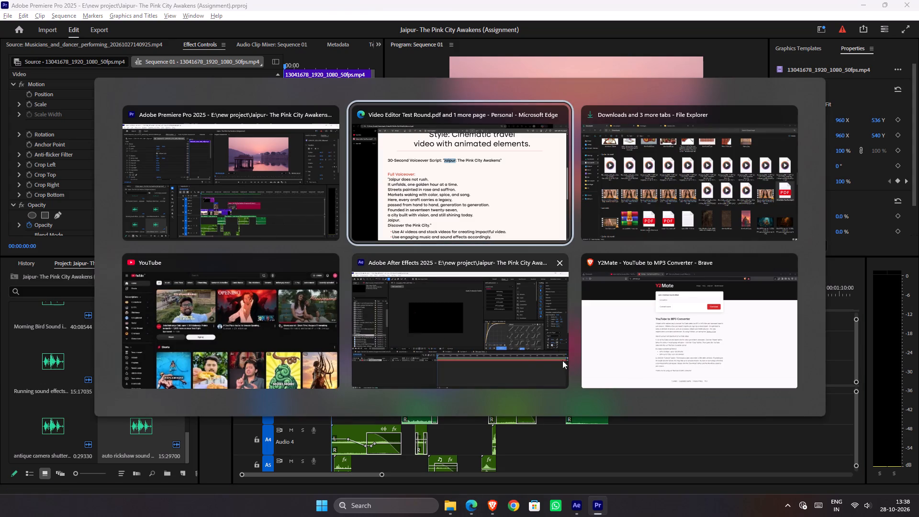
left_click(492, 332, "alt")
key("ctrl+v")
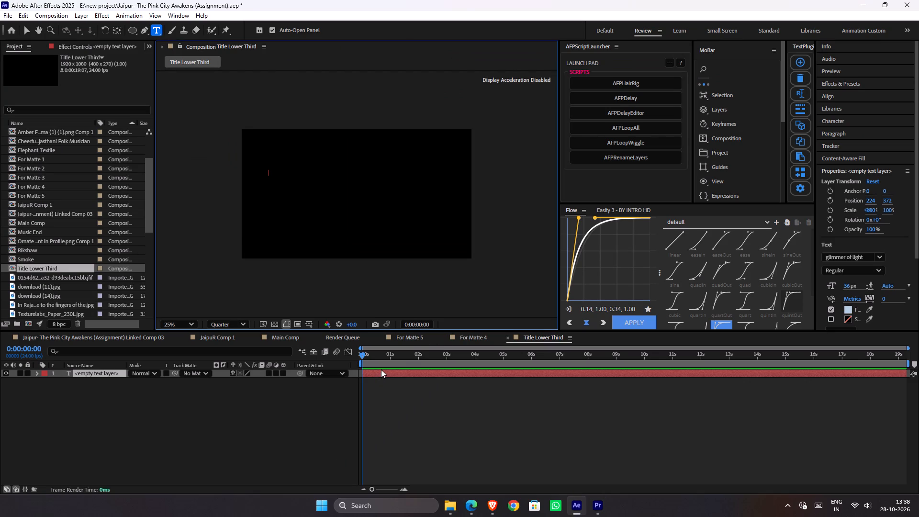
left_click(381, 370)
key("v")
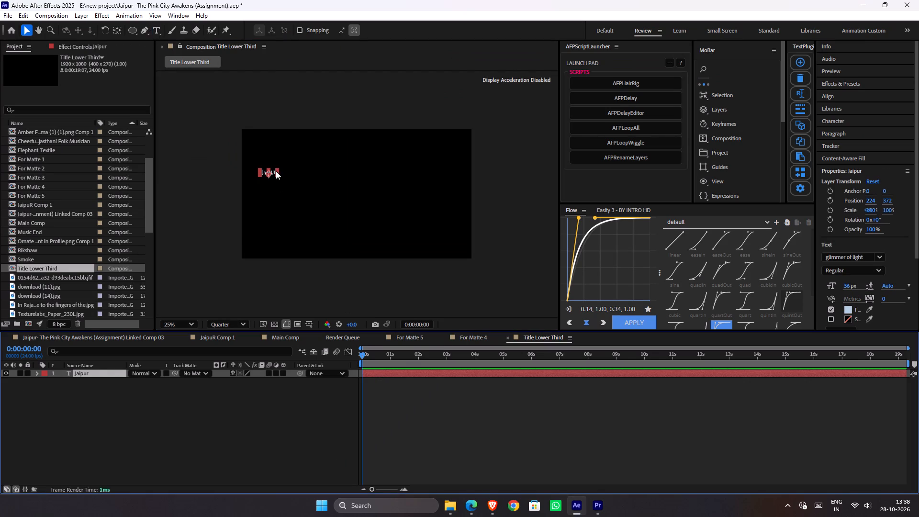
Enlarge the Jaipur text to about 495% and move it to the frame's lower left, at about 488, 712.
left_click_drag(276, 172, 310, 176)
left_click_drag(295, 167, 335, 180)
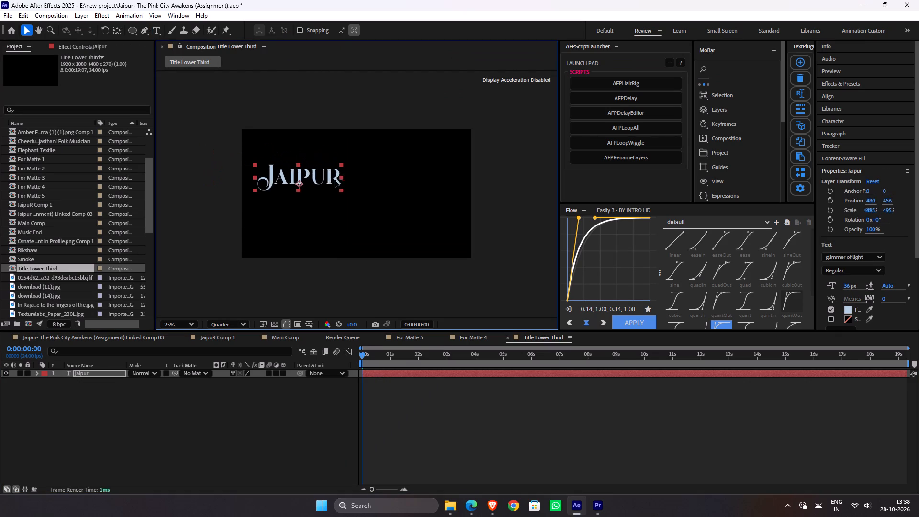
left_click_drag(335, 180, 326, 207)
Change the Jaipur text's fill colour to white.
left_click(845, 310)
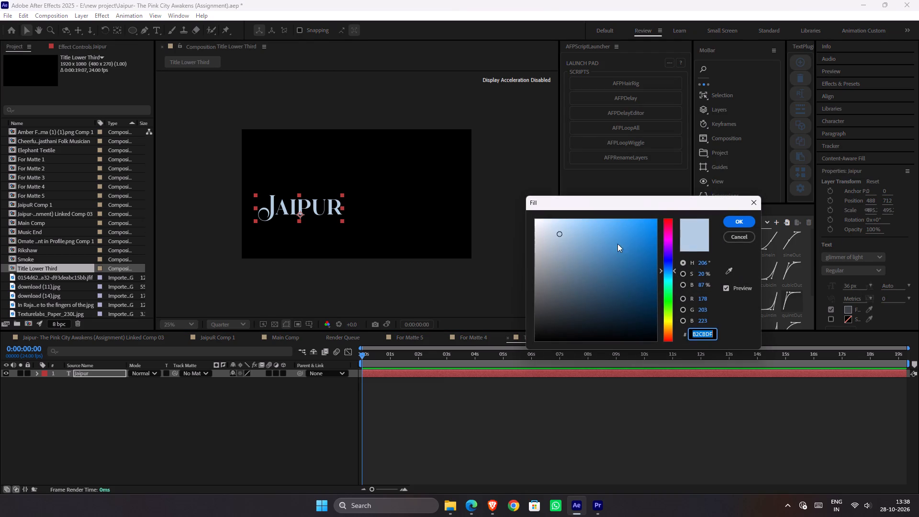
left_click_drag(594, 236, 461, 163)
left_click(740, 216)
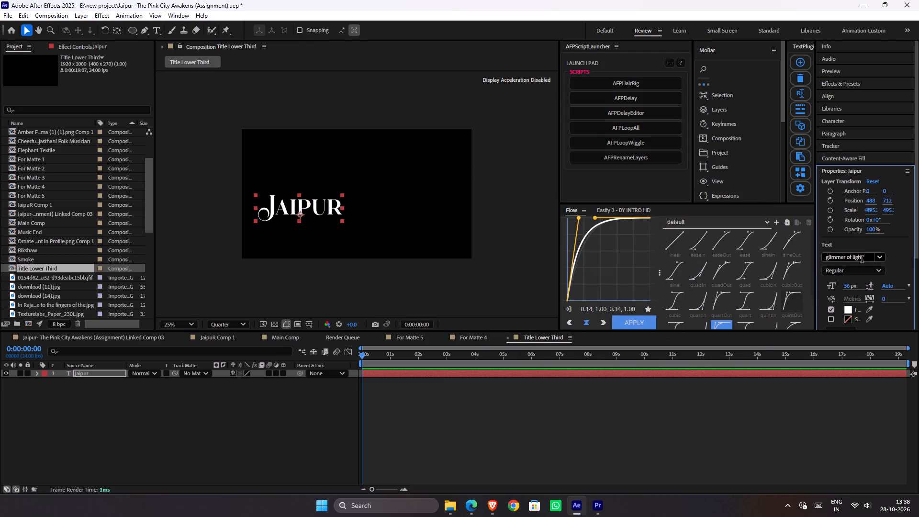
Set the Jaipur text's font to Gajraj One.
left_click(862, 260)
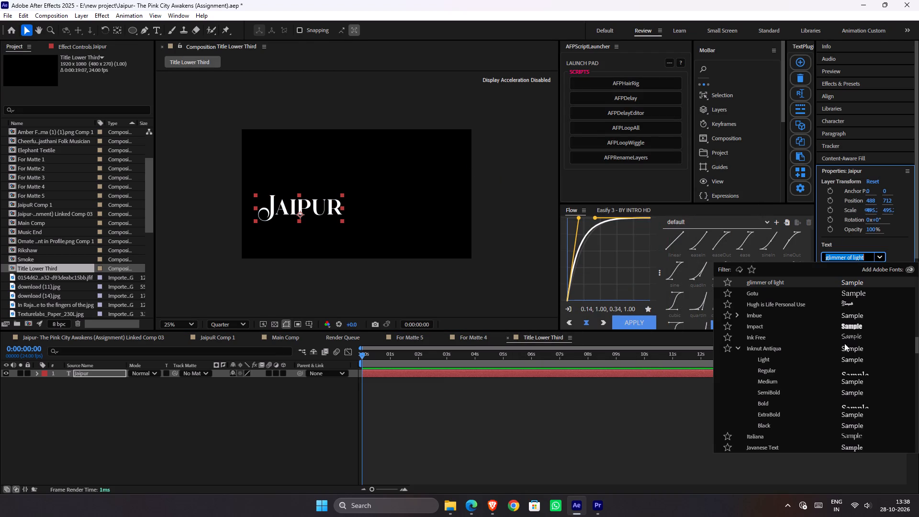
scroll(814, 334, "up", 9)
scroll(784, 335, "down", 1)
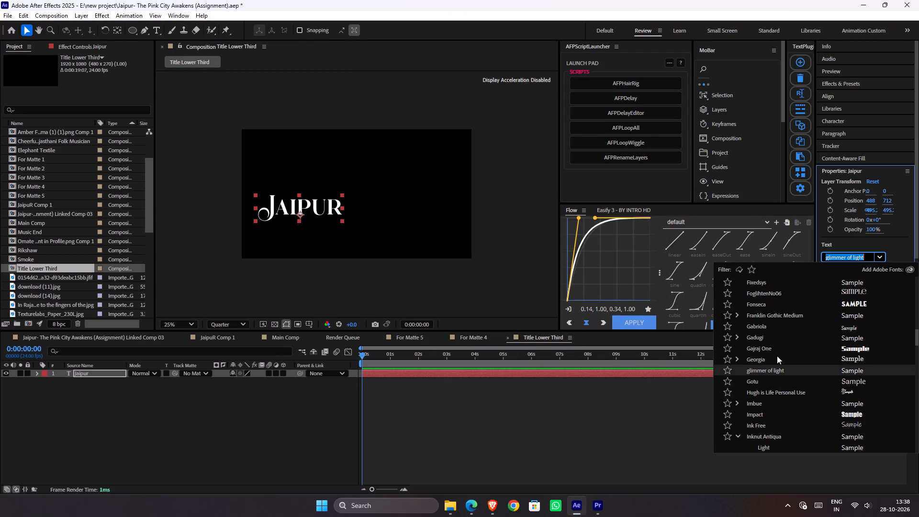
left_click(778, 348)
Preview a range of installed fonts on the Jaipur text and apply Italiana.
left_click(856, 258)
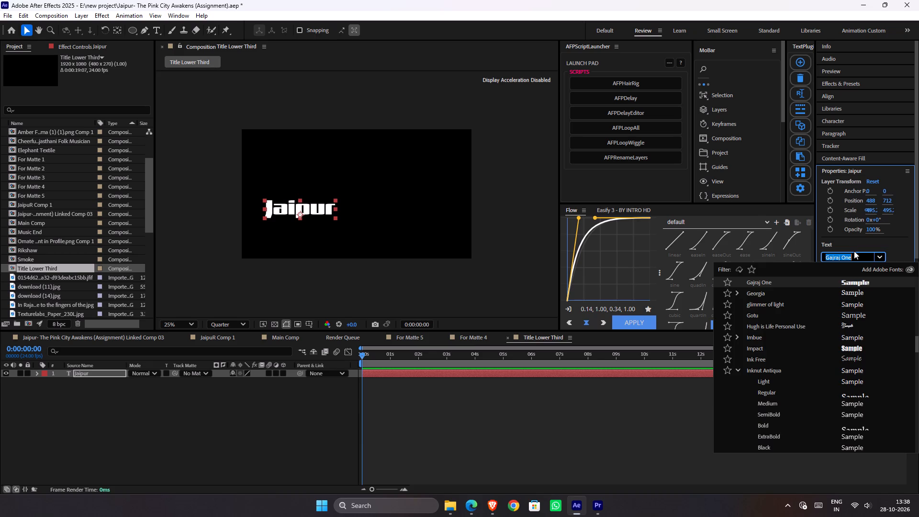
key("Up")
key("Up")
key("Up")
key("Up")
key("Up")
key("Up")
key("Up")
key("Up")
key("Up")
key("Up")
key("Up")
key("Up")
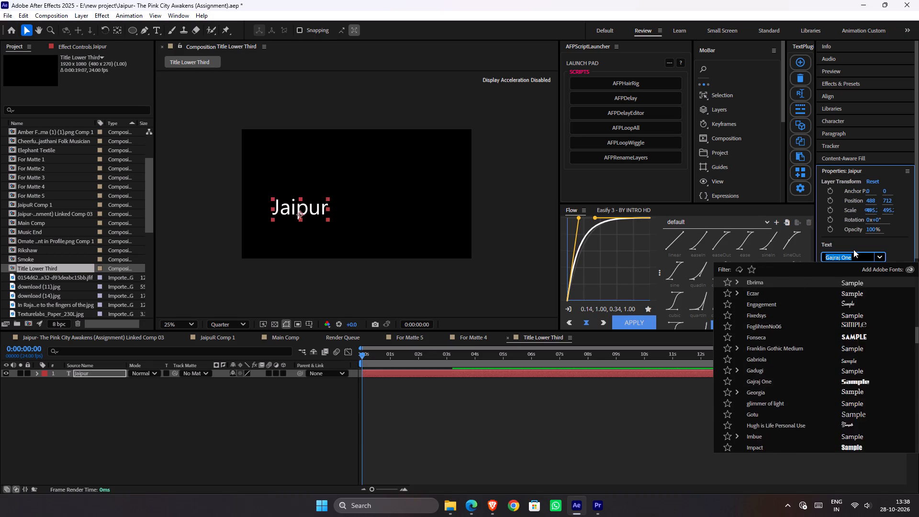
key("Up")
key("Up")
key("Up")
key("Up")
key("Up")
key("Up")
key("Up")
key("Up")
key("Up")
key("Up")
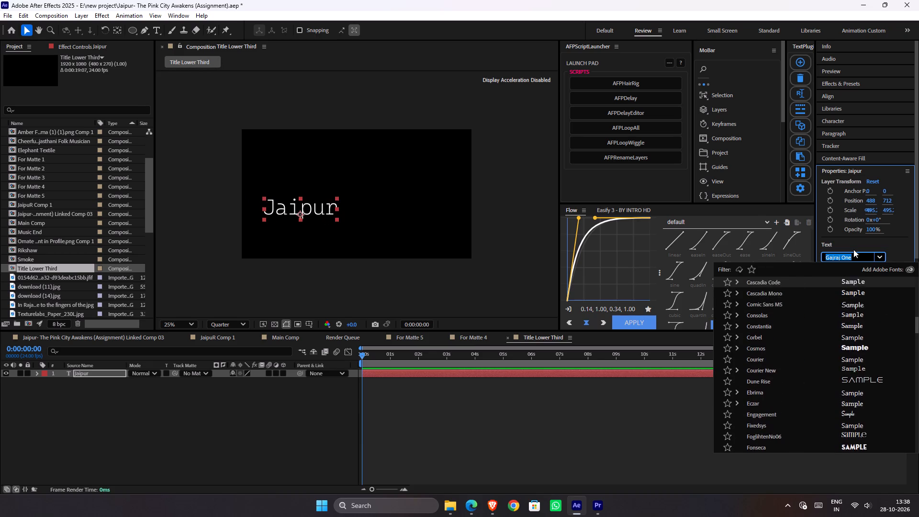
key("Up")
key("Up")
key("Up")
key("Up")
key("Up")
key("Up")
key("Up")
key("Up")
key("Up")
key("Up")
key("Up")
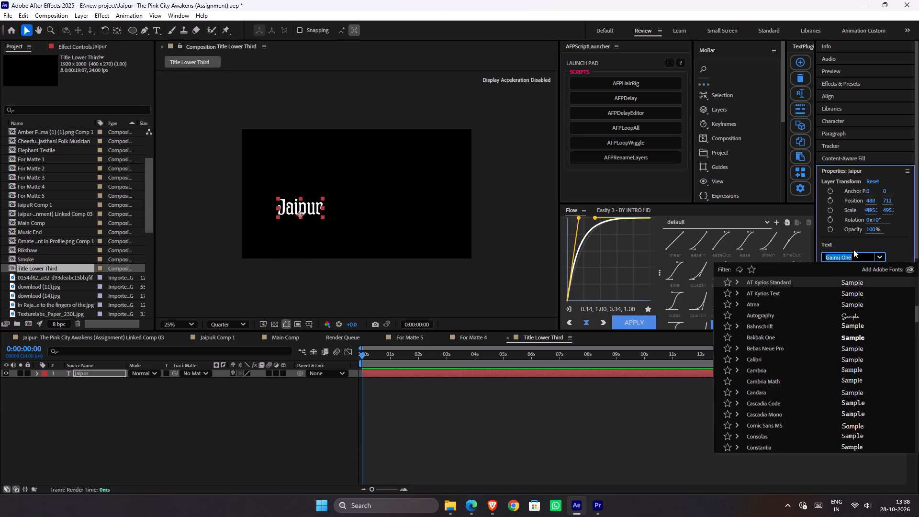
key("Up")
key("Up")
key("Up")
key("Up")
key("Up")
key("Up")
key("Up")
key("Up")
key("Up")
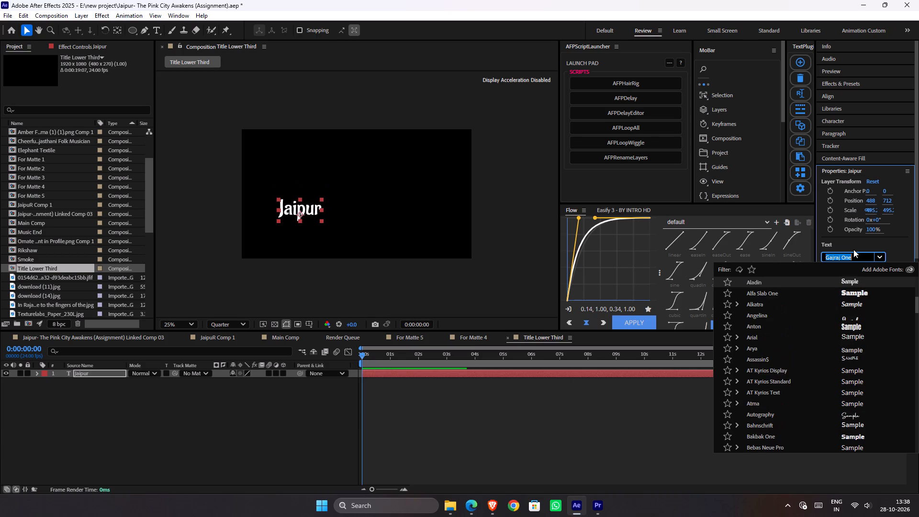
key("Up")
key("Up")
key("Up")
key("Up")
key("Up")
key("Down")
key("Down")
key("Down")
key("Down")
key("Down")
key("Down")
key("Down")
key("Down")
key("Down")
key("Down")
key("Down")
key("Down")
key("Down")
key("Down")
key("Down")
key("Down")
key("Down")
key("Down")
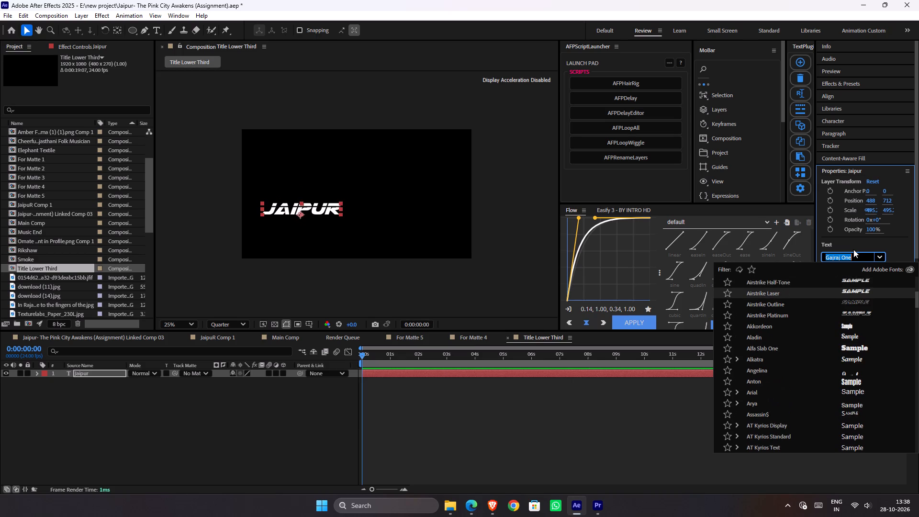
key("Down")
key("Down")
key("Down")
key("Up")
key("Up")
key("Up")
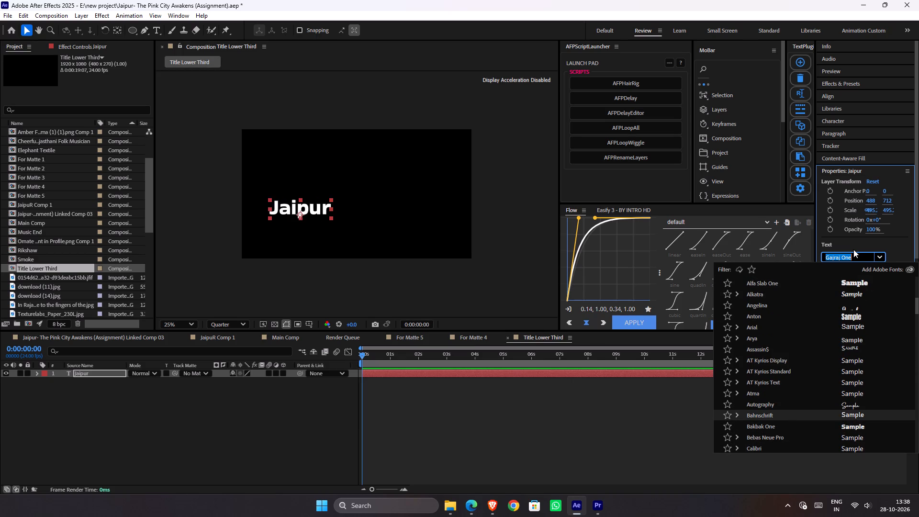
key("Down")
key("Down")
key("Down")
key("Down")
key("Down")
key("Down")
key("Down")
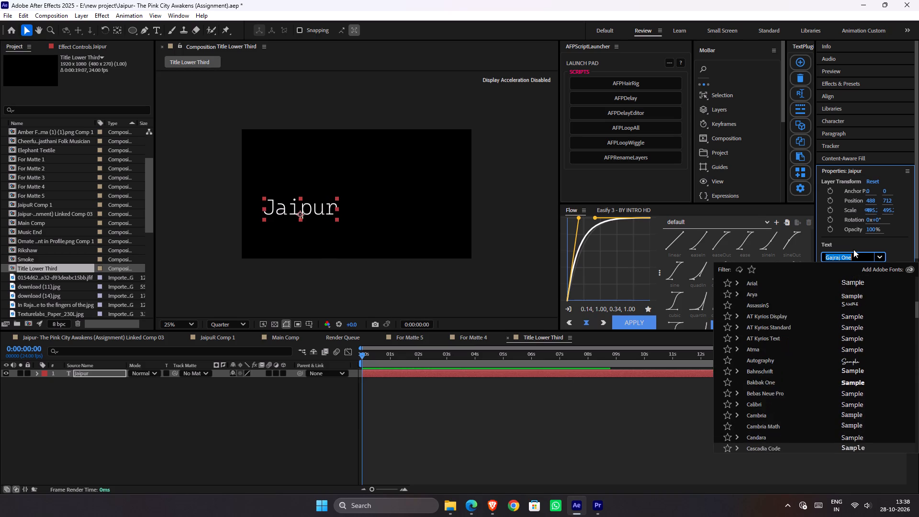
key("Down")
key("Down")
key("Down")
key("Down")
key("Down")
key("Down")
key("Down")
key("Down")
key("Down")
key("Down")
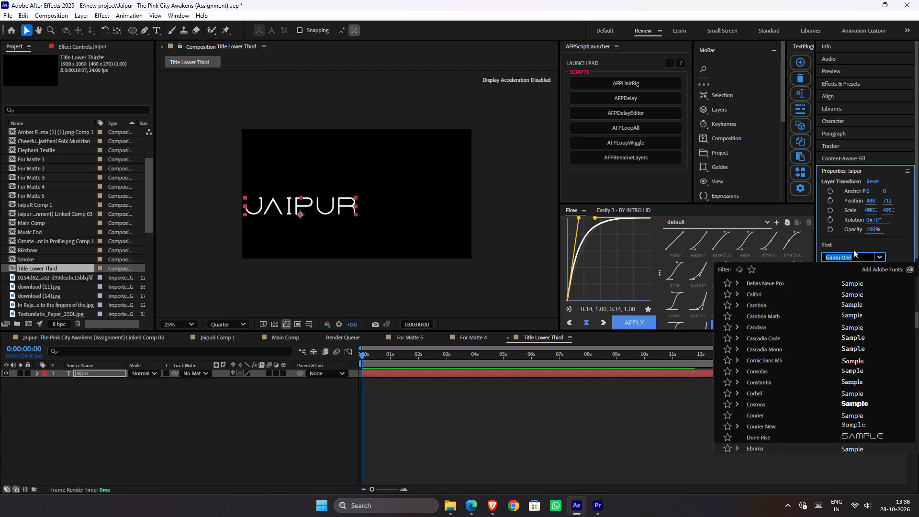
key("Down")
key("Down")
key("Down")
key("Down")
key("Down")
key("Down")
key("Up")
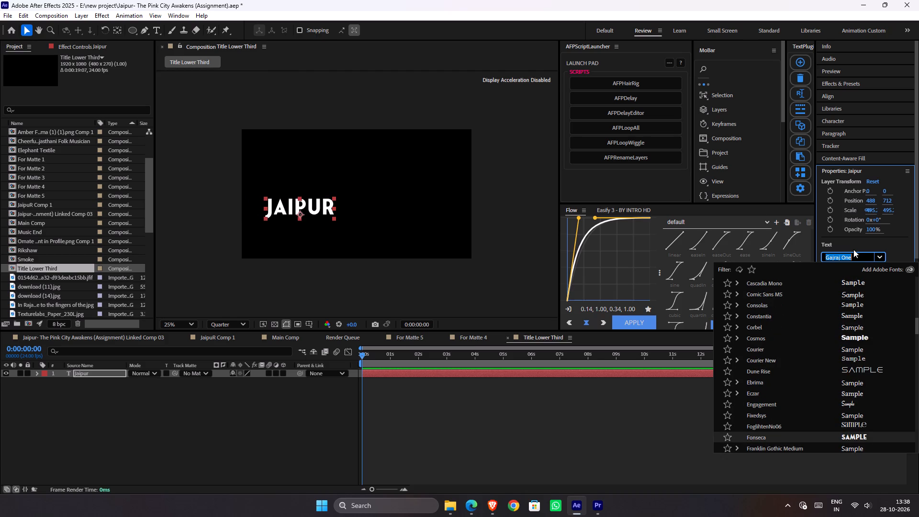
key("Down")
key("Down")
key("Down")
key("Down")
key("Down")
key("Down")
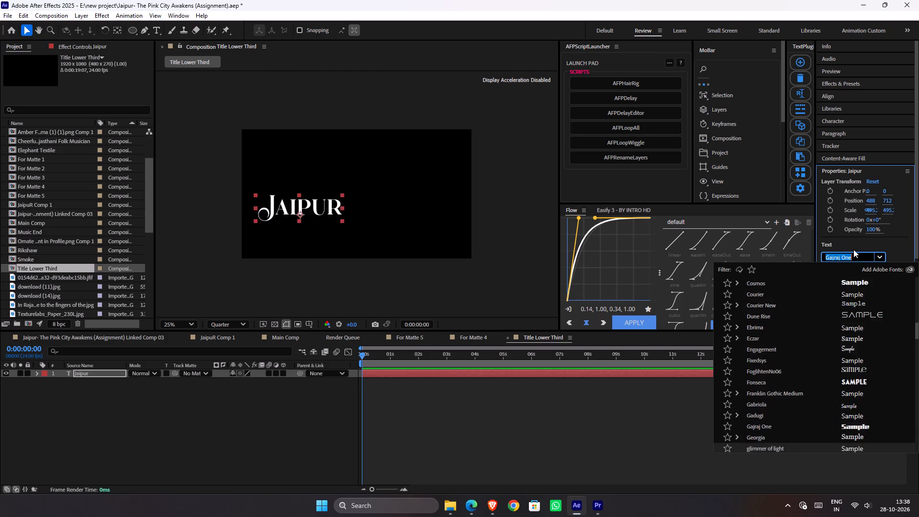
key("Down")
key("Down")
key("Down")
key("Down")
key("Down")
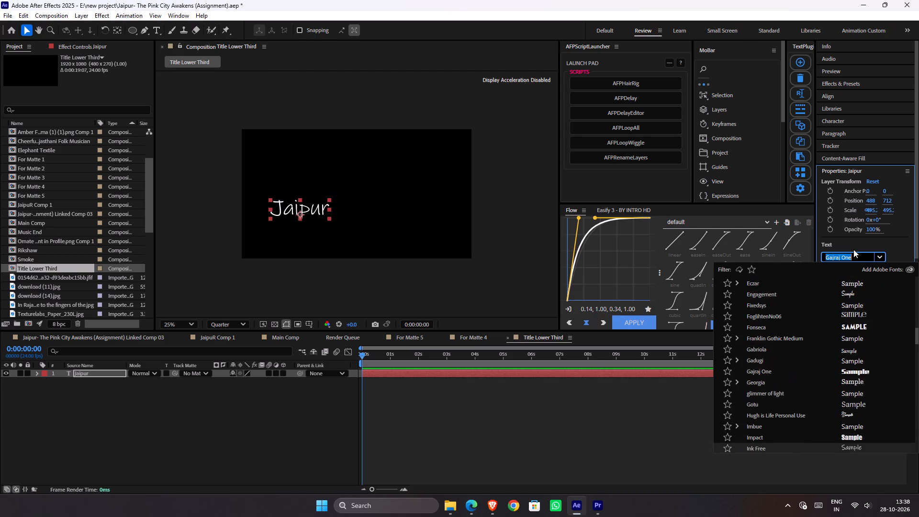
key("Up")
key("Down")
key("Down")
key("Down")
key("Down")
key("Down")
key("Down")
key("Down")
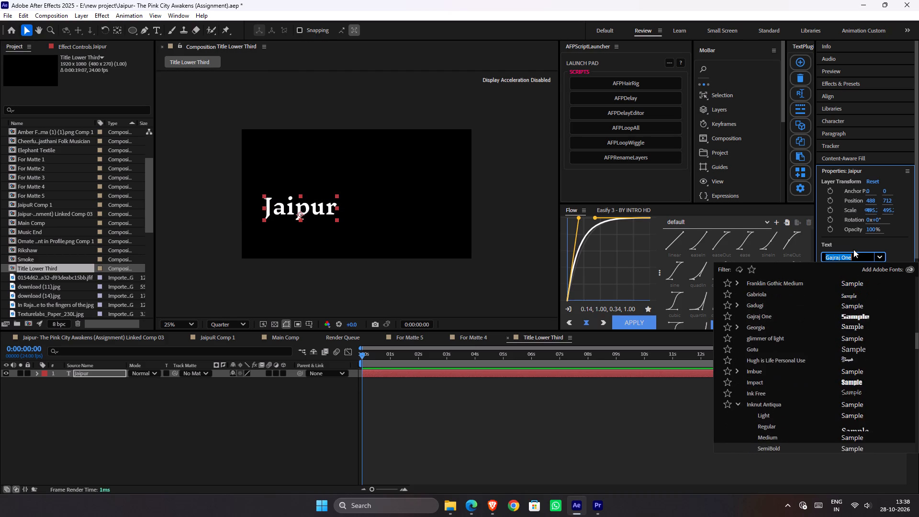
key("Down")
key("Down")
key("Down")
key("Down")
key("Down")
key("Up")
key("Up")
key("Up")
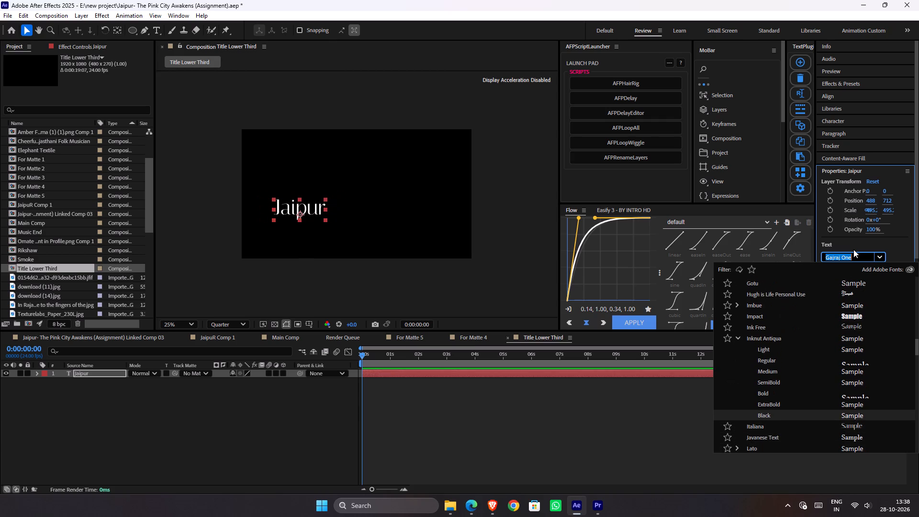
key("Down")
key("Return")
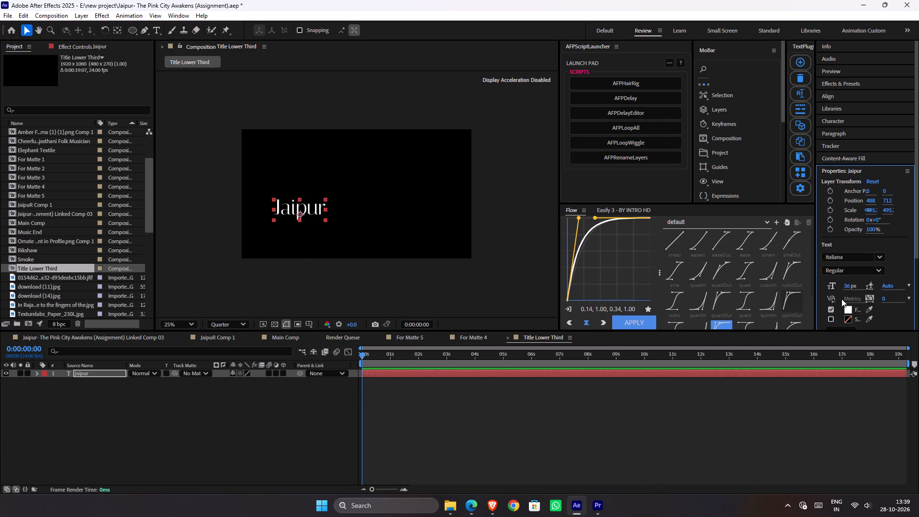
Turn on All Caps for the Jaipur text and deselect the layer.
scroll(866, 282, "down", 2)
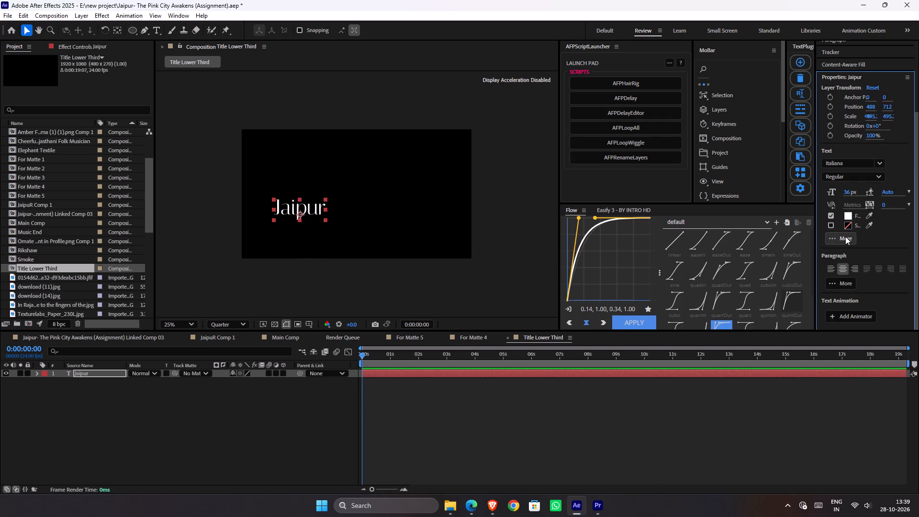
left_click(845, 236)
left_click(851, 268)
left_click(569, 445)
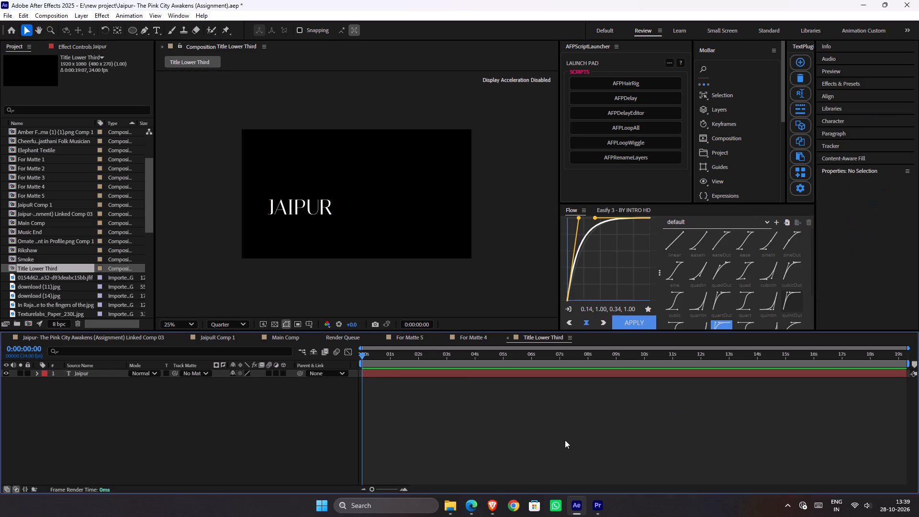
Scale the Jaipur text to about 532% and move it to about 444, 700 in the frame.
left_click(370, 372)
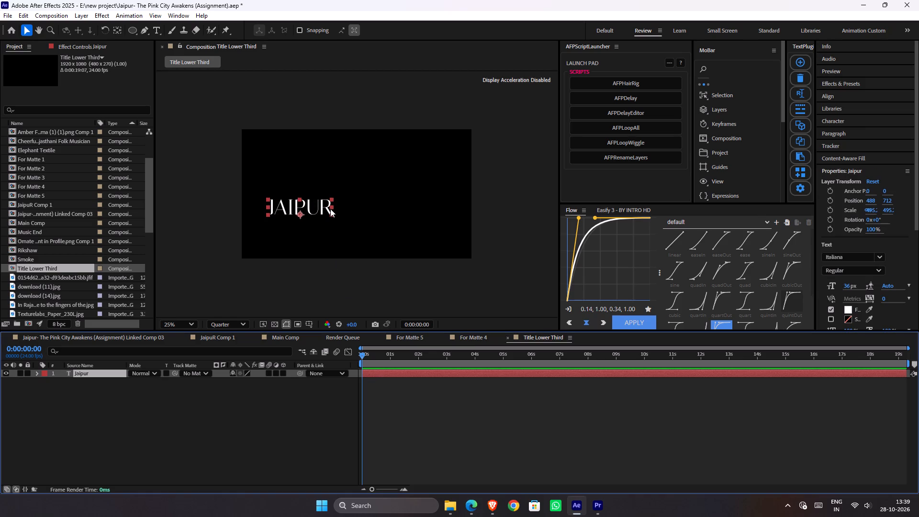
left_click(330, 209)
left_click(333, 206)
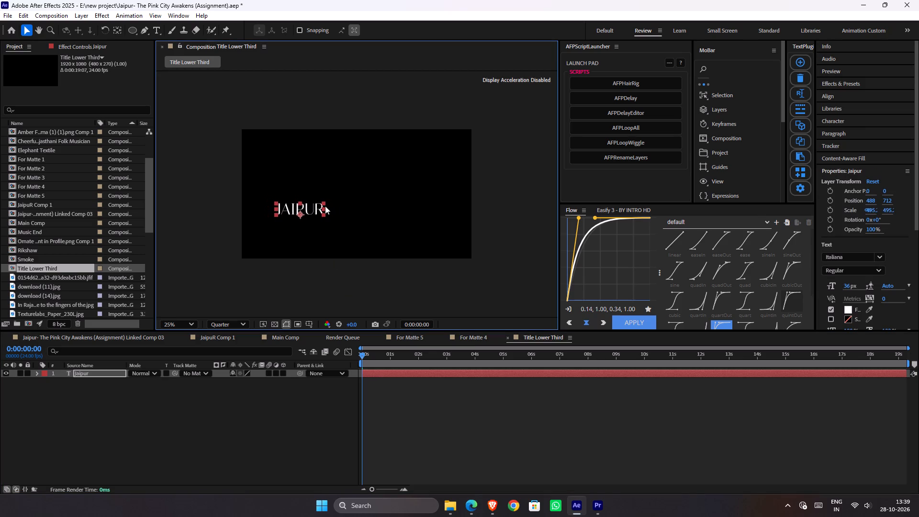
left_click_drag(316, 214, 309, 205)
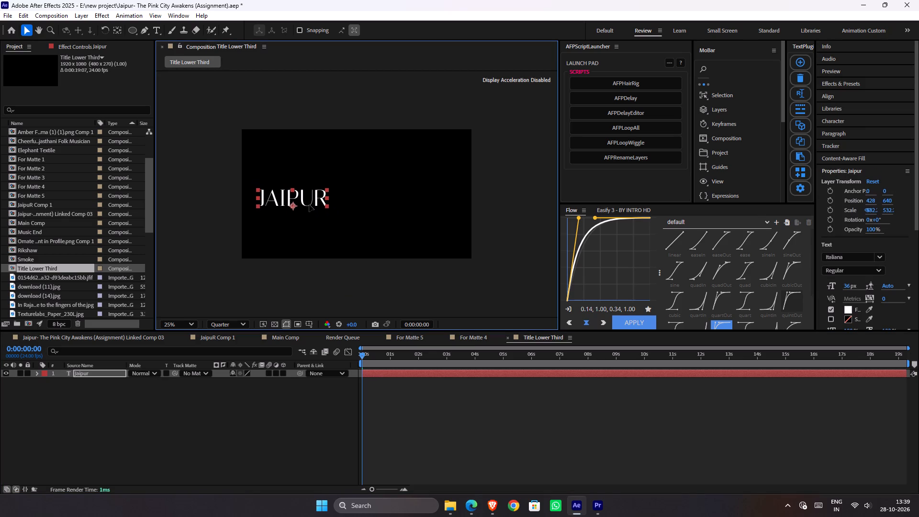
left_click_drag(309, 205, 311, 212)
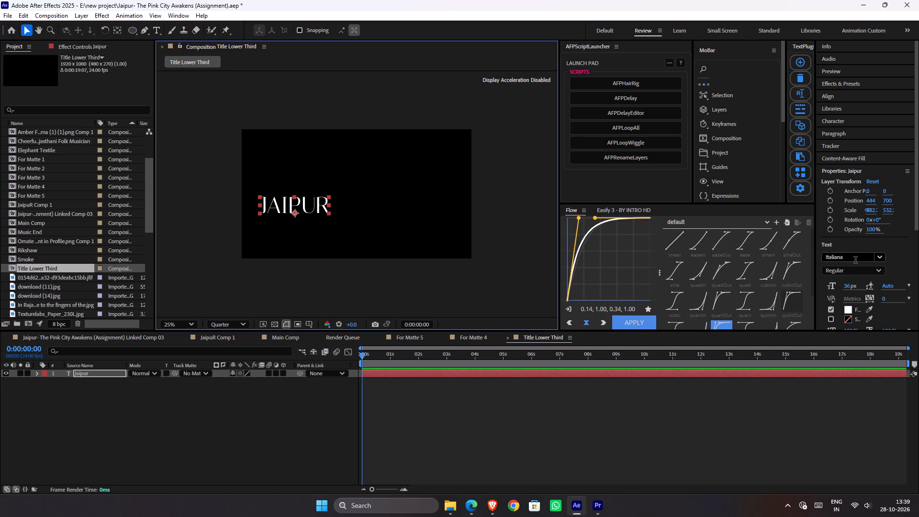
Change the Jaipur text's font to Oranienbaum and deselect the layer.
left_click(855, 261)
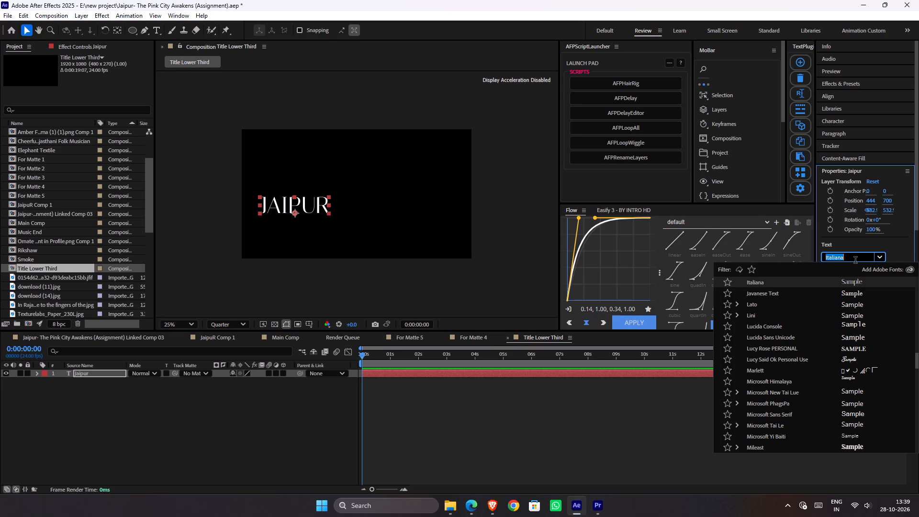
type("ora")
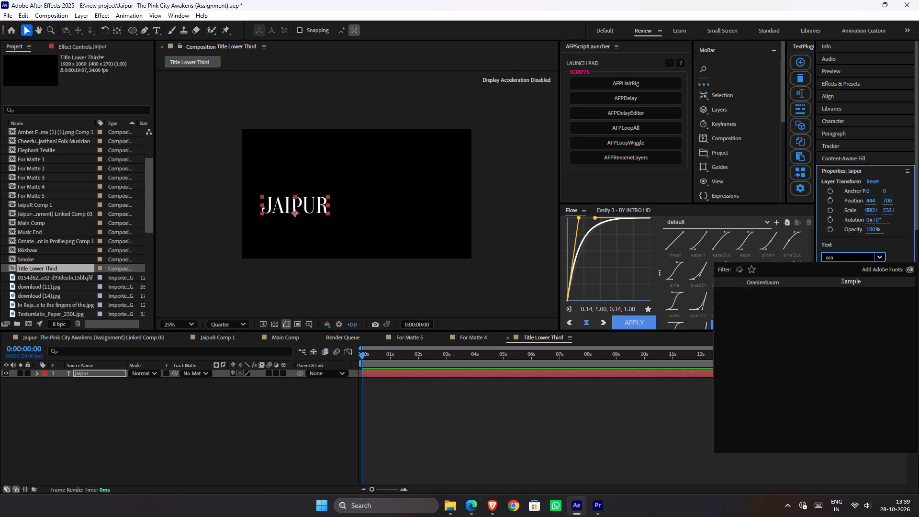
key("Return")
left_click(417, 416)
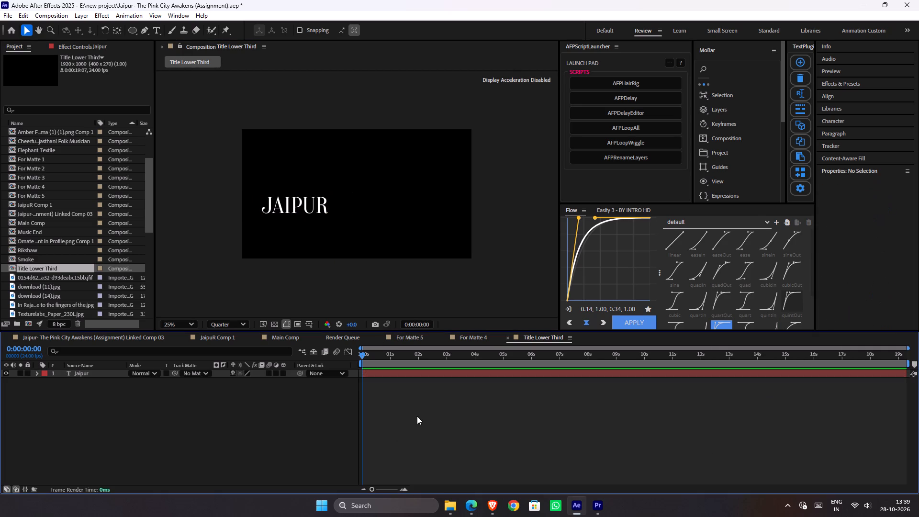
Duplicate the Jaipur text layer and place the copy directly below the original, at about 444, 892.
left_click(399, 373)
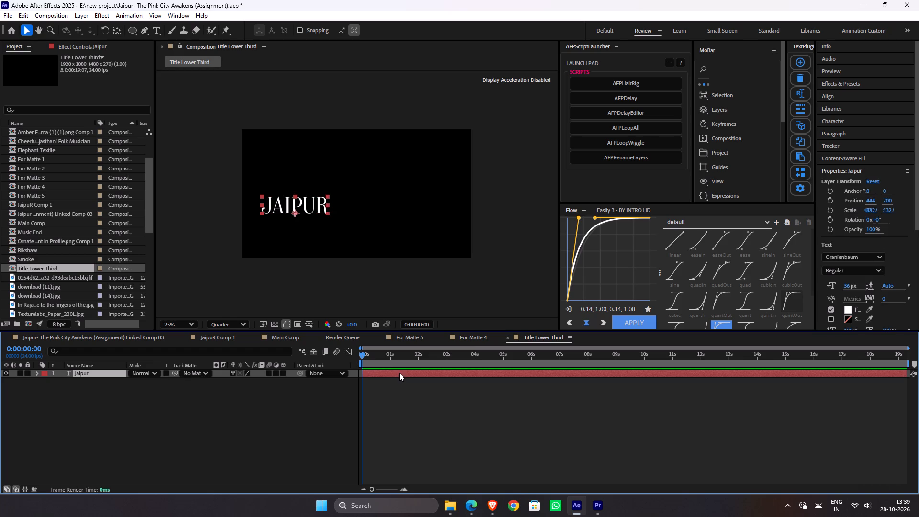
key("ctrl+d")
left_click_drag(300, 204, 298, 227)
Switch to the Video Editor Test Round.pdf in Microsoft Edge and copy "The Pink City Awakens" from the script title.
key("alt+Tab")
key("alt+Tab")
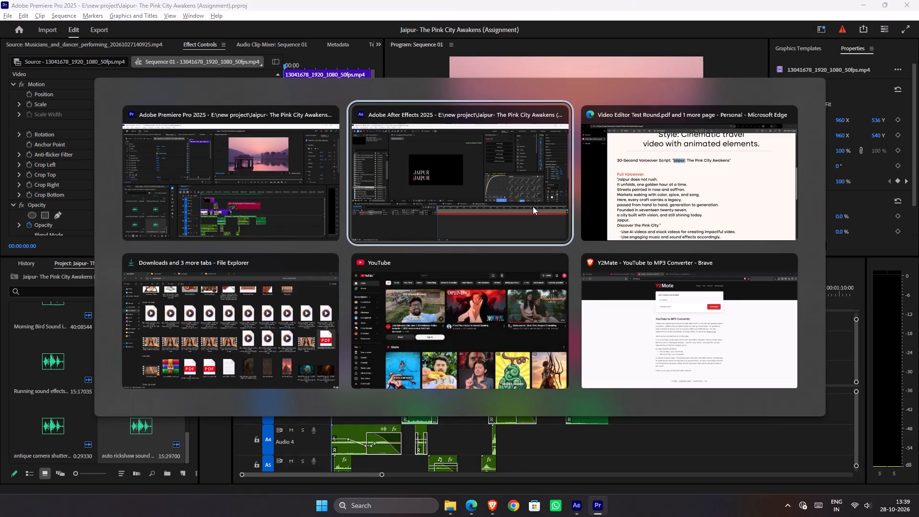
key("alt+Tab")
left_click_drag(627, 154, 450, 144)
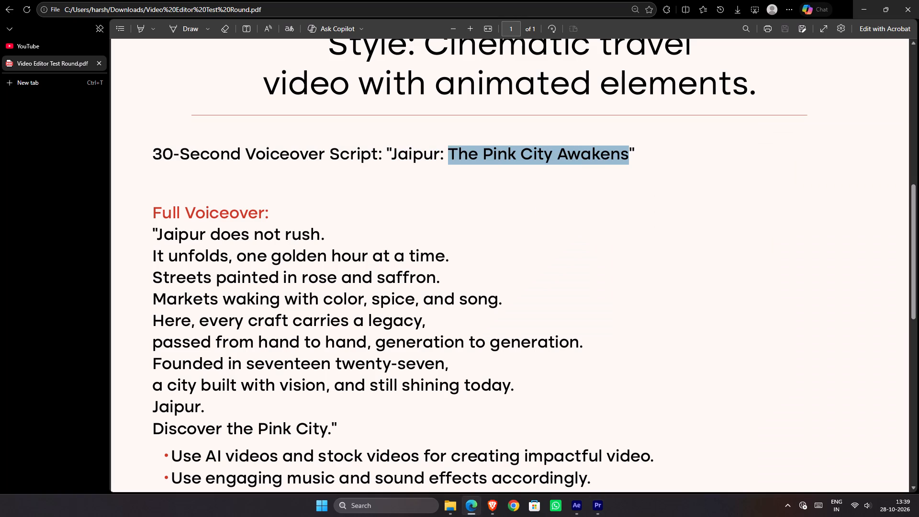
left_click_drag(450, 144, 448, 144)
key("ctrl+c")
Switch back to After Effects and replace the duplicated Jaipur layer's text with the copied "The Pink City Awakens".
key("alt+Tab")
key("alt+Tab")
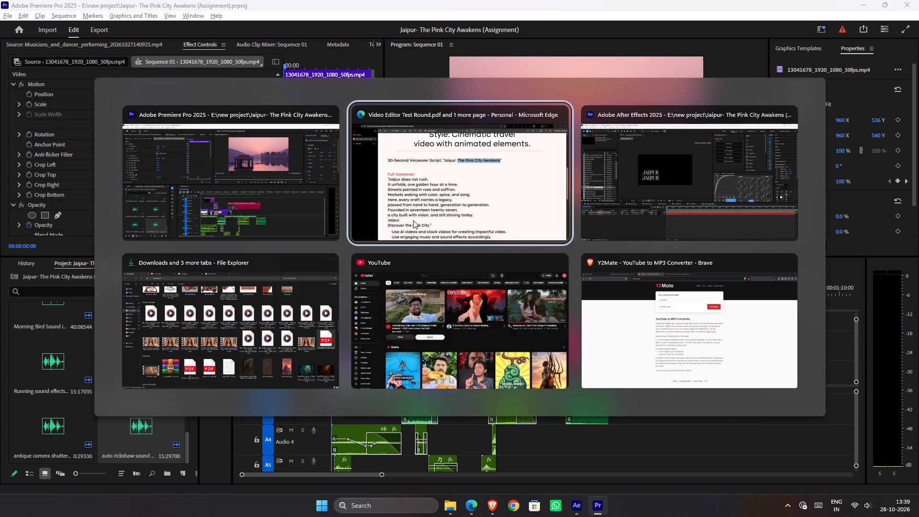
key("alt+Tab")
double_click(394, 374)
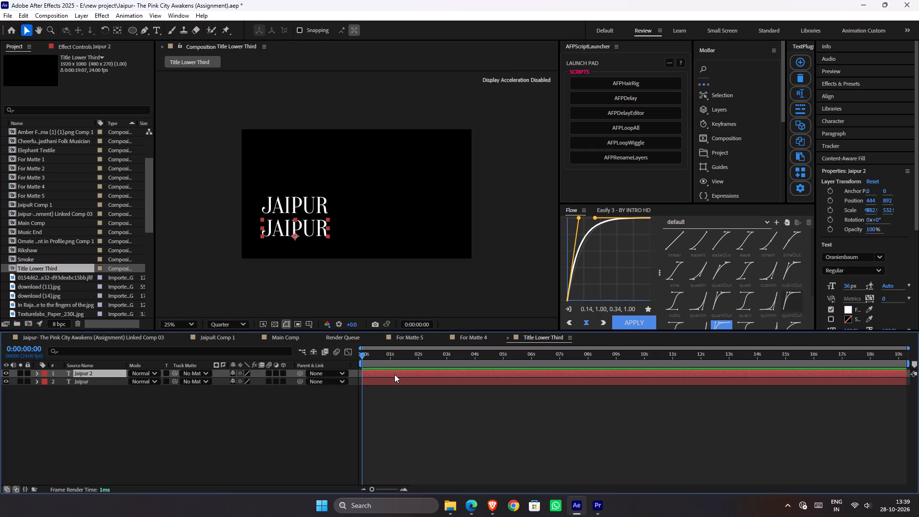
key("ctrl+v")
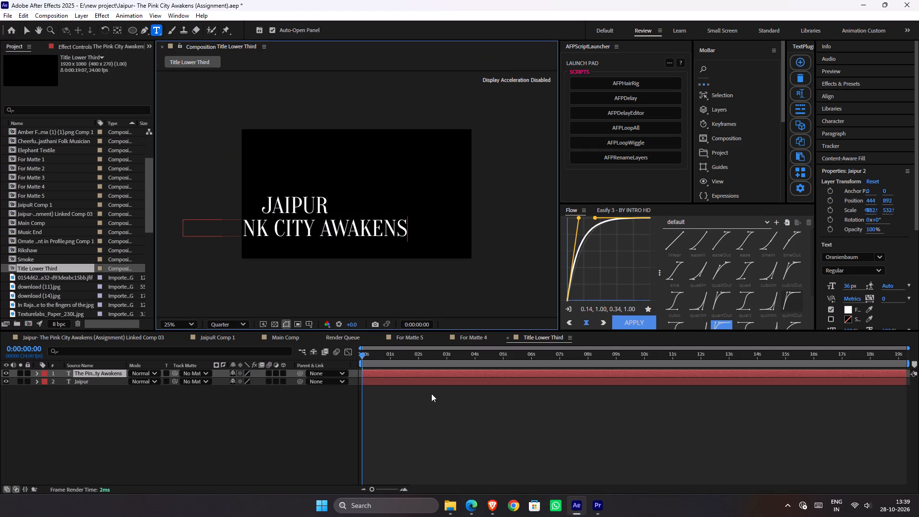
left_click(751, 371)
key("v")
Turn off All Caps for The Pink City Awakens text, scale it to about 226%, and place it under Jaipur at about 520, 800.
scroll(896, 272, "down", 2)
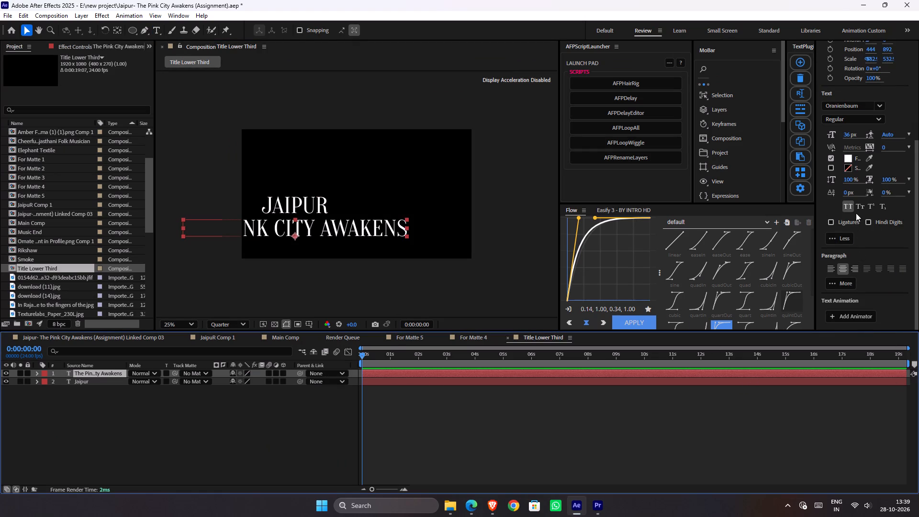
left_click(849, 208)
left_click_drag(396, 230, 385, 230)
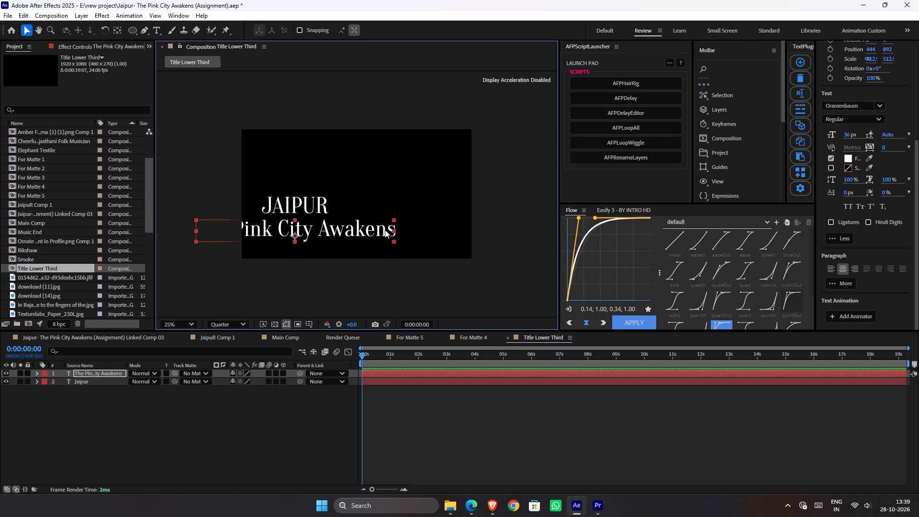
left_click_drag(385, 230, 338, 224)
left_click_drag(323, 233, 332, 222)
Change The Pink City Awakens text's font to Tw Cen MT Regular, save the project and deselect the layer.
left_click(851, 107)
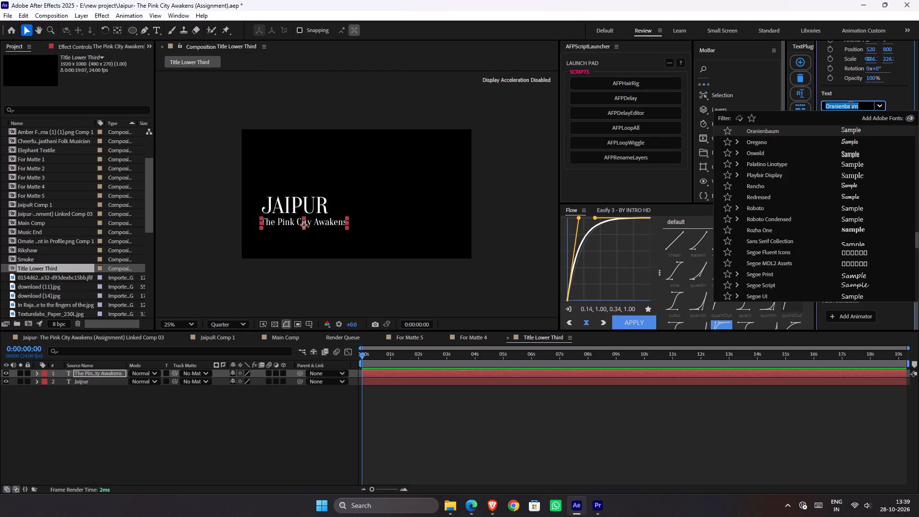
type("tw")
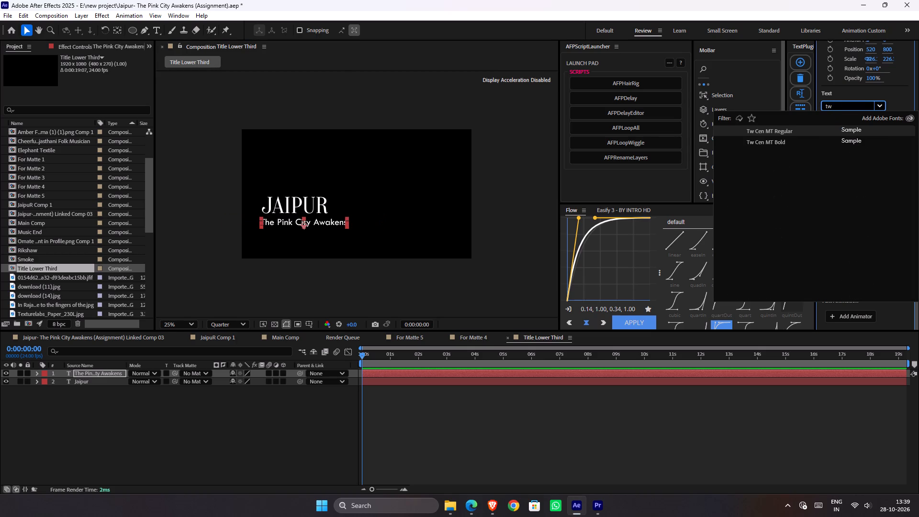
key("Down")
key("Up")
key("Return")
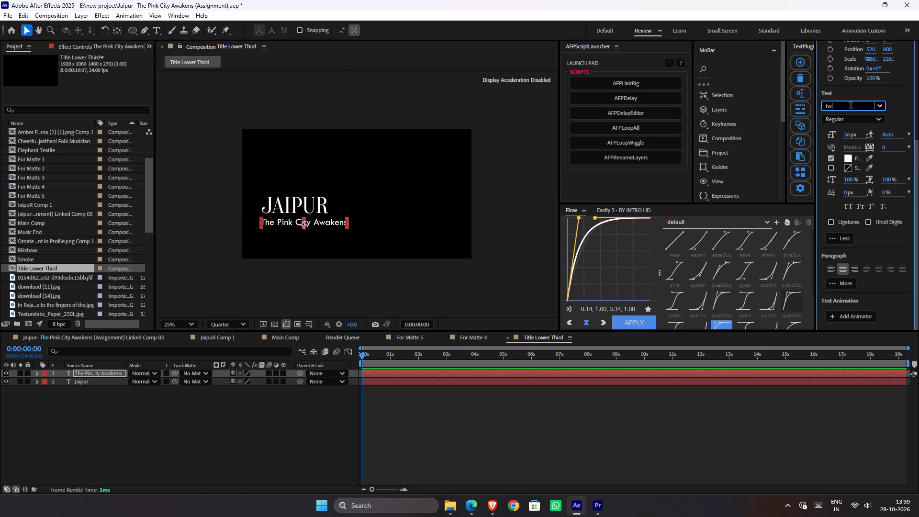
key("ctrl+s")
left_click(475, 388)
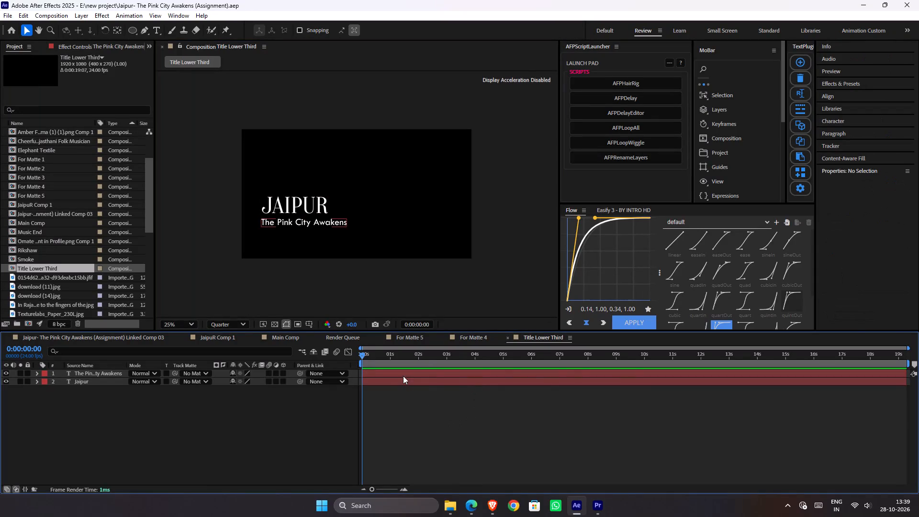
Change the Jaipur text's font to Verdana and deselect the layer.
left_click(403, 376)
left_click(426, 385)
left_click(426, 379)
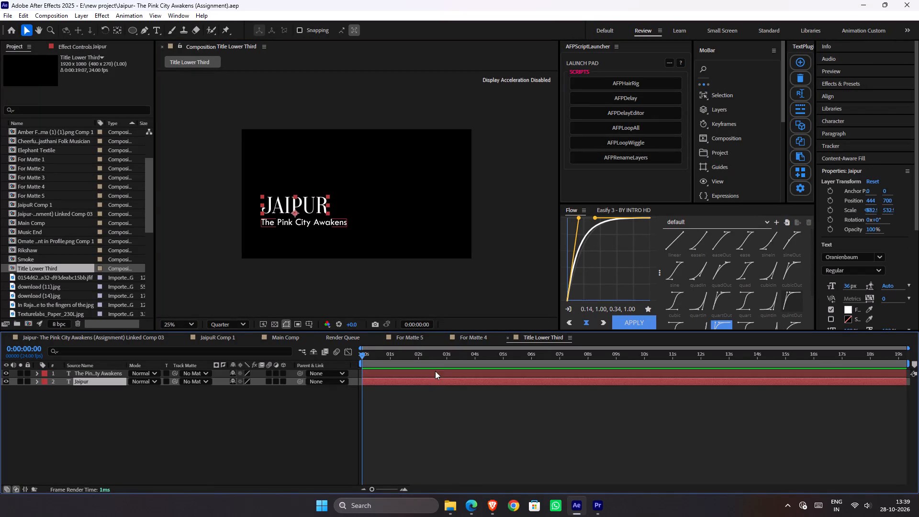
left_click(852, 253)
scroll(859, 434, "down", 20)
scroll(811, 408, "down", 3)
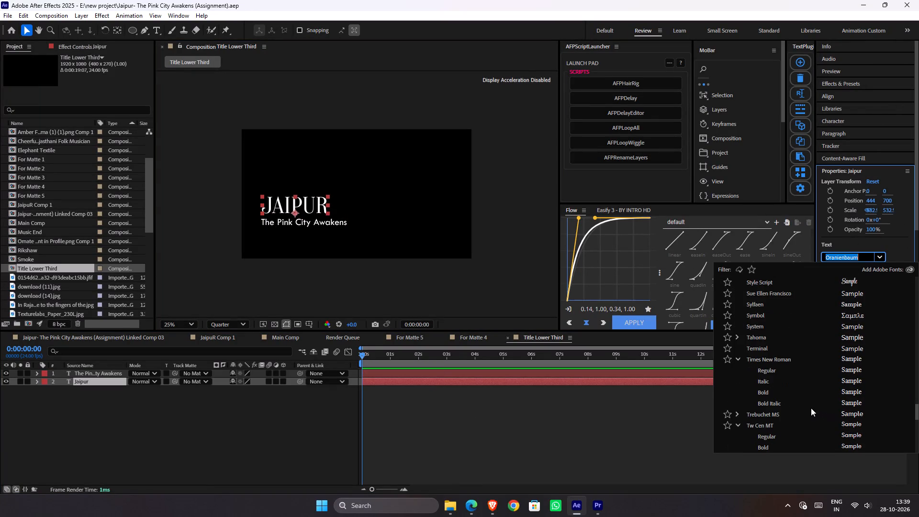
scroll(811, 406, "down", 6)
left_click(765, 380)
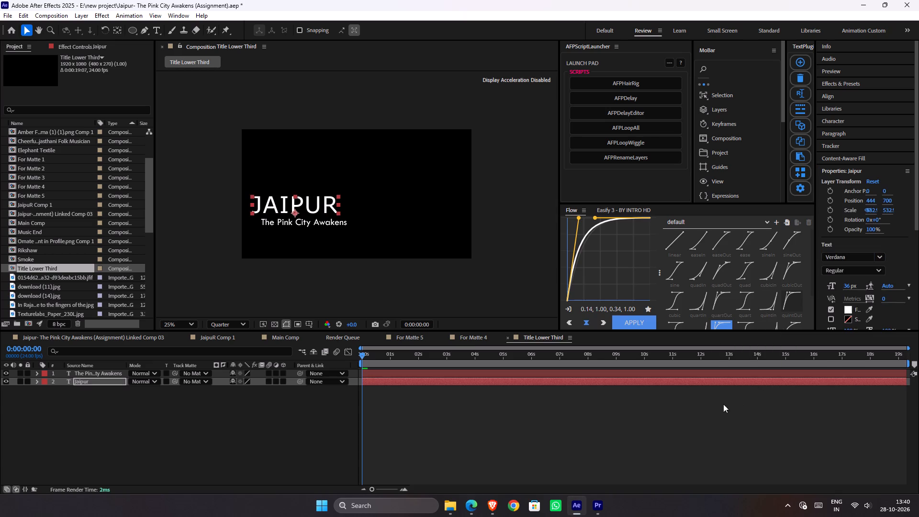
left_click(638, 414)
Launch Adobe Photoshop 2025 from the desktop.
left_click(918, 516)
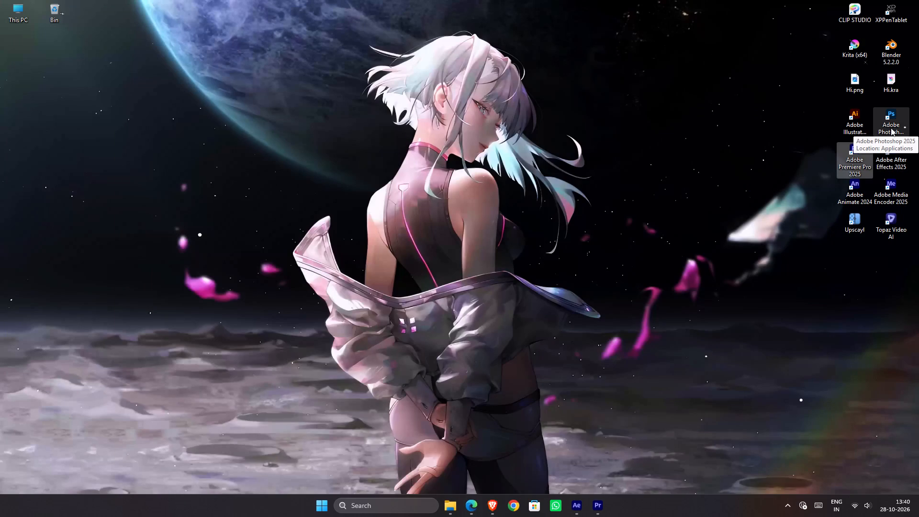
double_click(891, 128)
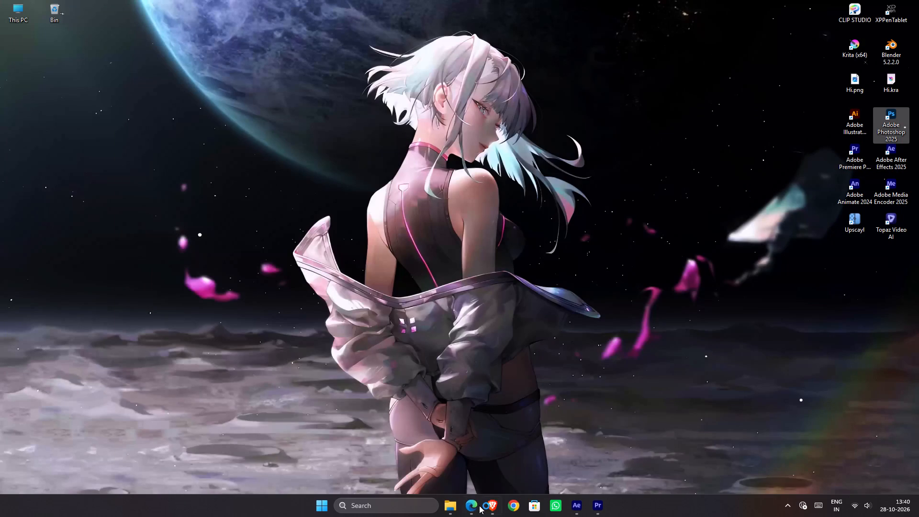
Switch to Premiere Pro and save the Jaipur assignment project.
left_click(604, 509)
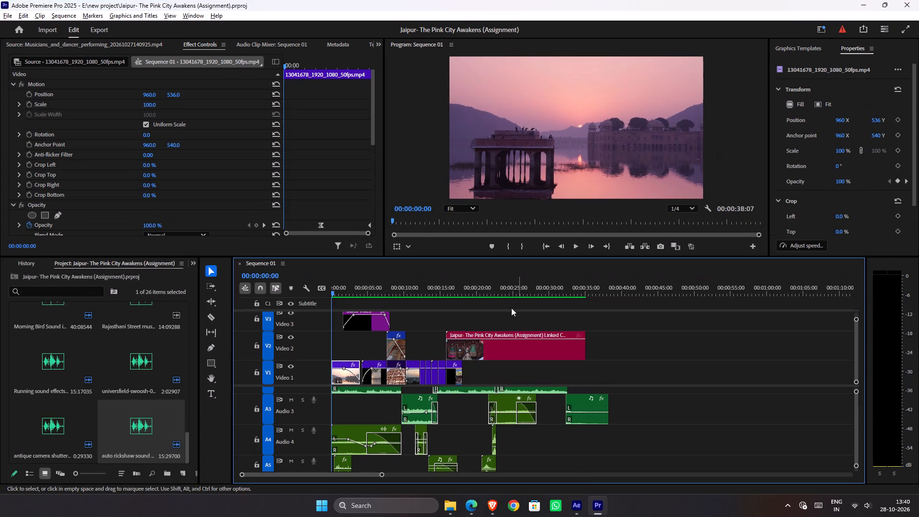
key("ctrl+s")
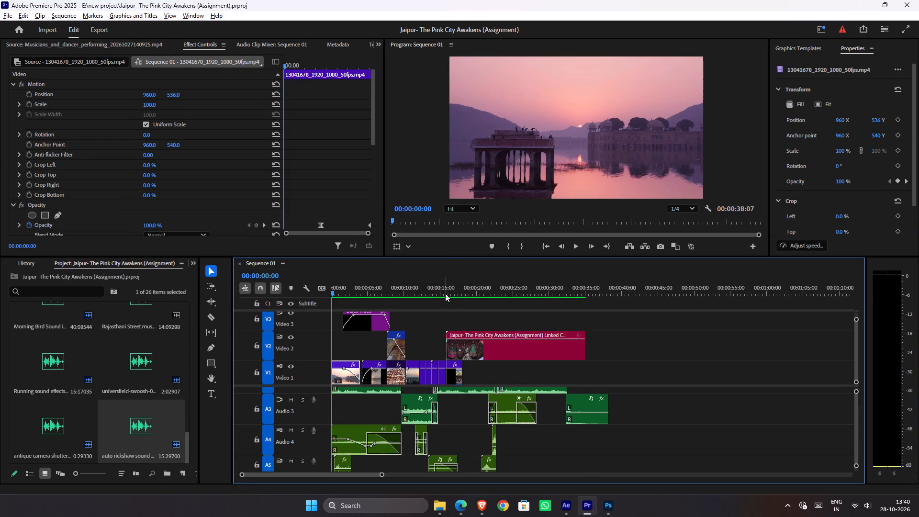
Return to After Effects and shift The Pink City Awakens text to about 484, 796 in the frame.
left_click(572, 503)
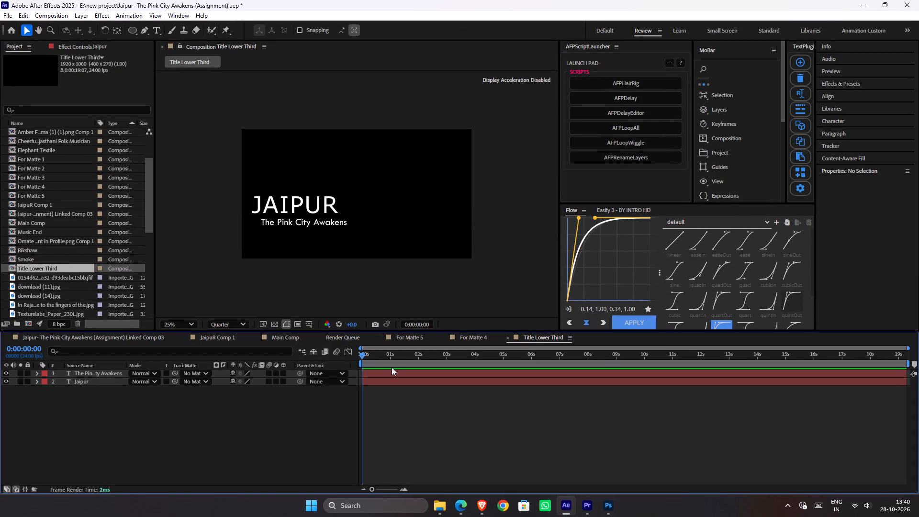
left_click_drag(318, 220, 314, 220)
Preview alternative fonts on the Jaipur text and set it to Spicy Rice.
left_click(319, 202)
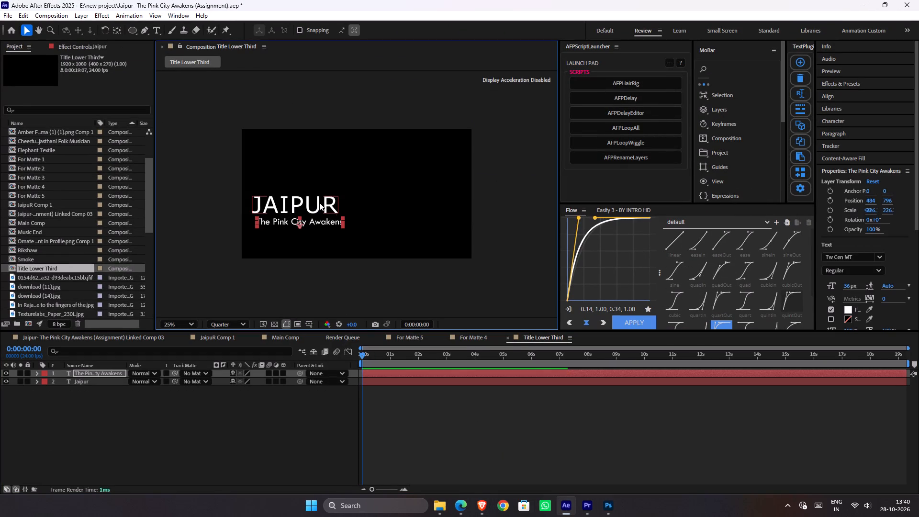
left_click(839, 252)
left_click(841, 255)
key("Up")
key("Up")
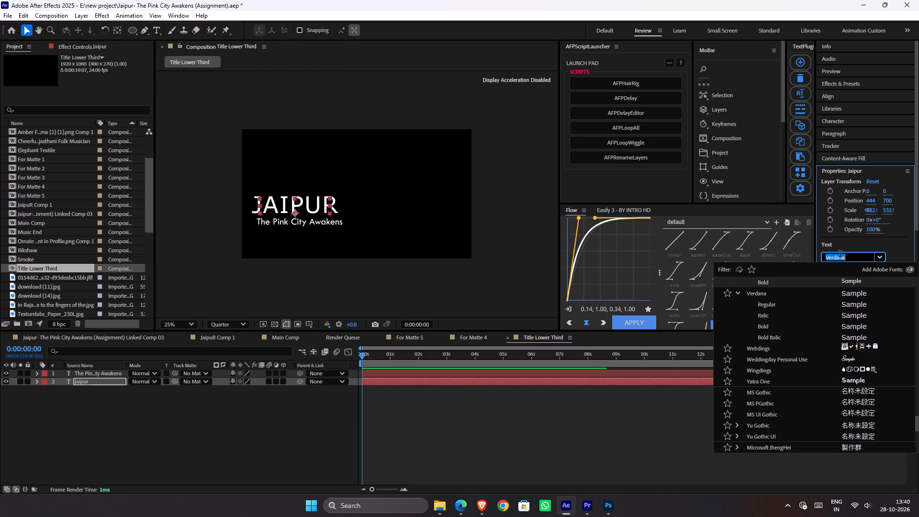
key("Up")
key("Up")
key("Down")
key("Down")
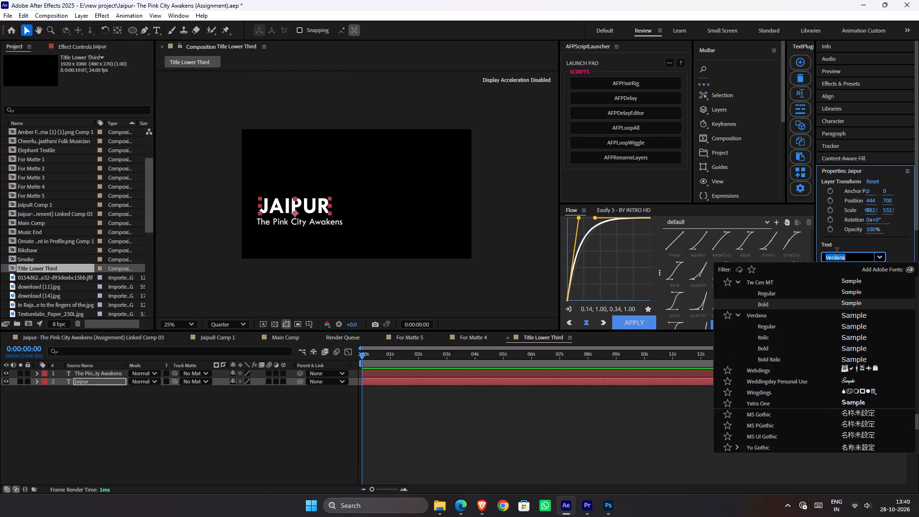
key("Up")
key("Up")
key("Up")
key("Up")
key("Up")
key("Up")
key("Up")
key("Up")
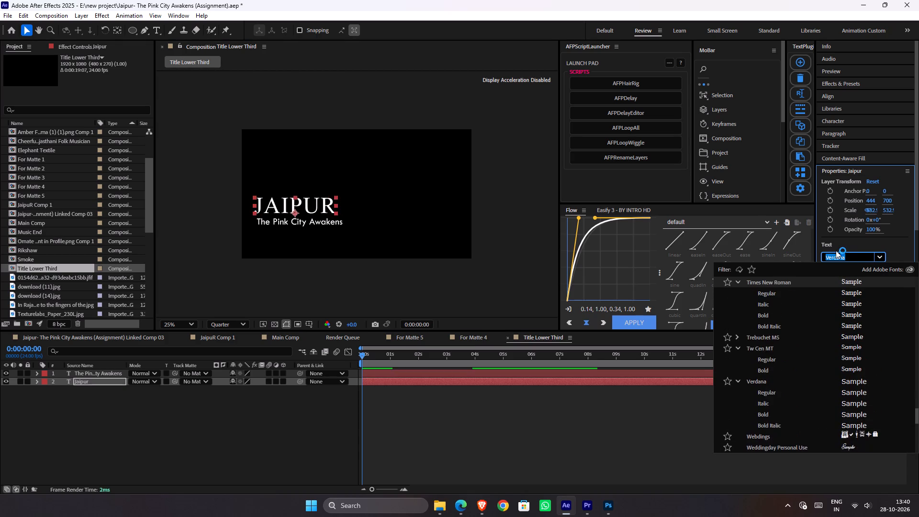
key("Up")
key("Up")
key("Up")
key("Up")
key("Up")
key("Up")
key("Up")
key("Up")
key("Up")
key("Up")
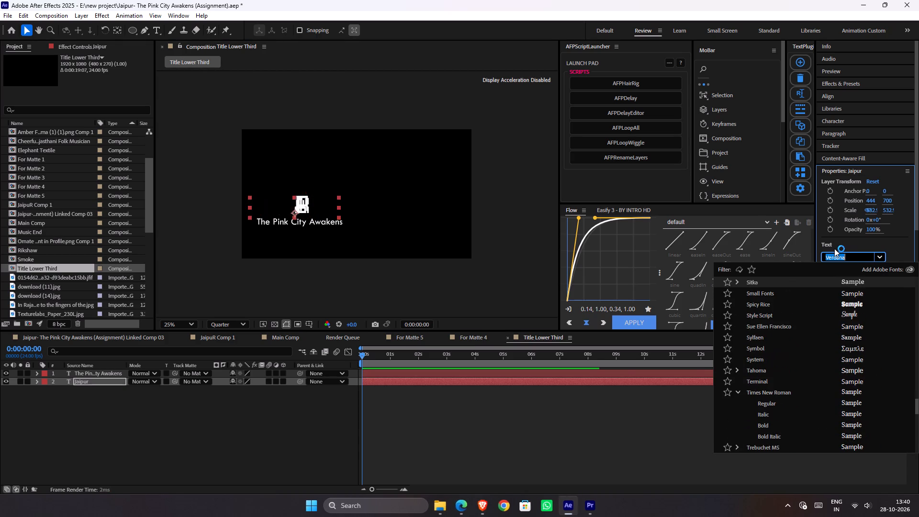
key("Down")
key("Down")
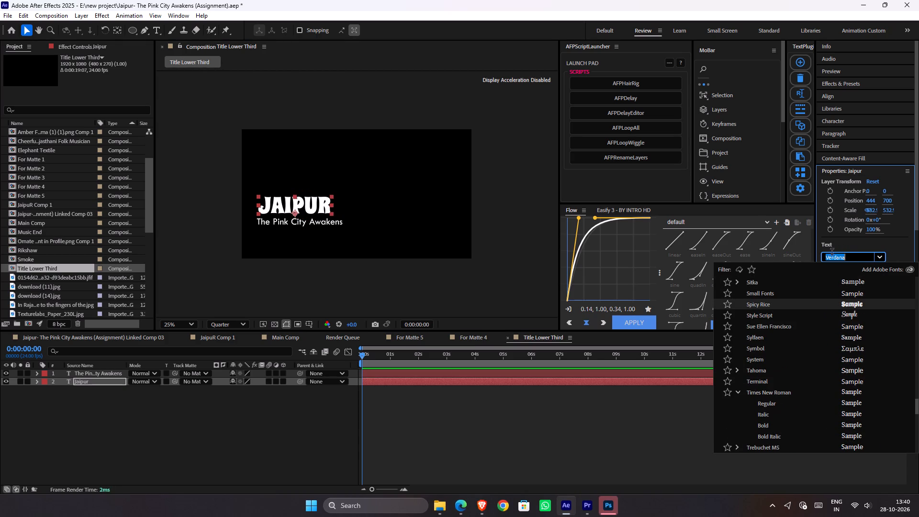
Open Portfolio.psd in Photoshop, check which font the "WHAT ELSE I CAN DO ?" heading on Page 3 uses, and close Photoshop.
left_click(609, 507)
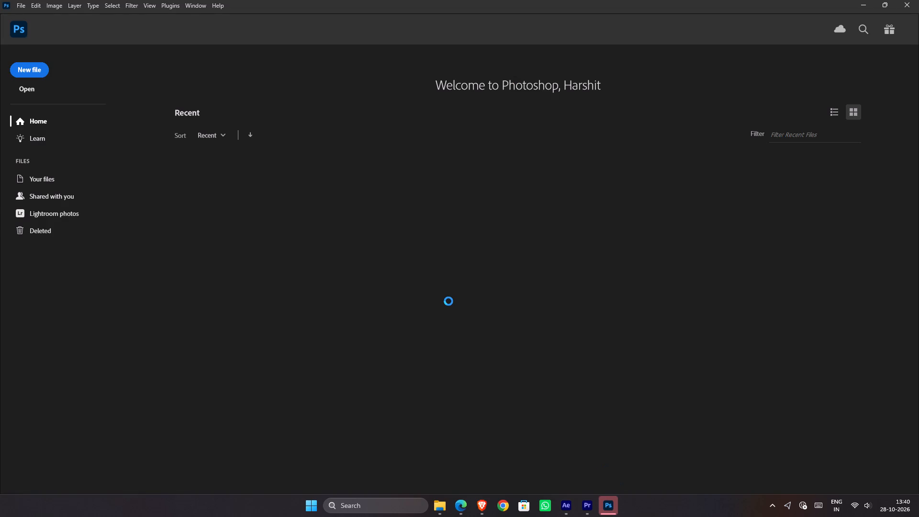
scroll(704, 382, "down", 1)
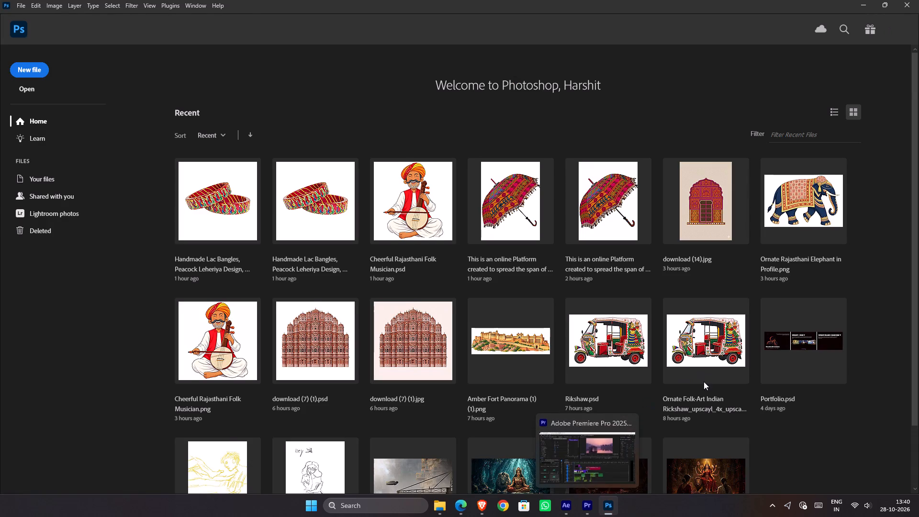
left_click(799, 290)
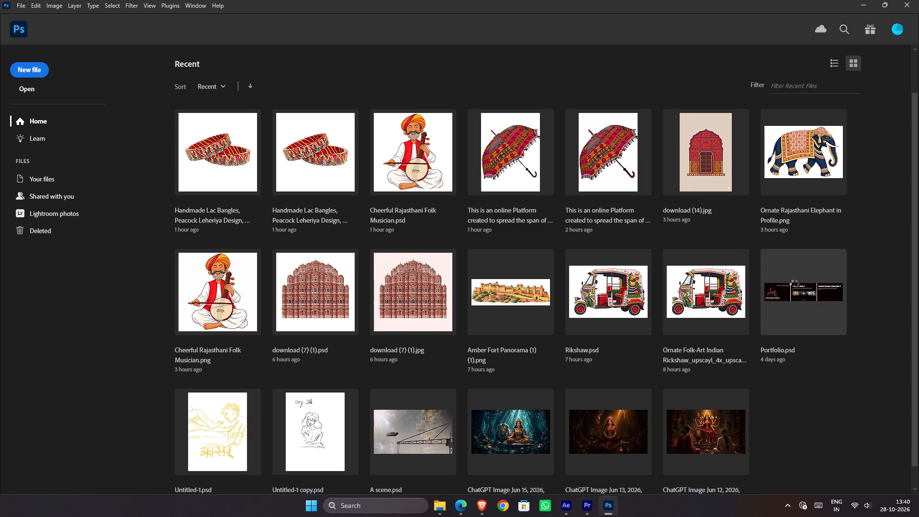
left_click(799, 418)
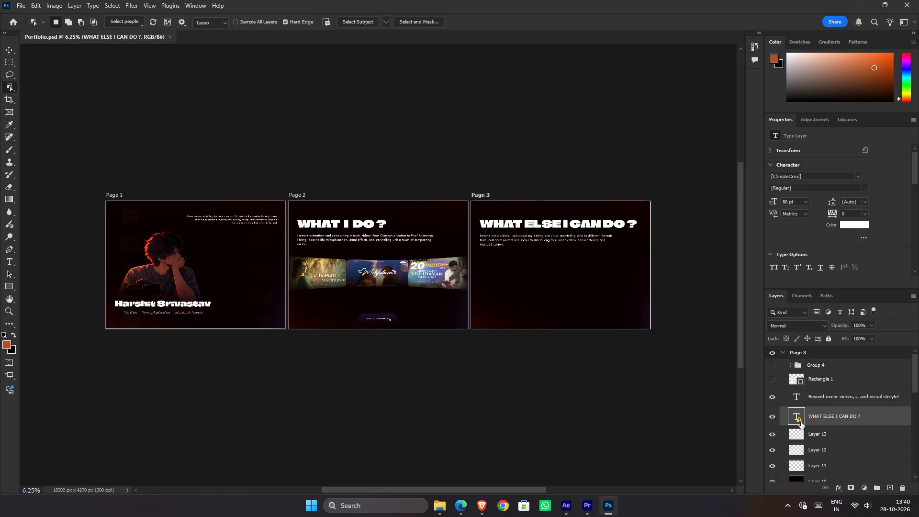
left_click(800, 419)
left_click(918, 0)
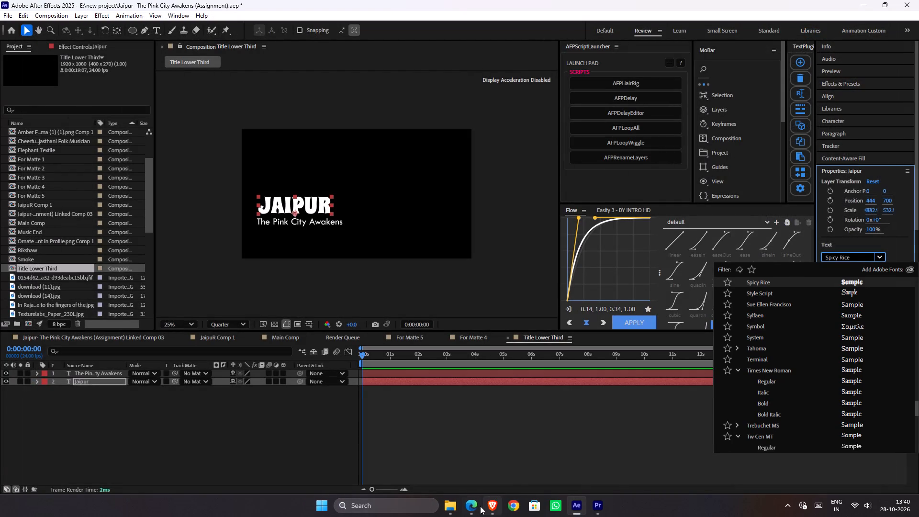
Search the web for "climatecrisis font" in a new Microsoft Edge tab and open the Climate Crisis page on Google Fonts.
left_click(475, 508)
left_click(68, 85)
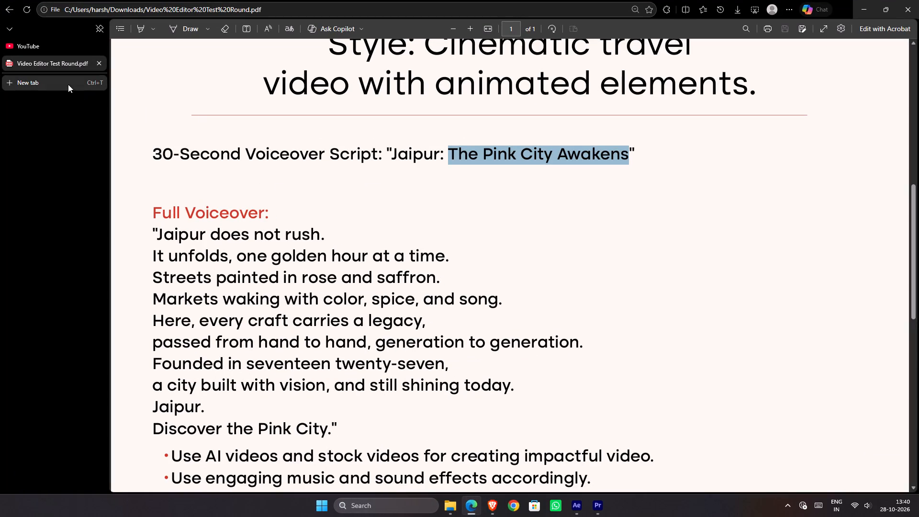
type("climatecrisis")
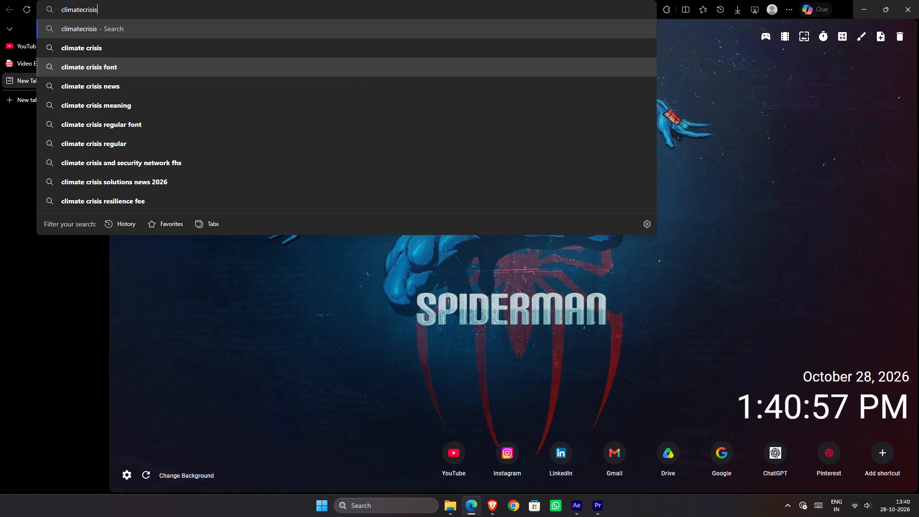
key("space")
type("font")
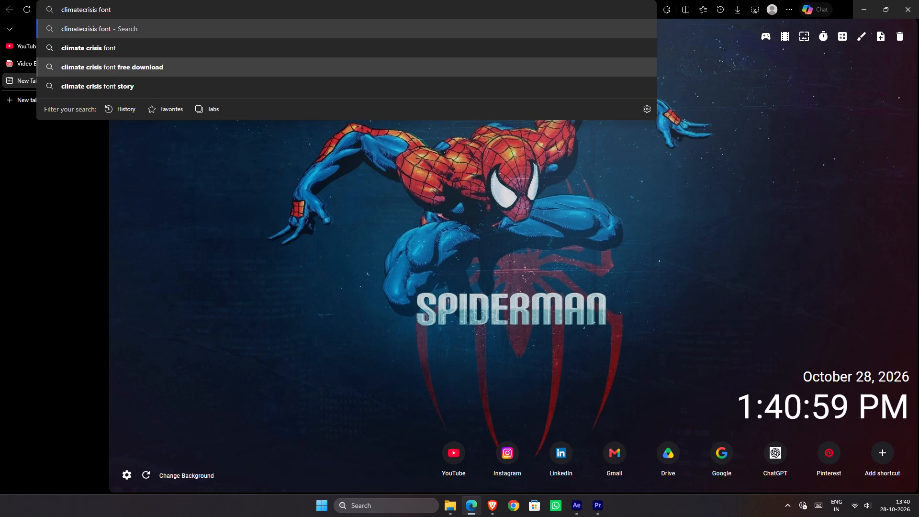
key("Return")
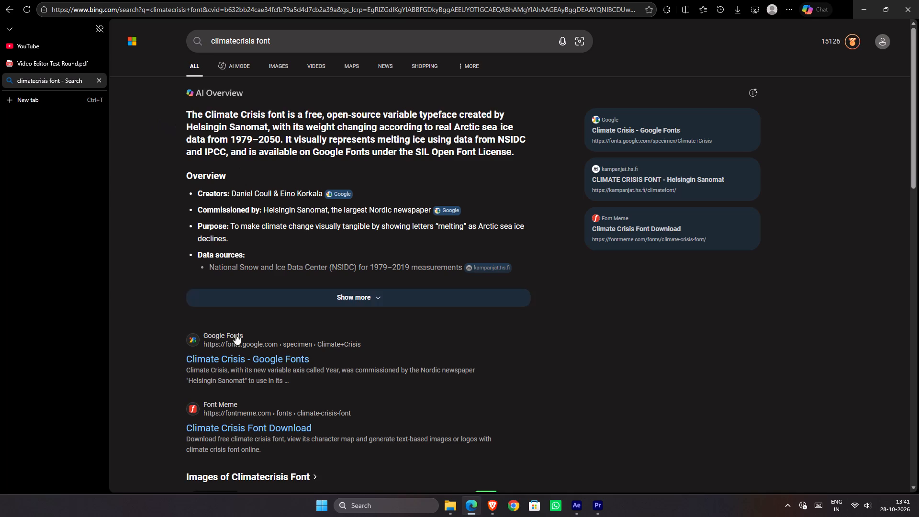
left_click(238, 348)
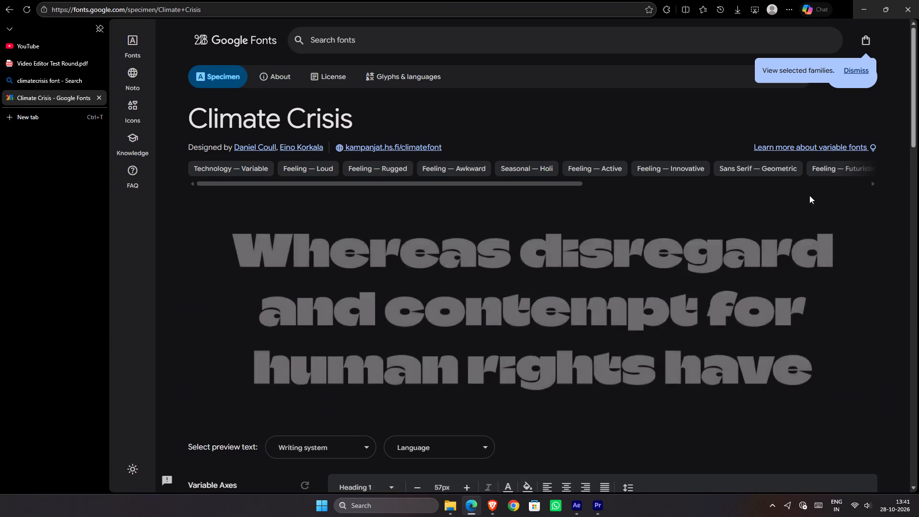
left_click(440, 106)
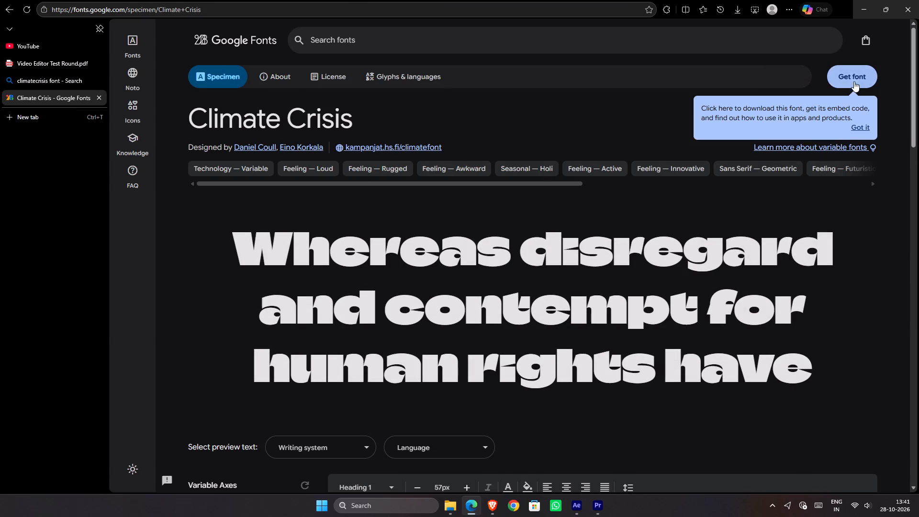
Get the Climate Crisis font from Google Fonts and download it as Climate_Crisis.zip.
left_click(854, 78)
left_click(664, 155)
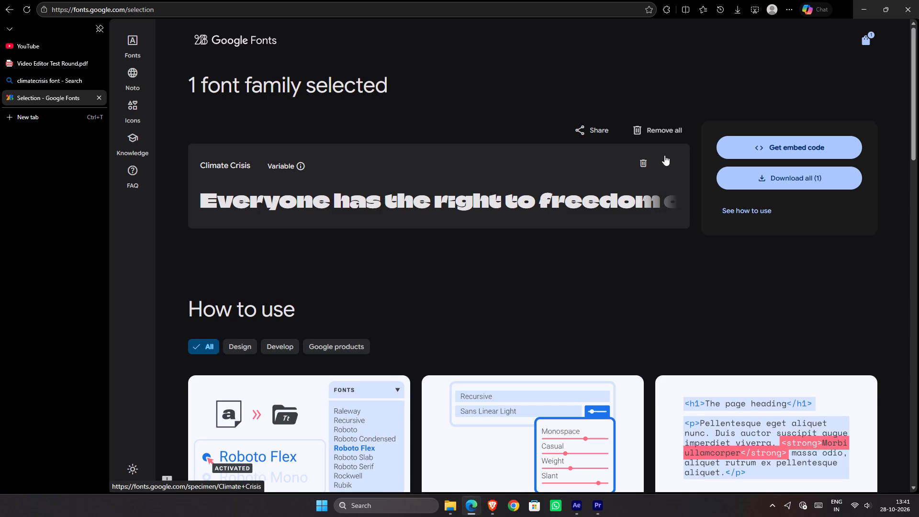
left_click(656, 62)
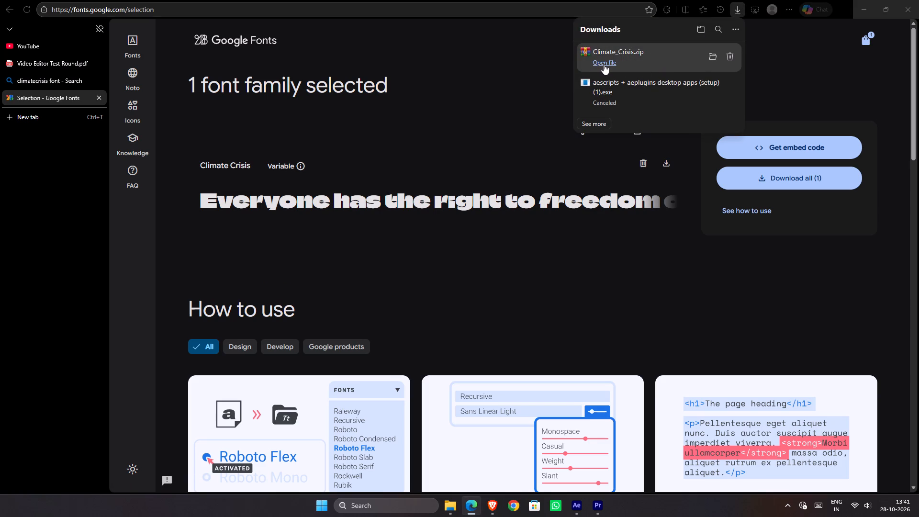
Open the downloaded Climate_Crisis.zip, install the Climate Crisis Regular TrueType font, and close the font preview and archive.
left_click(604, 64)
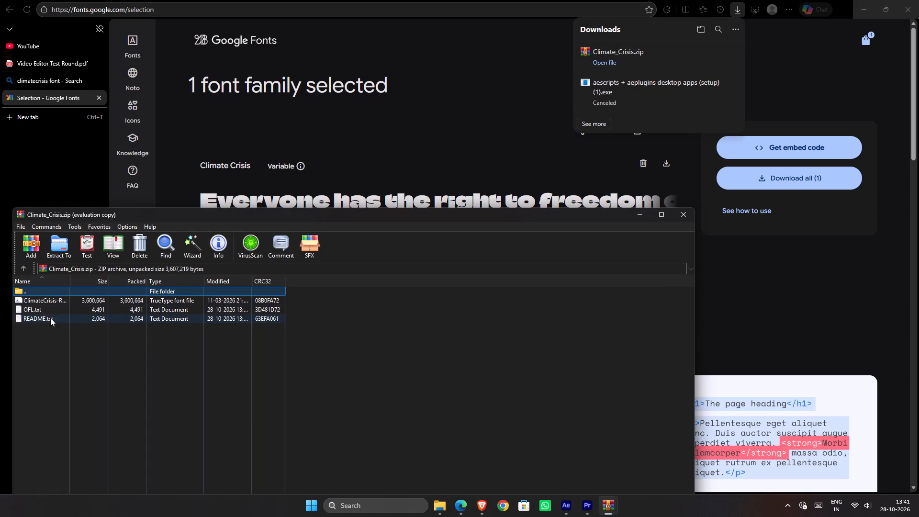
double_click(56, 304)
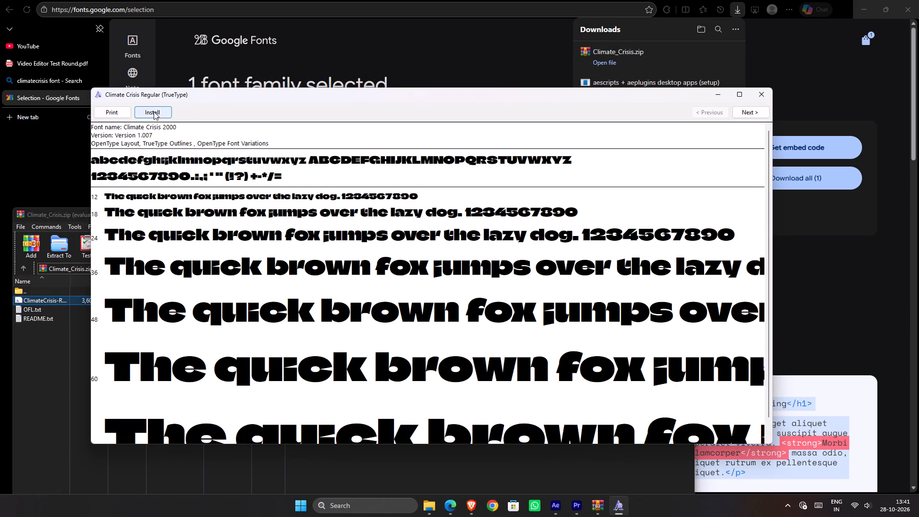
left_click(154, 112)
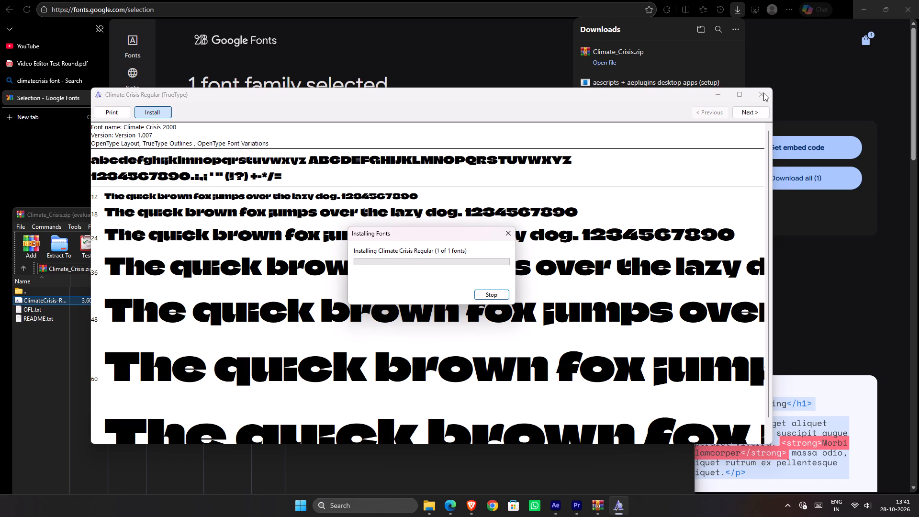
left_click(763, 93)
left_click(686, 212)
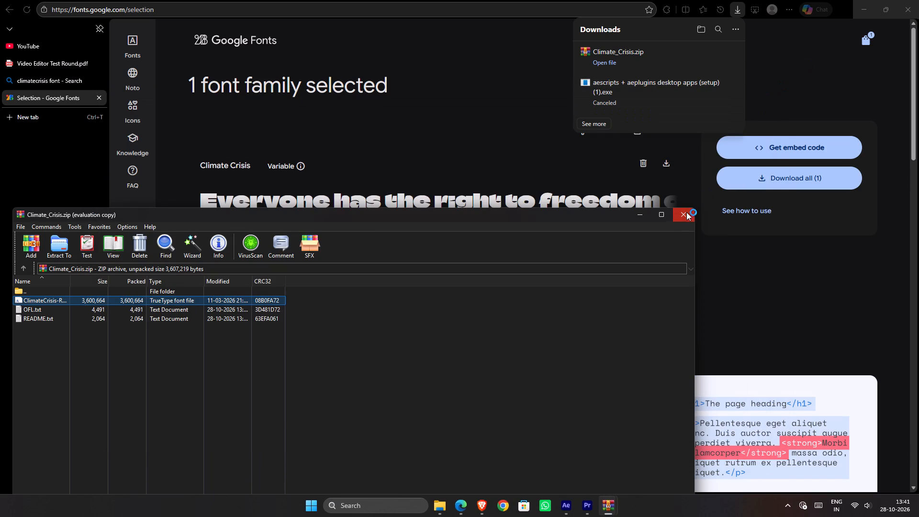
left_click(737, 8)
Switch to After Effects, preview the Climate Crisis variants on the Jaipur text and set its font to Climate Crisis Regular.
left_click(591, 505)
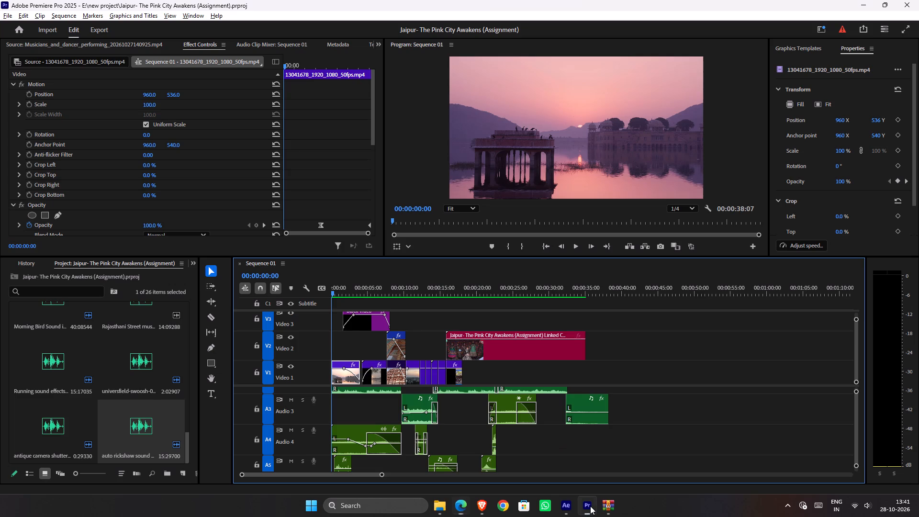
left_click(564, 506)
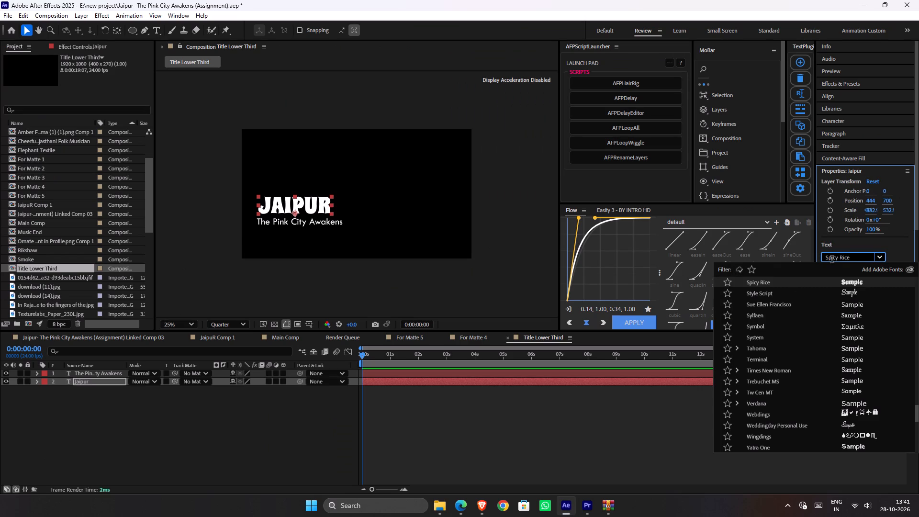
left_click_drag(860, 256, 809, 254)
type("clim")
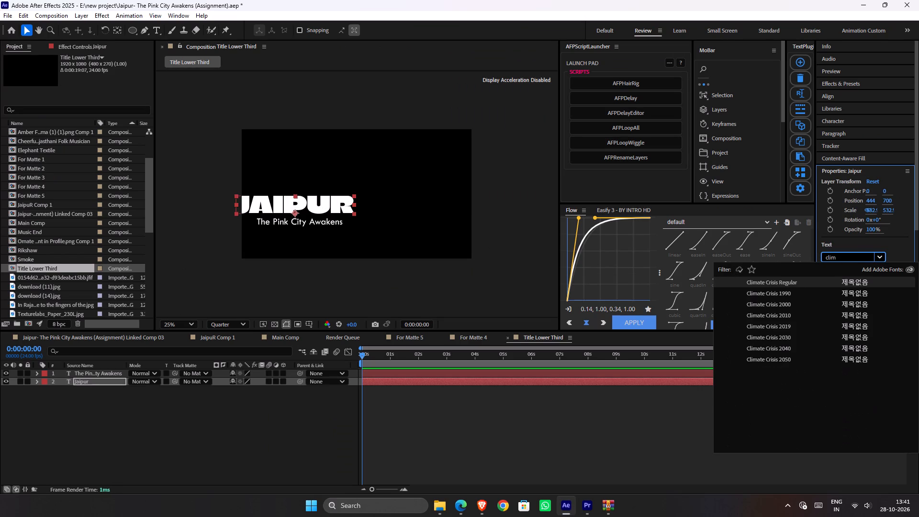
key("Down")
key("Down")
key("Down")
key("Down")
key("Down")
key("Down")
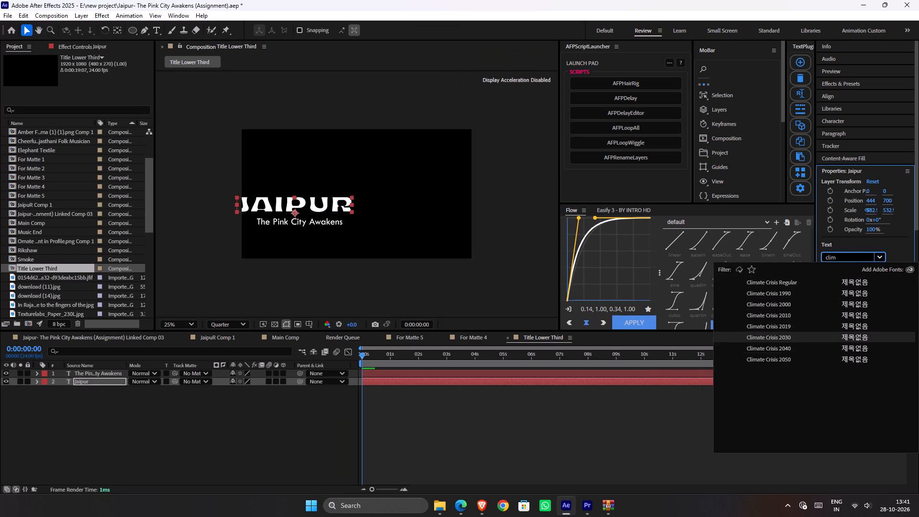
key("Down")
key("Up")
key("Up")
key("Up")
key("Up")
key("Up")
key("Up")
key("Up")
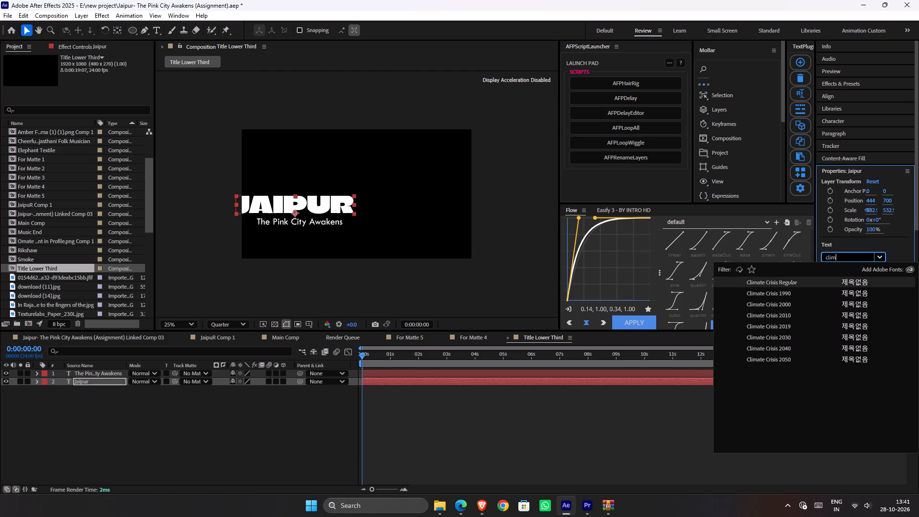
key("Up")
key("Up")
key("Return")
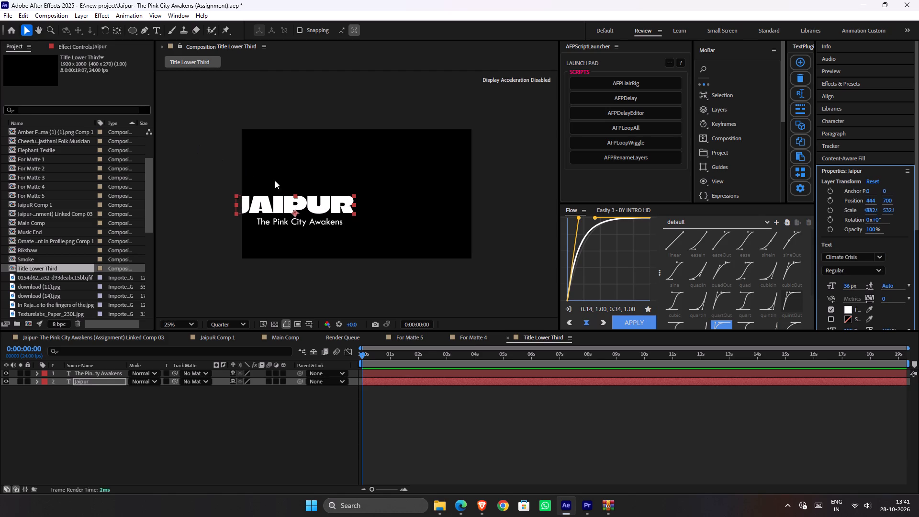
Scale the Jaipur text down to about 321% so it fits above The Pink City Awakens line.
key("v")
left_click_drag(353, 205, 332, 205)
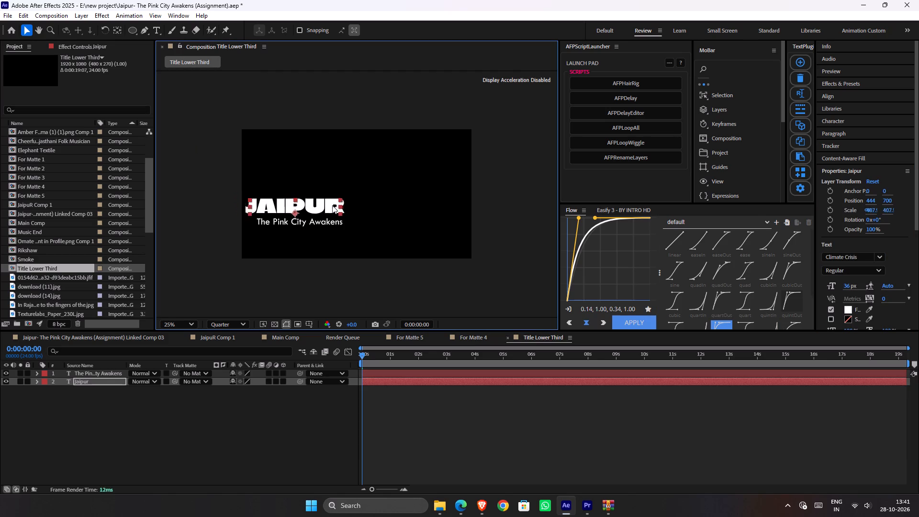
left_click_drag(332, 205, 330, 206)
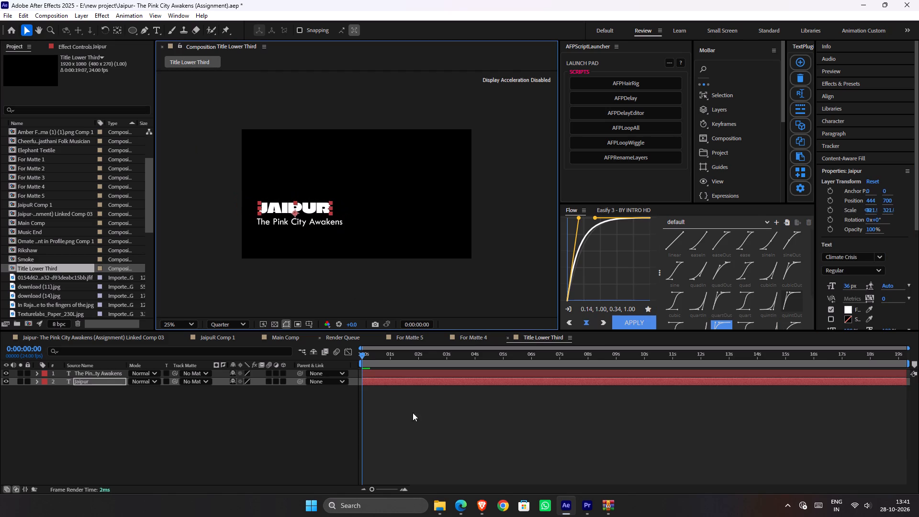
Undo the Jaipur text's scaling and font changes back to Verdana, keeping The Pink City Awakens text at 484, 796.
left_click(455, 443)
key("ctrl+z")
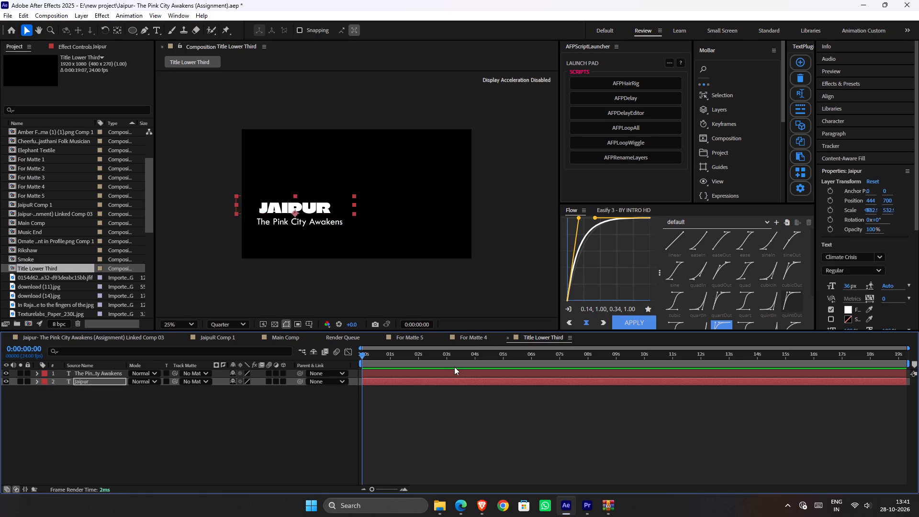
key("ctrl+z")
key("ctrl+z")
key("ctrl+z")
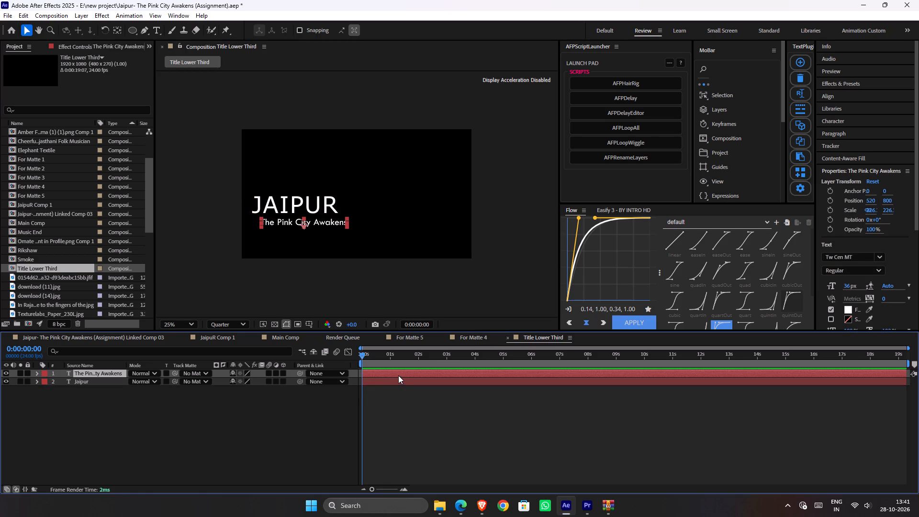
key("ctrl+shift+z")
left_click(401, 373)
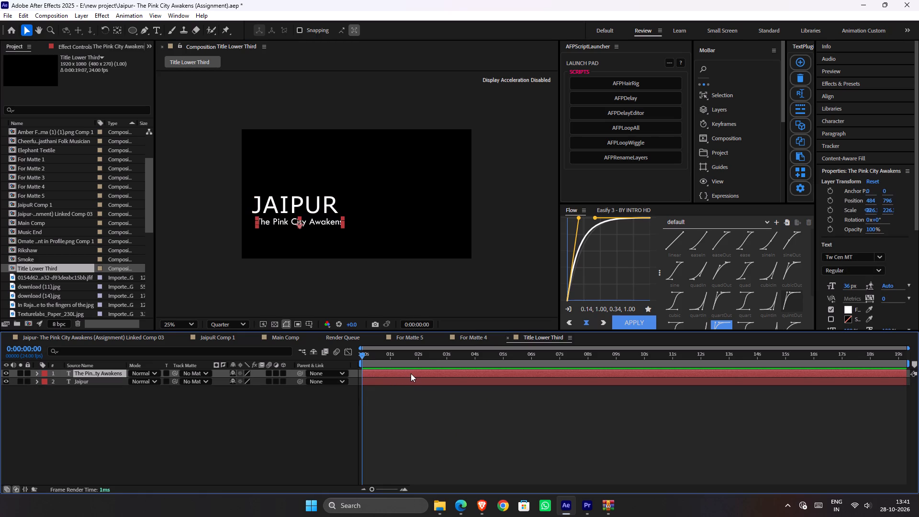
Preview alternative fonts on the Jaipur text, working backwards through the font list from Verdana to Consolas.
left_click(695, 384)
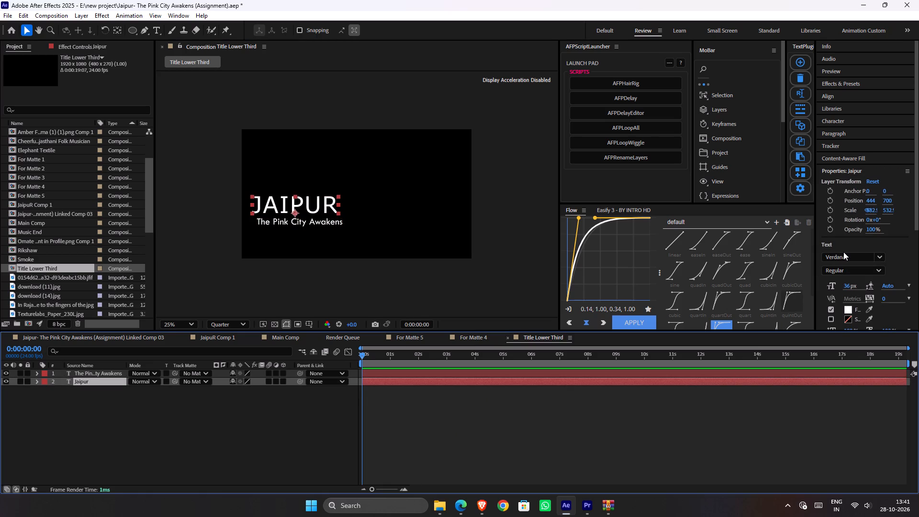
left_click(846, 253)
key("Up")
key("Up")
key("Up")
key("Up")
key("Up")
key("Up")
key("Up")
key("Up")
key("Up")
key("Up")
key("Up")
key("Up")
key("Up")
key("Up")
key("Up")
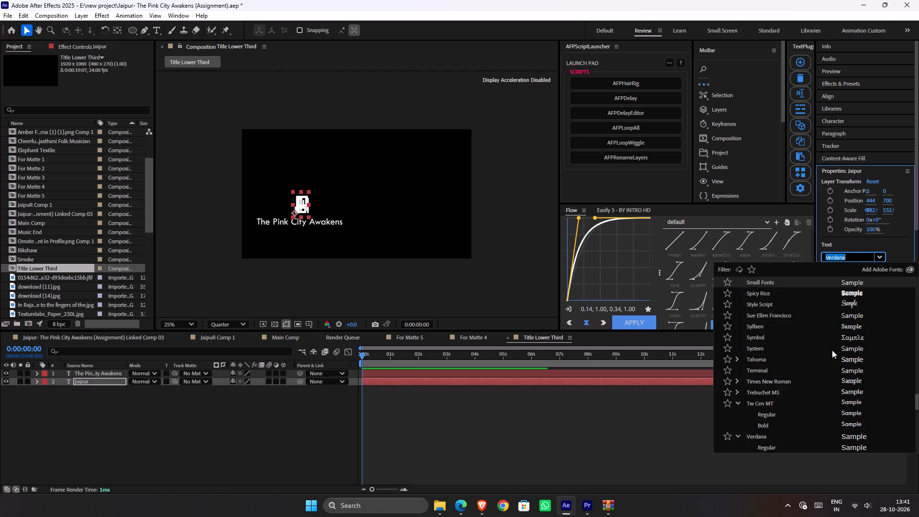
key("Up")
key("Up")
key("Up")
key("Up")
key("Up")
key("Up")
key("Up")
key("Up")
key("Up")
key("Up")
key("Up")
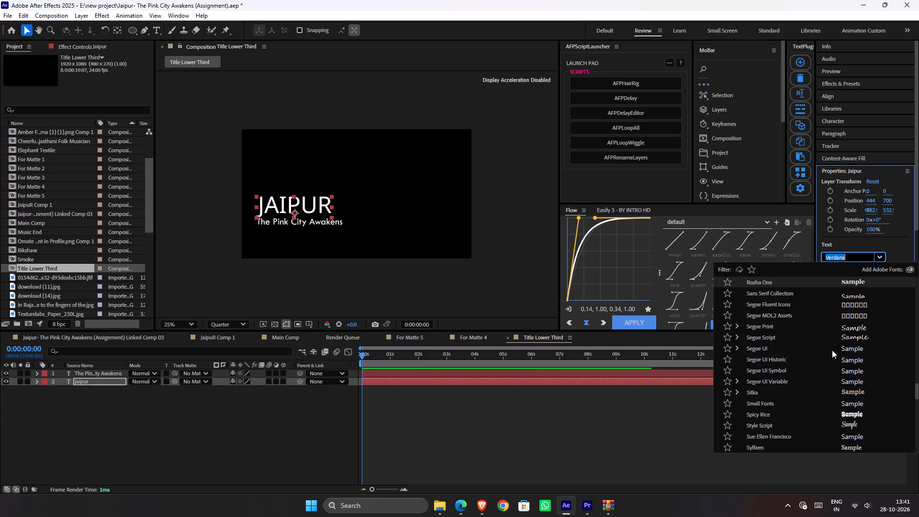
key("Up")
key("Up")
key("Up")
key("Up")
key("Up")
key("Up")
key("Up")
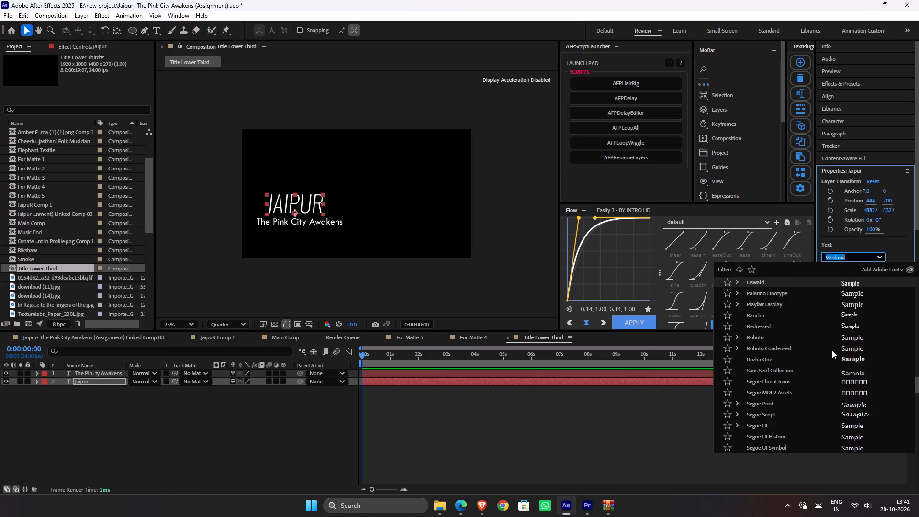
key("Up")
key("Up")
key("Up")
key("Up")
key("Up")
key("Up")
key("Up")
key("Up")
key("Up")
key("Up")
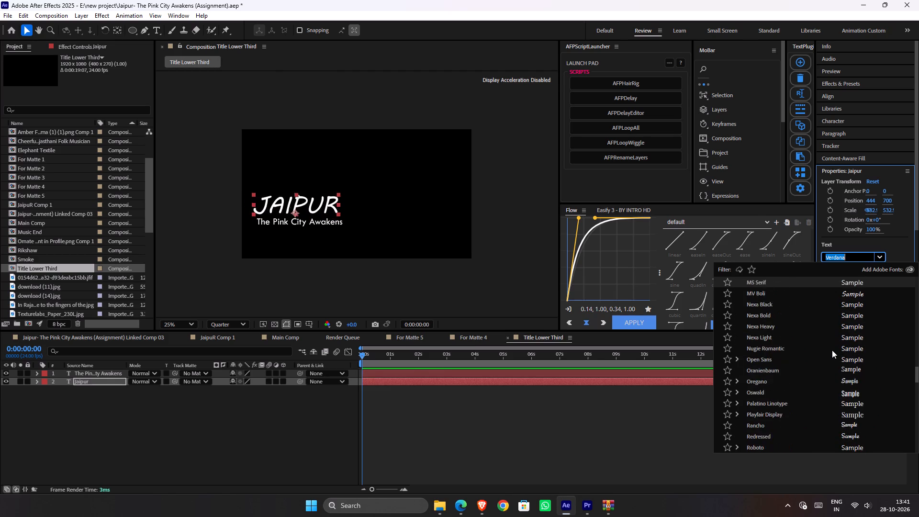
key("Up")
key("Up")
key("Up")
key("Up")
key("Up")
key("Up")
key("Up")
key("Up")
key("Up")
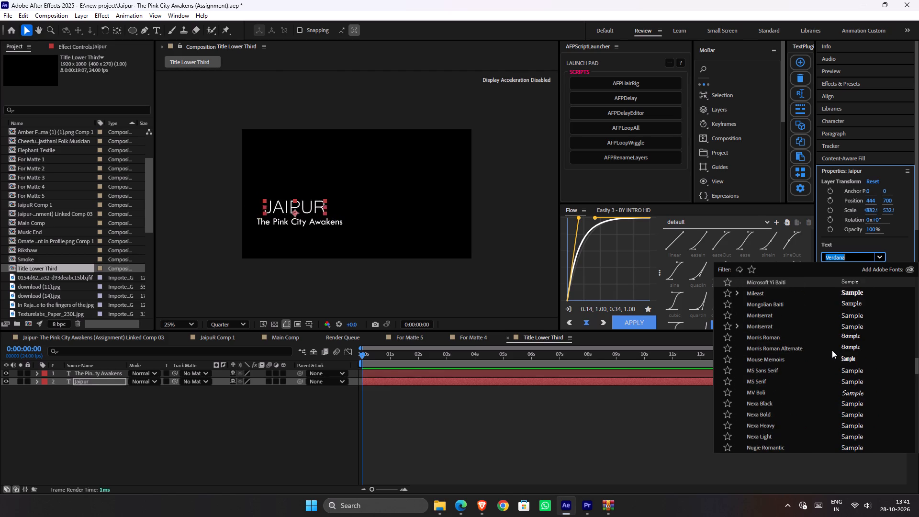
key("Down")
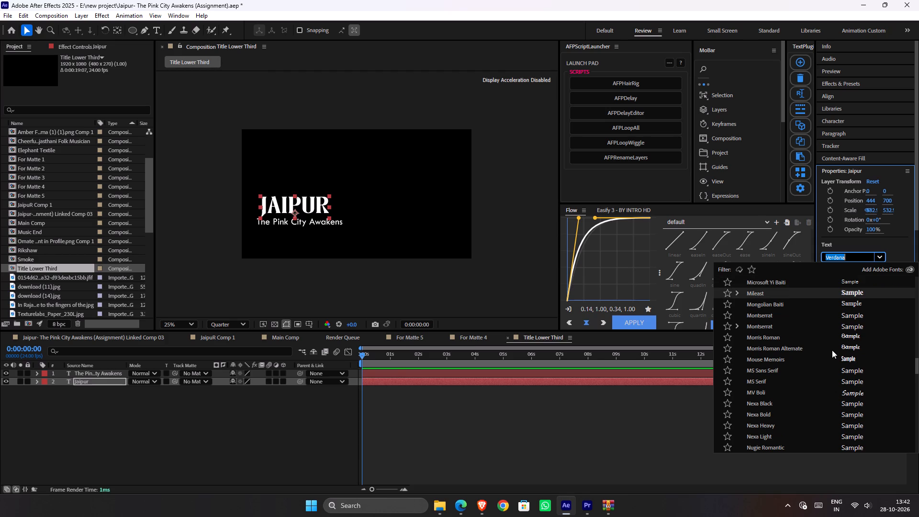
key("Up")
key("Up")
key("Up")
key("Up")
key("Up")
key("Up")
key("Up")
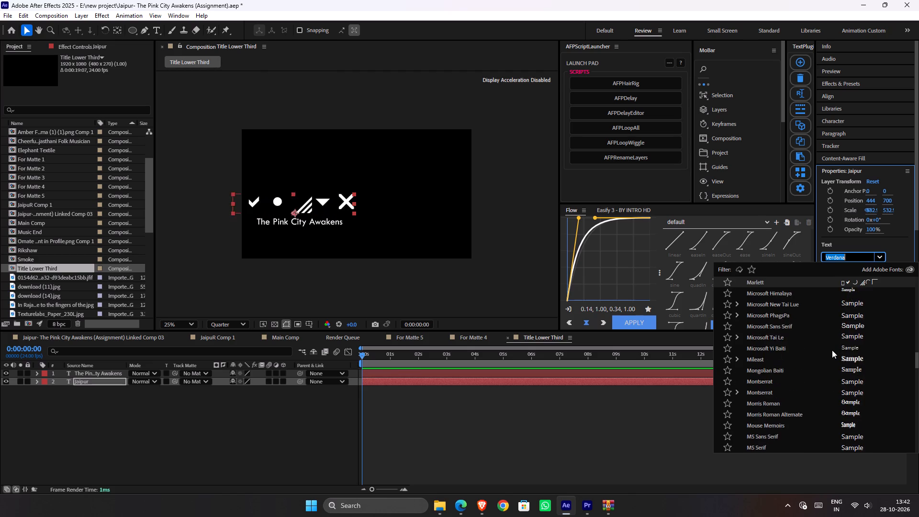
key("Up")
key("Up")
key("Up")
key("Up")
key("Up")
key("Up")
key("Up")
key("Up")
key("Up")
key("Up")
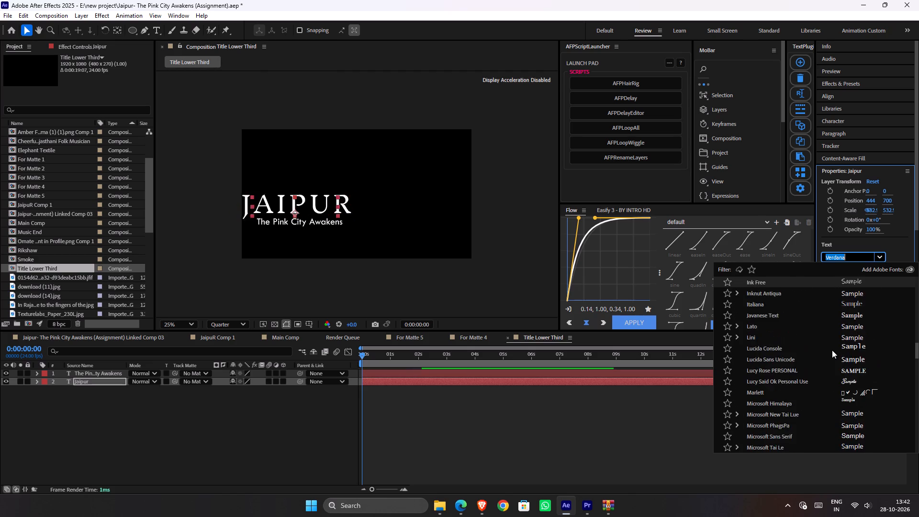
key("Up")
key("Up")
key("Up")
key("Up")
key("Up")
key("Up")
key("Up")
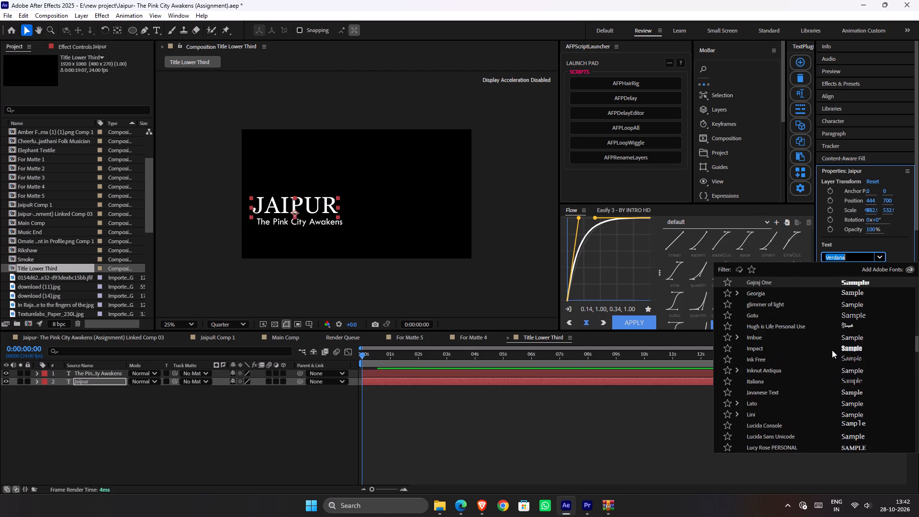
key("Up")
key("Up")
key("Up")
key("Up")
key("Up")
key("Up")
key("Up")
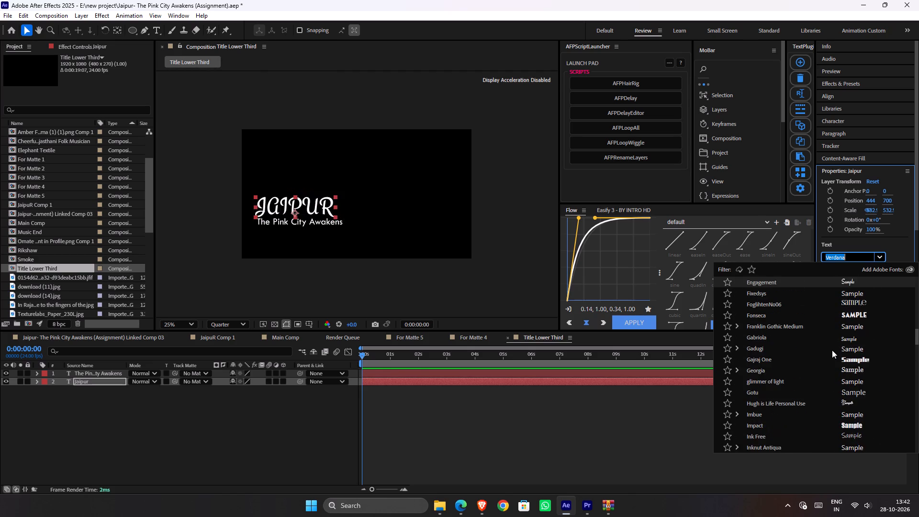
key("Up")
key("Up")
key("Up")
key("Up")
key("Up")
key("Up")
key("Up")
key("Up")
key("Up")
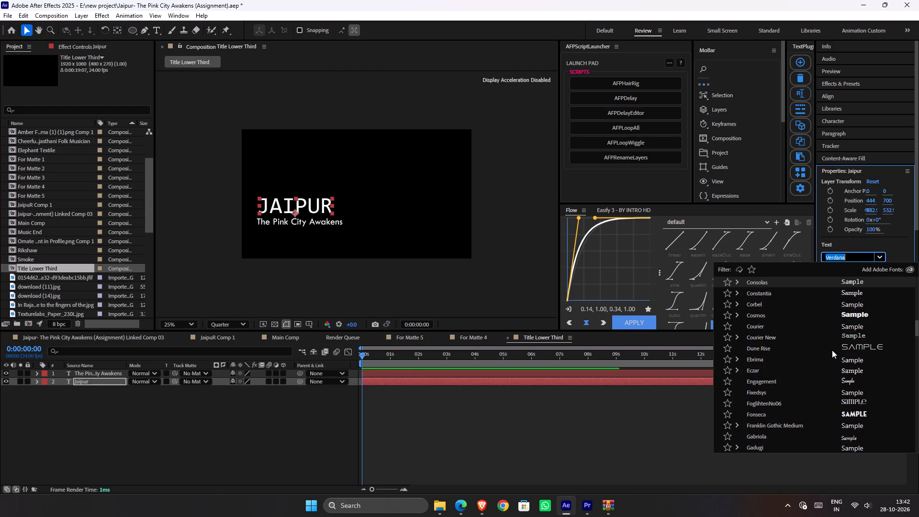
key("Down")
key("Down")
Compare the Montserrat styles on the Jaipur text and set its font to Montserrat Black.
type("mont")
key("Down")
key("Down")
key("Down")
key("Down")
key("Down")
key("Down")
key("Down")
key("Down")
key("Down")
key("Down")
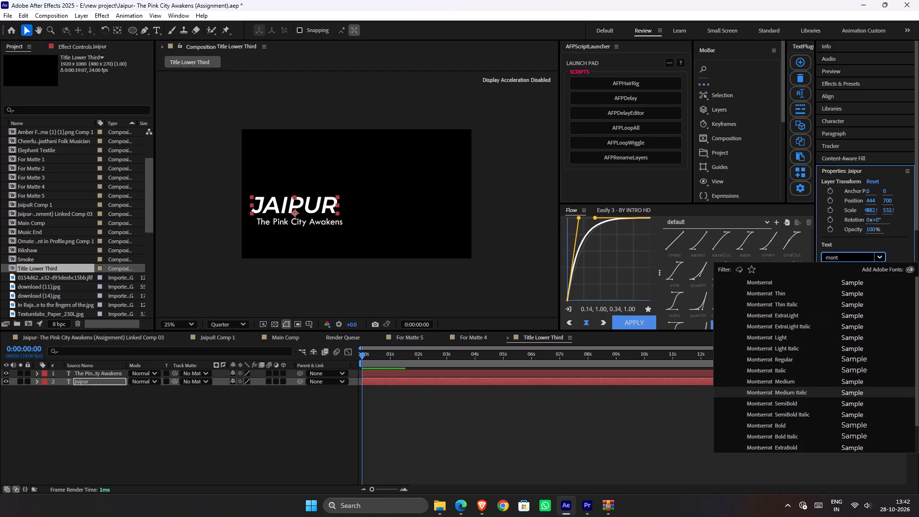
key("Down")
key("Down")
key("Down")
key("Down")
key("Down")
key("Down")
key("Down")
key("Down")
key("Down")
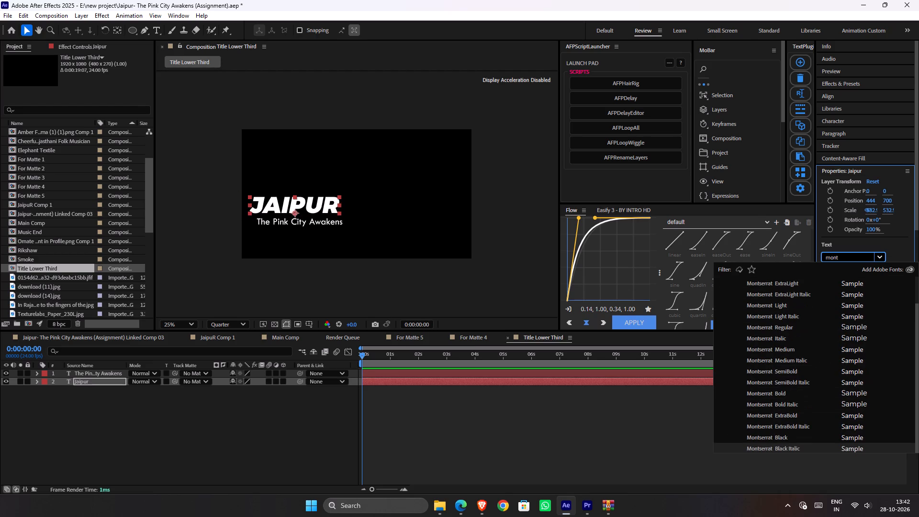
key("Down")
key("Up")
key("Up")
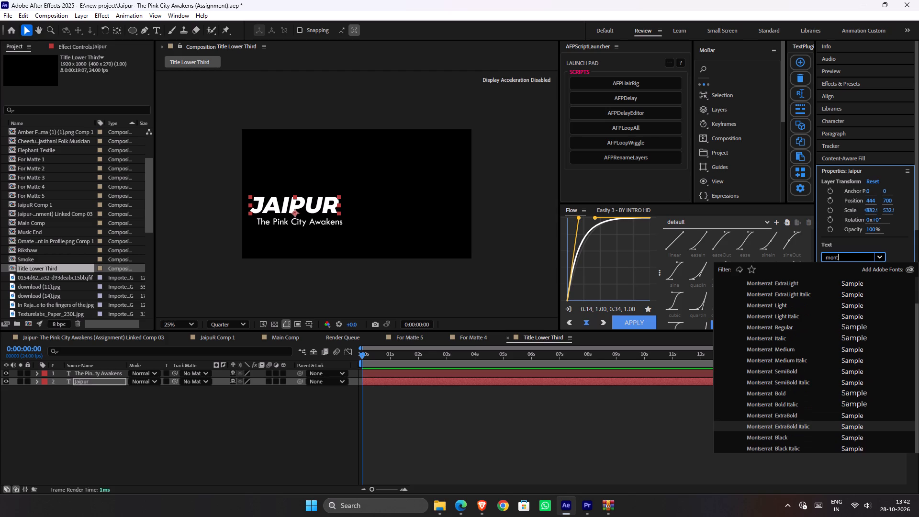
key("Down")
key("Return")
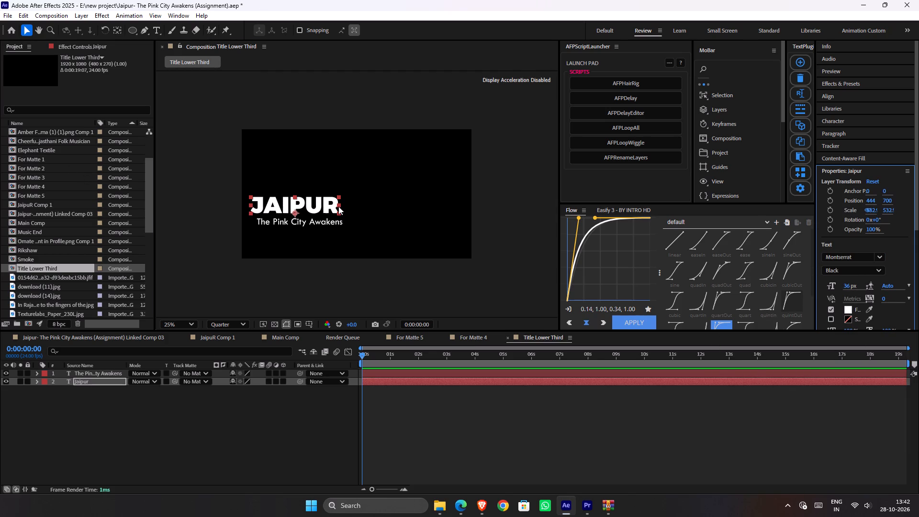
Scale the Jaipur text down to about 346%, reposition it at 372, 700 above The Pink City Awakens line, and save the project.
left_click_drag(338, 206, 323, 204)
left_click_drag(306, 204, 298, 204)
left_click(407, 397)
key("ctrl+s")
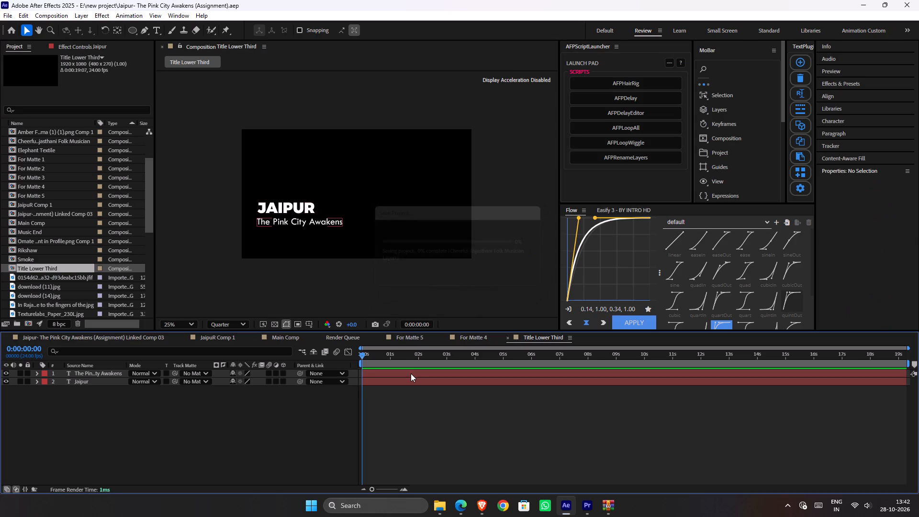
Check the neighbouring Montserrat style on the Jaipur text and keep Montserrat Black.
left_click(299, 206)
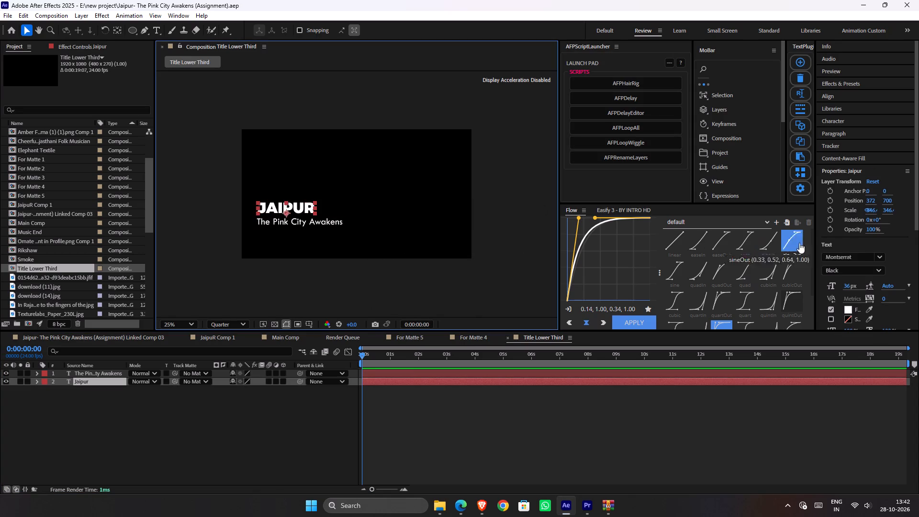
left_click(855, 256)
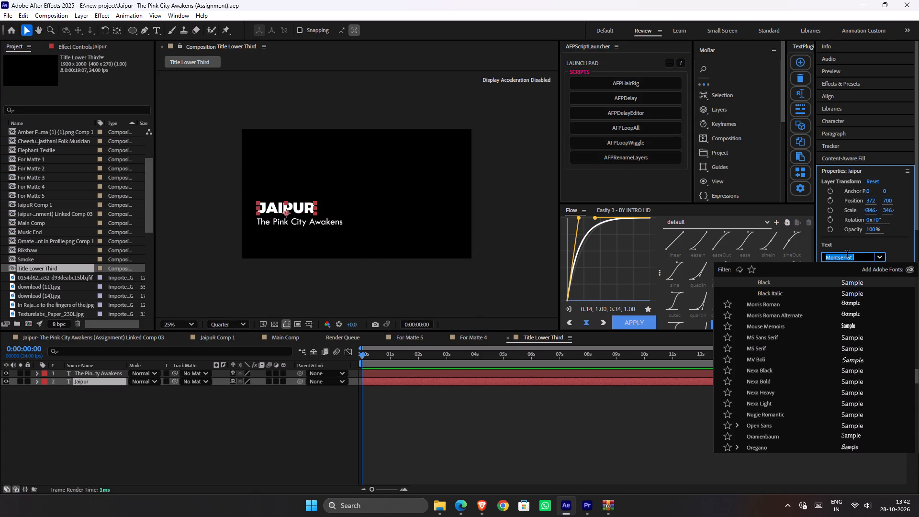
key("Up")
key("Down")
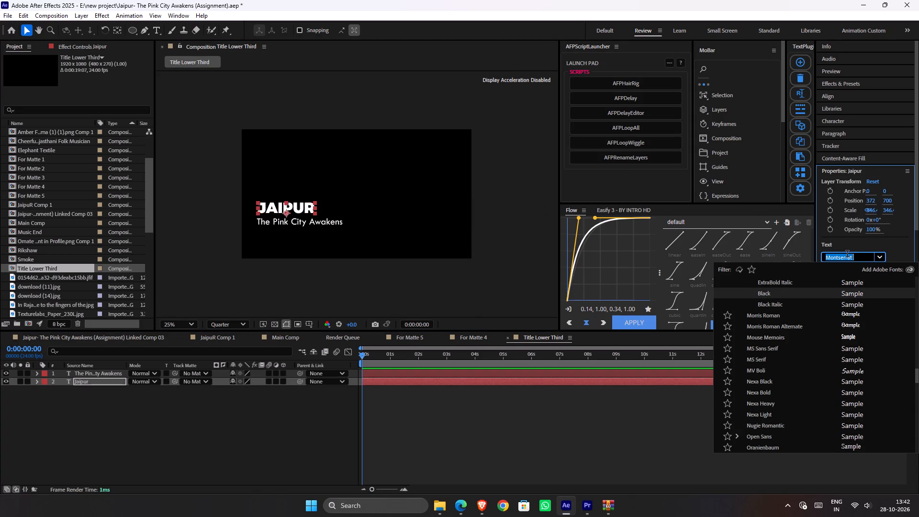
key("Return")
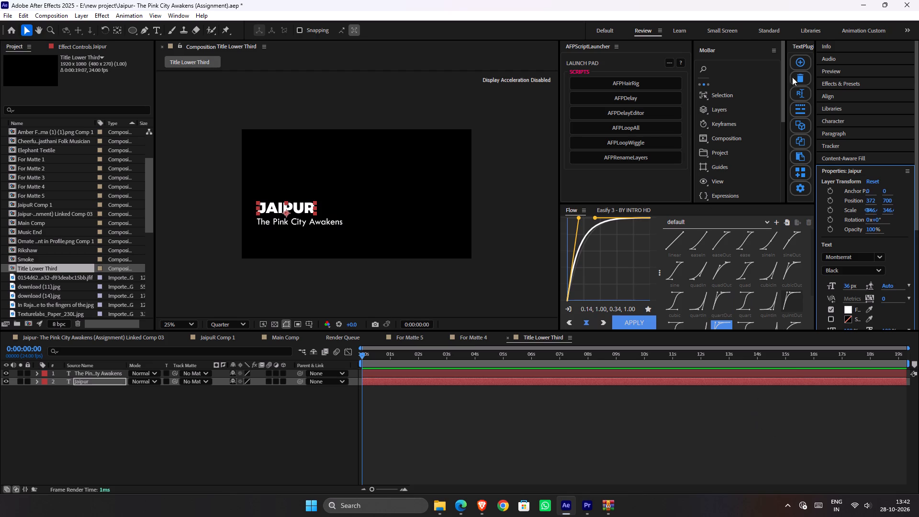
Add a TextEvo animation to the Jaipur text and set its transform opacity to 0%.
left_click(797, 65)
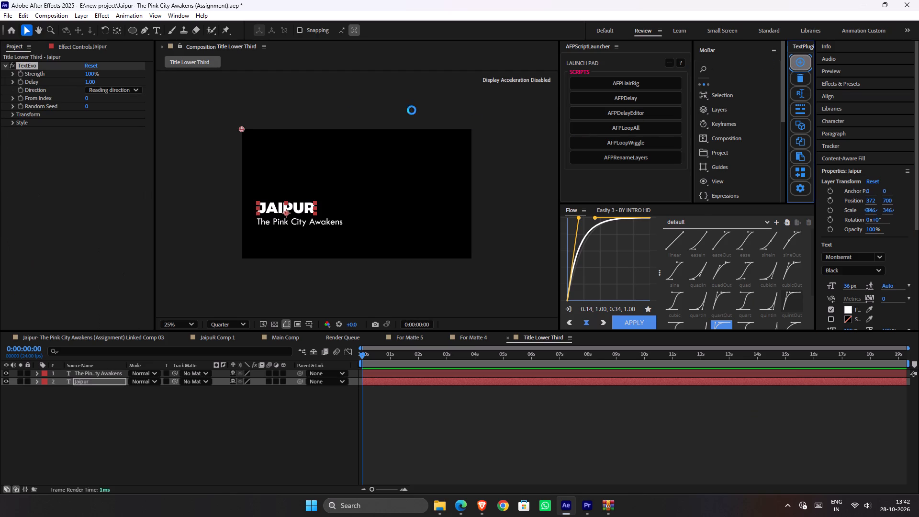
left_click(12, 115)
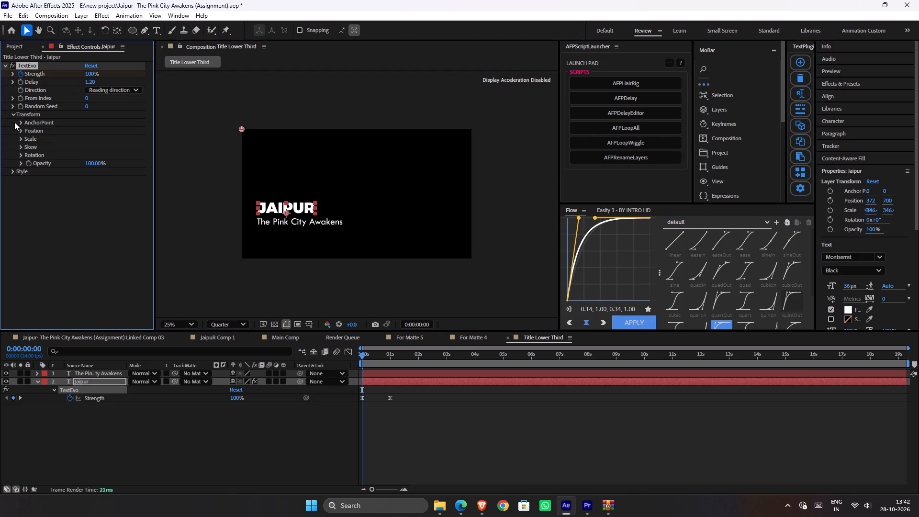
left_click_drag(97, 164, 0, 176)
Set the Jaipur text's TextEvo blur to 15, 15 and preview the animation.
left_click(14, 172)
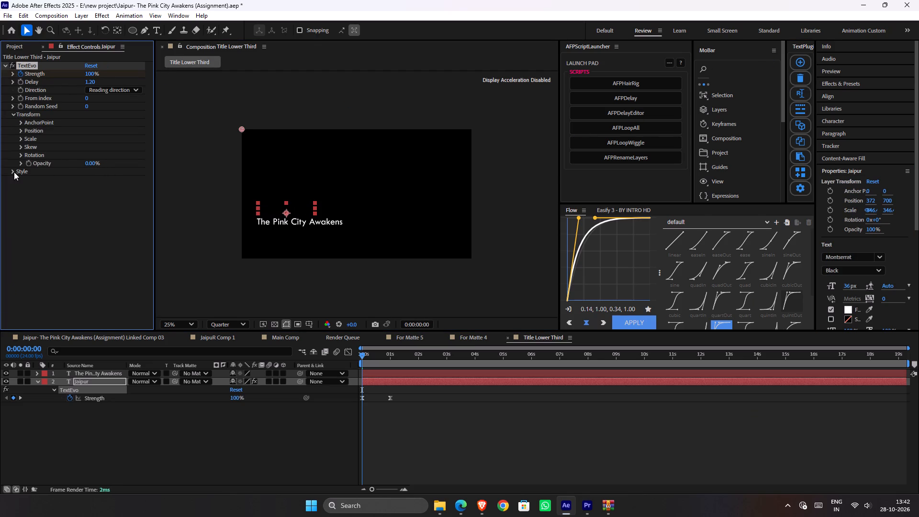
left_click(101, 230)
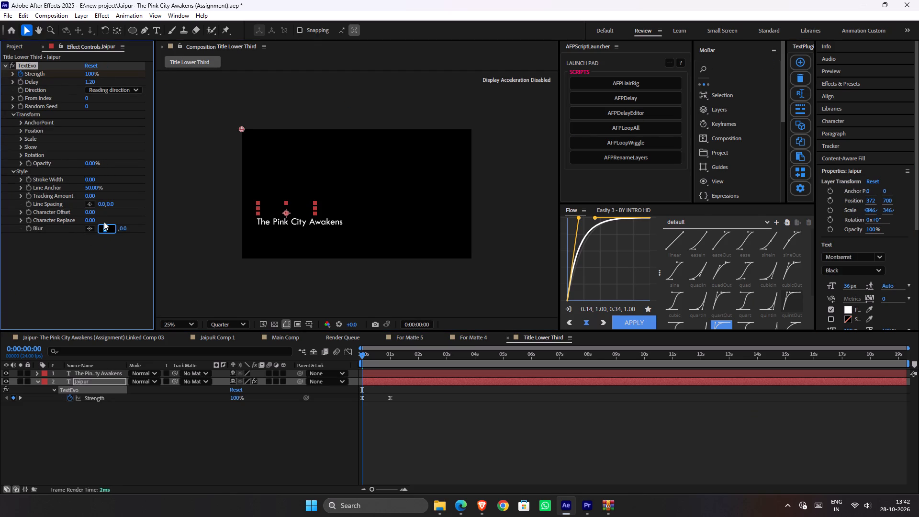
key("1")
key("5")
key("Return")
left_click(112, 229)
key("1")
key("5")
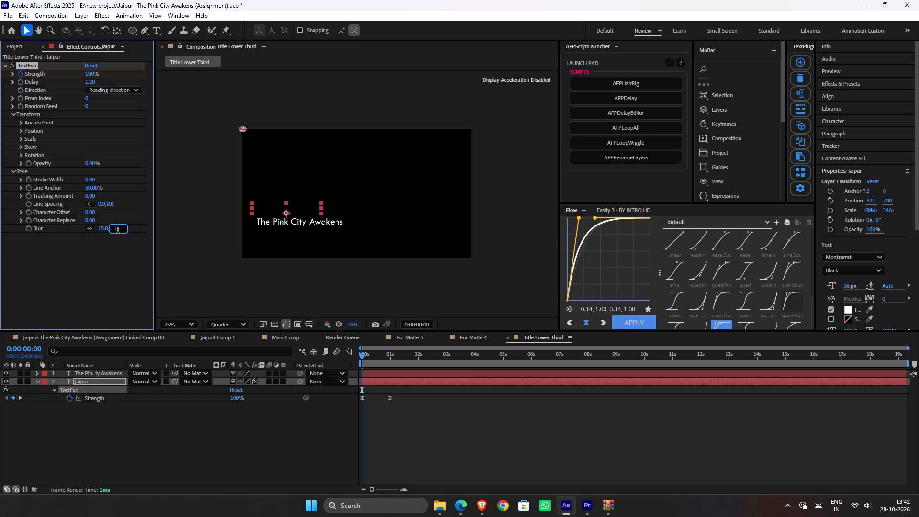
key("Return")
key("space")
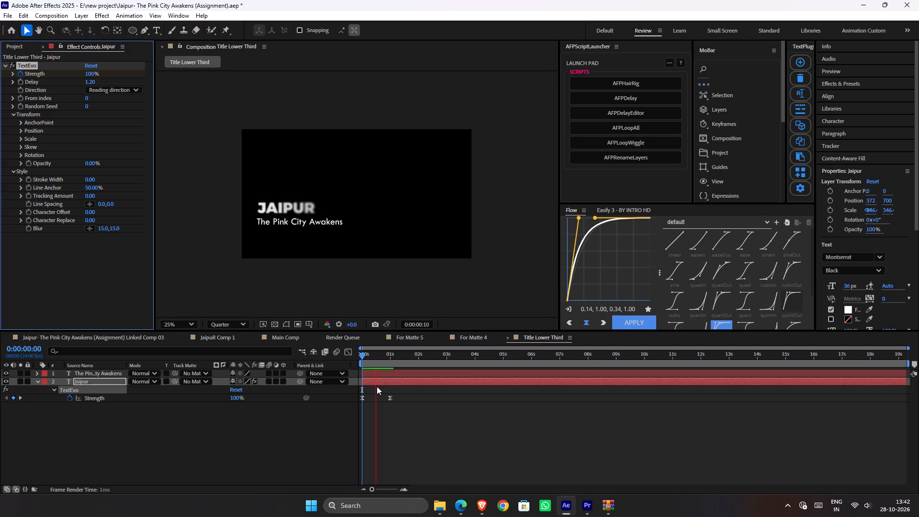
key("space")
Change the Jaipur text's TextEvo direction to Random and preview the animation from the start.
left_click(112, 88)
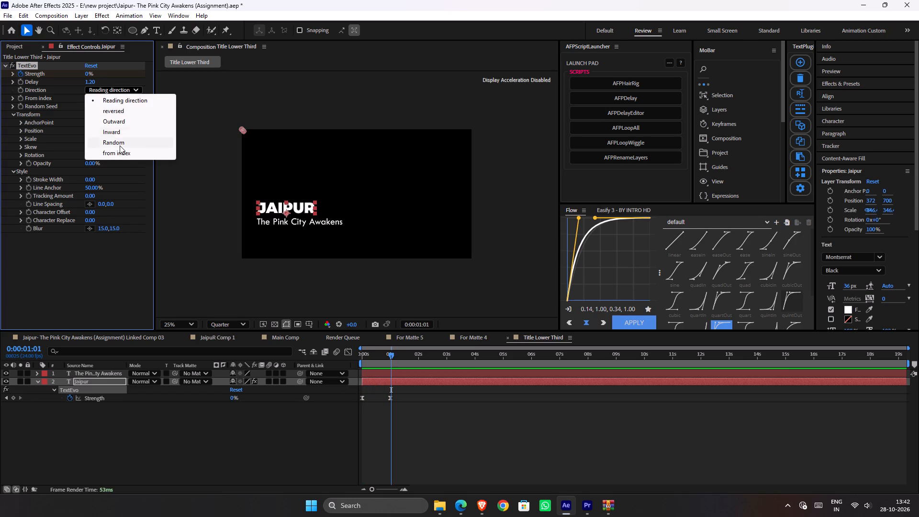
left_click(120, 146)
left_click_drag(369, 359, 309, 355)
key("space")
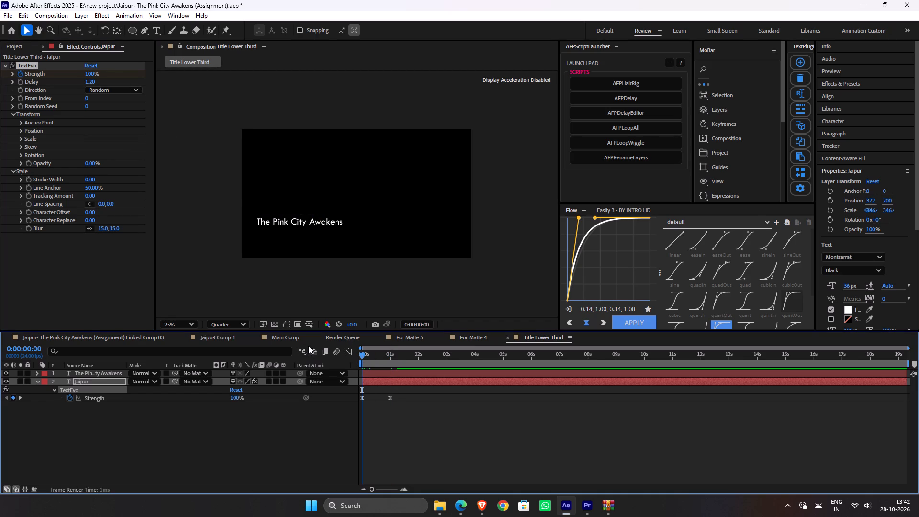
key("space")
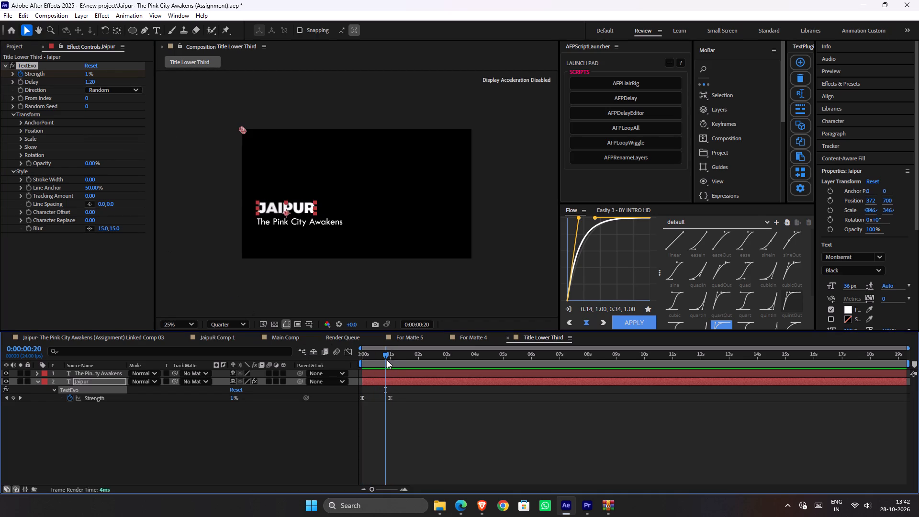
left_click_drag(382, 358, 303, 363)
key("space")
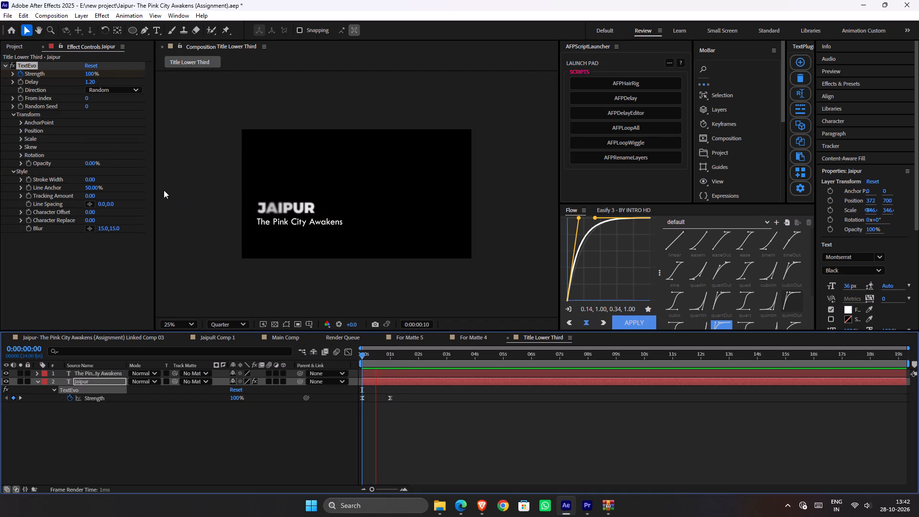
key("space")
left_click_drag(372, 361, 315, 367)
Copy the Jaipur text's TextEvo effect onto The Pink City Awakens text layer and preview both lines animating.
left_click(381, 373)
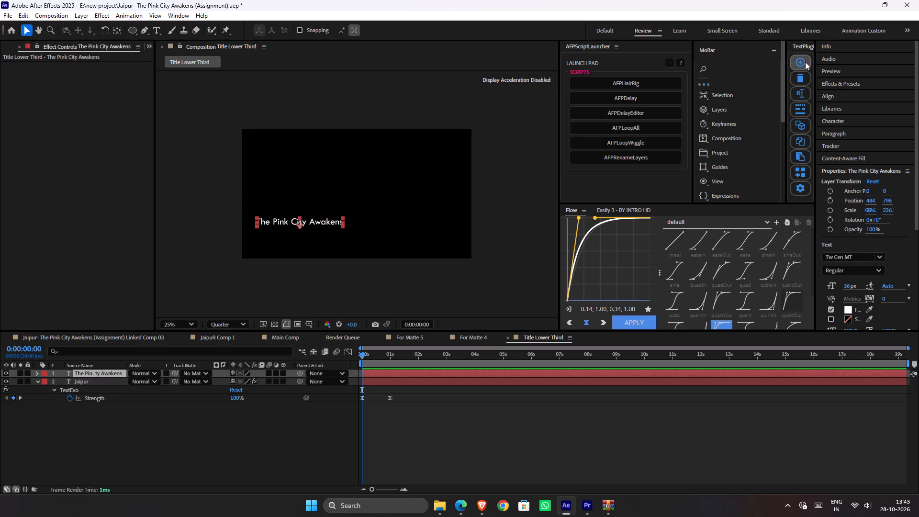
left_click(805, 63)
left_click(428, 384)
left_click(422, 397)
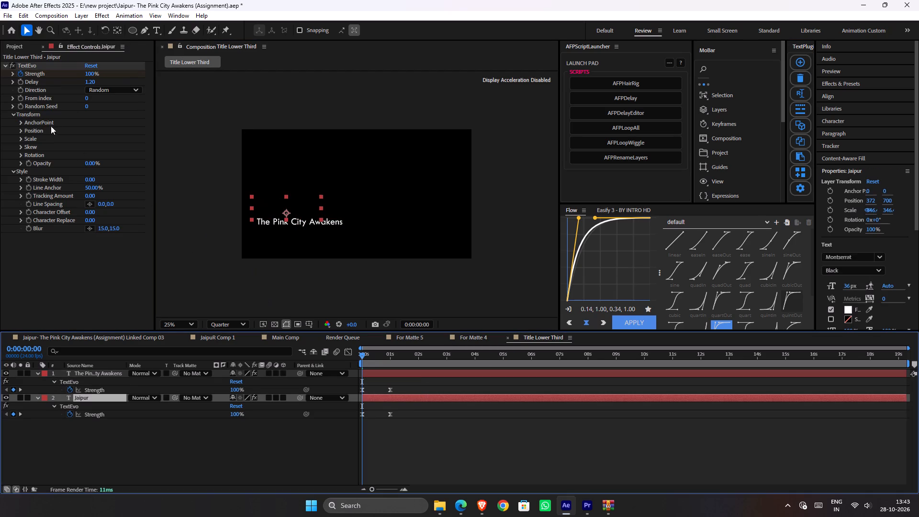
left_click(34, 64)
key("ctrl+c")
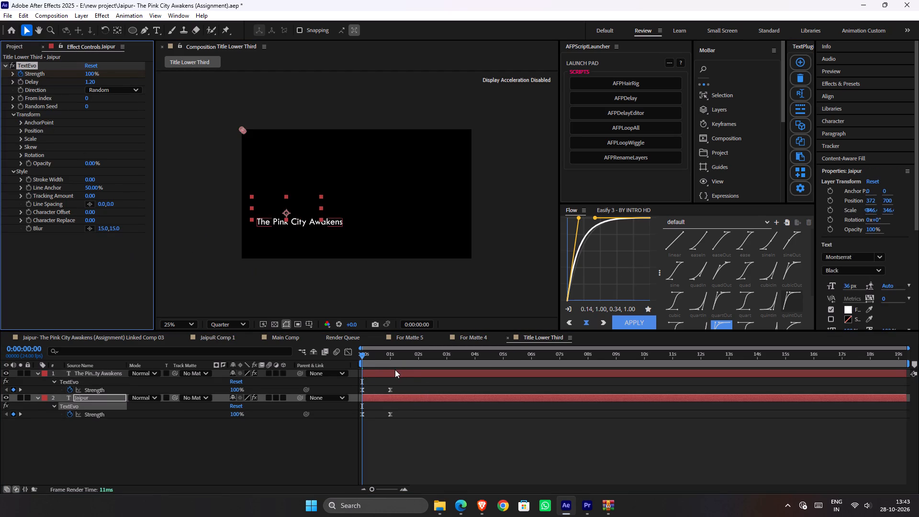
left_click(395, 370)
key("ctrl+v")
key("space")
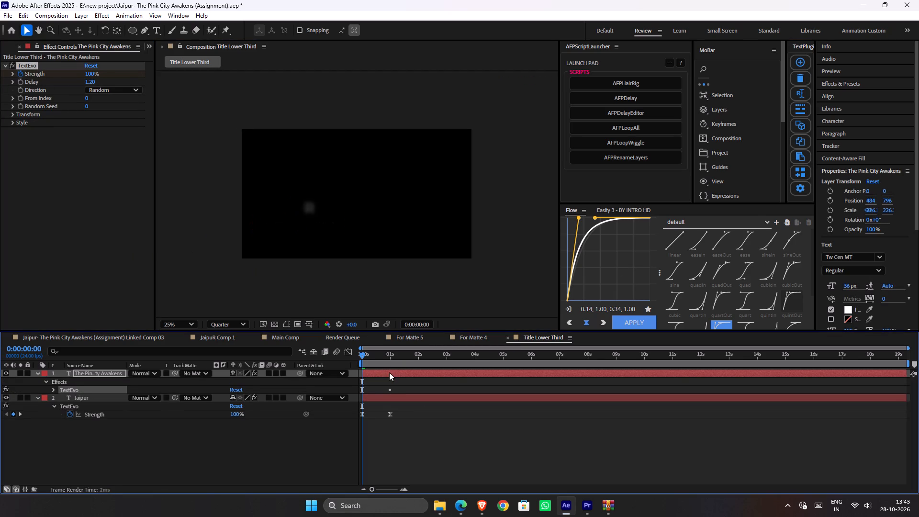
key("space")
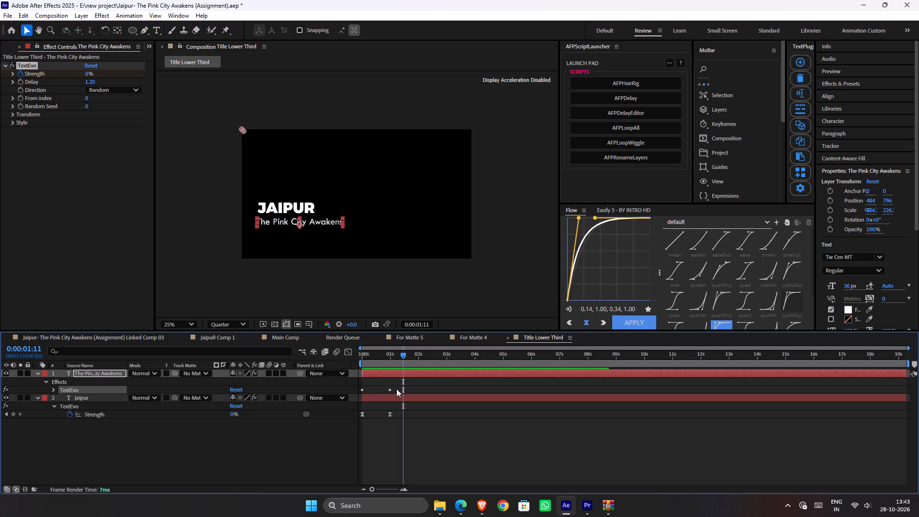
Set the Jaipur text's TextEvo position Y to about -36 and preview the animation from the start.
left_click(396, 398)
left_click_drag(390, 352, 258, 333)
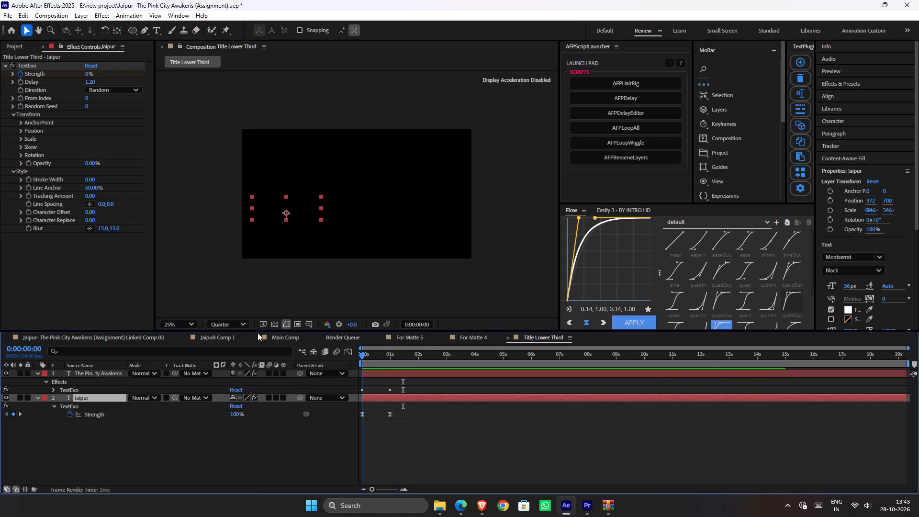
left_click_drag(258, 333, 268, 337)
left_click(20, 132)
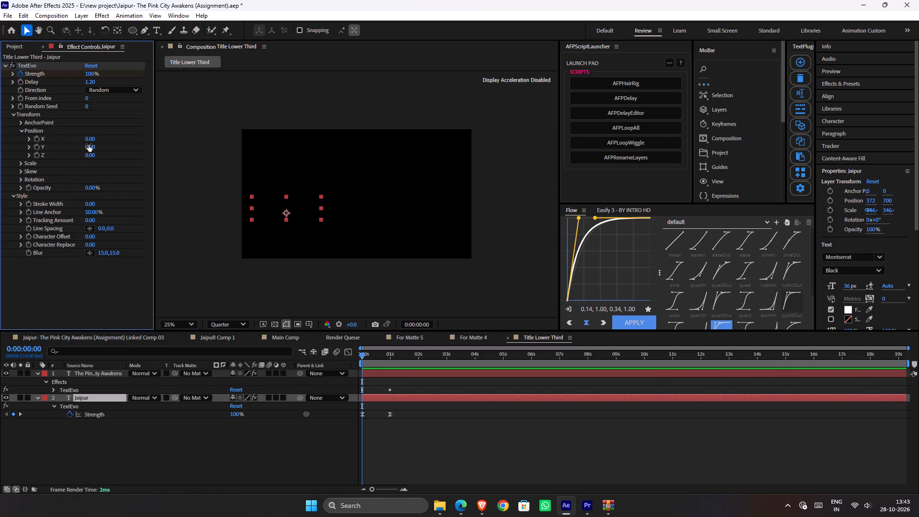
left_click_drag(90, 146, 65, 144)
key("space")
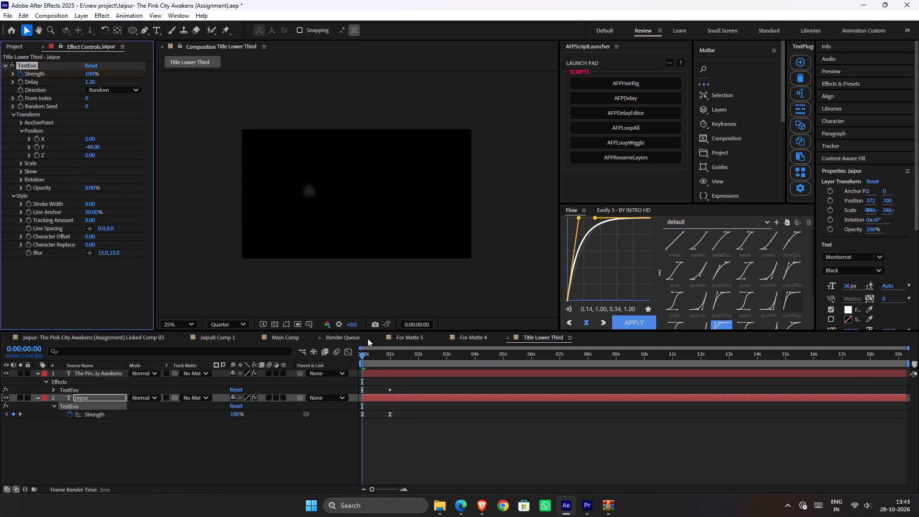
key("space")
left_click_drag(382, 357, 305, 351)
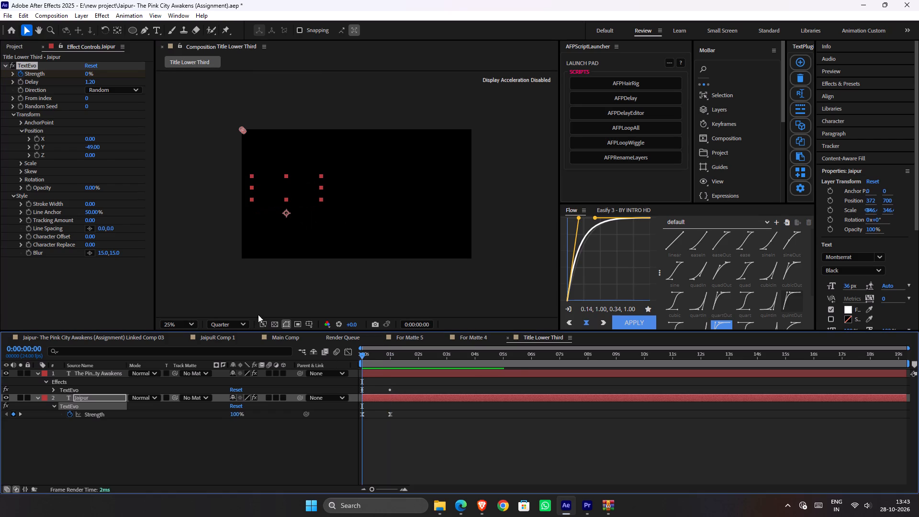
left_click_drag(94, 146, 101, 147)
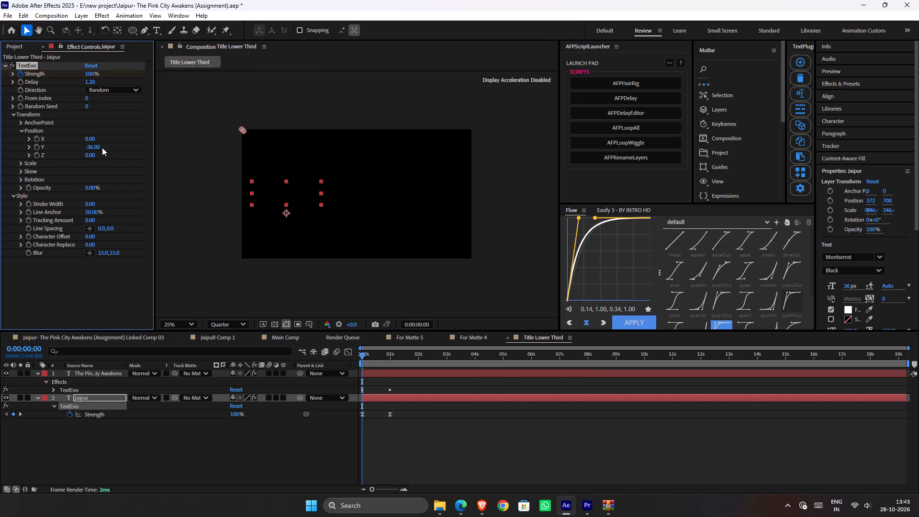
key("space")
key("space")
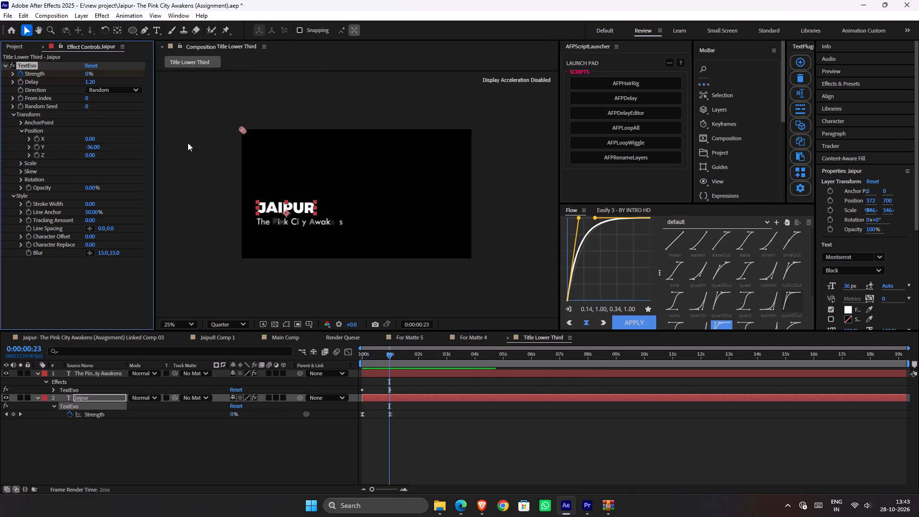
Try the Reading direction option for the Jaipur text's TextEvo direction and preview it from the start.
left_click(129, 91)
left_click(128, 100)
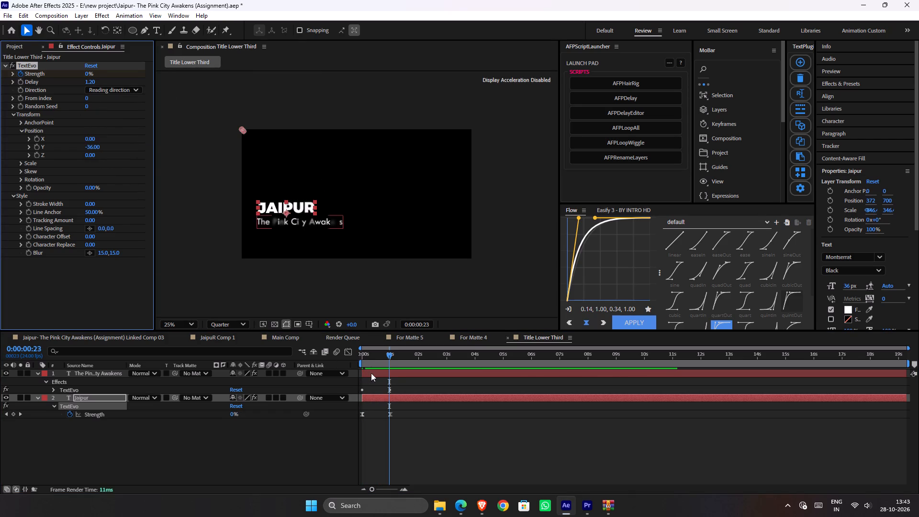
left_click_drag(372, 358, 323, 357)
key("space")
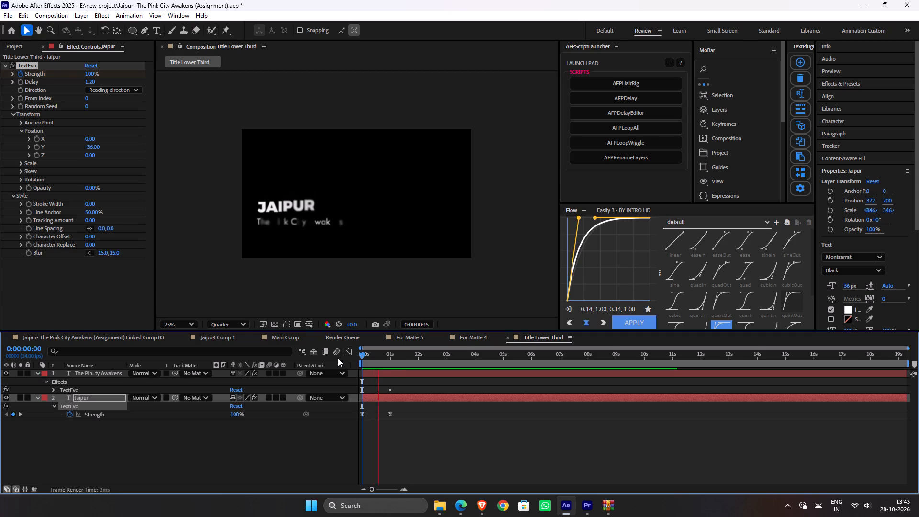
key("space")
Set the Jaipur text's TextEvo direction to Outward and preview the animation from the start.
left_click(101, 90)
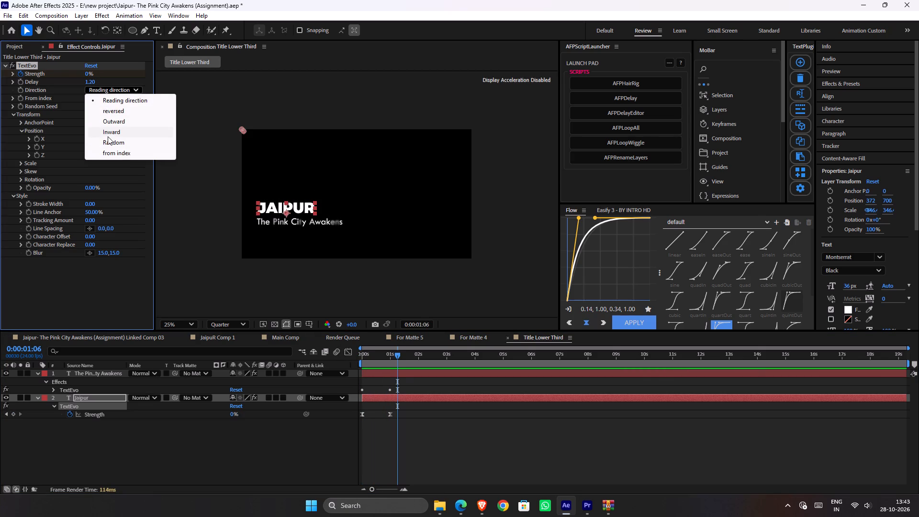
left_click(113, 124)
left_click_drag(372, 363, 336, 362)
key("space")
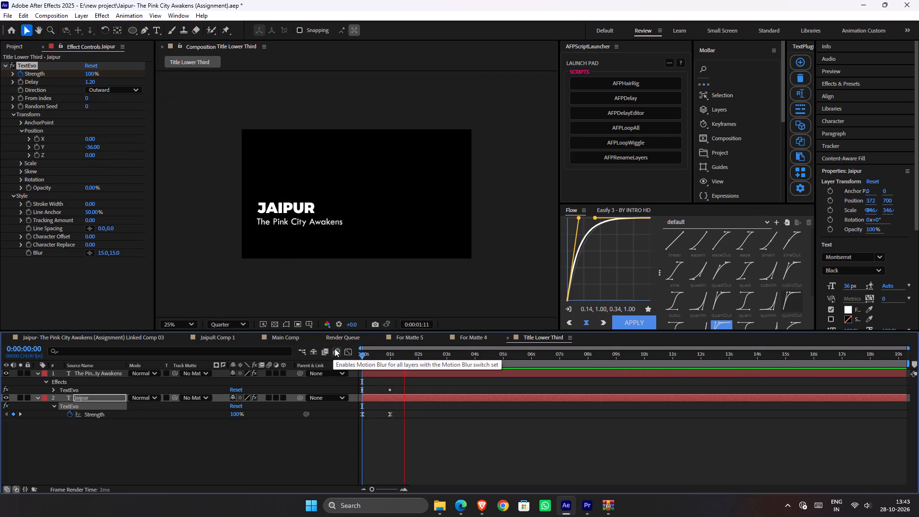
Offset The Pink City Awakens text layer to start about a quarter second later and preview from the start.
key("space")
left_click_drag(376, 373, 382, 376)
left_click_drag(383, 355, 334, 355)
key("space")
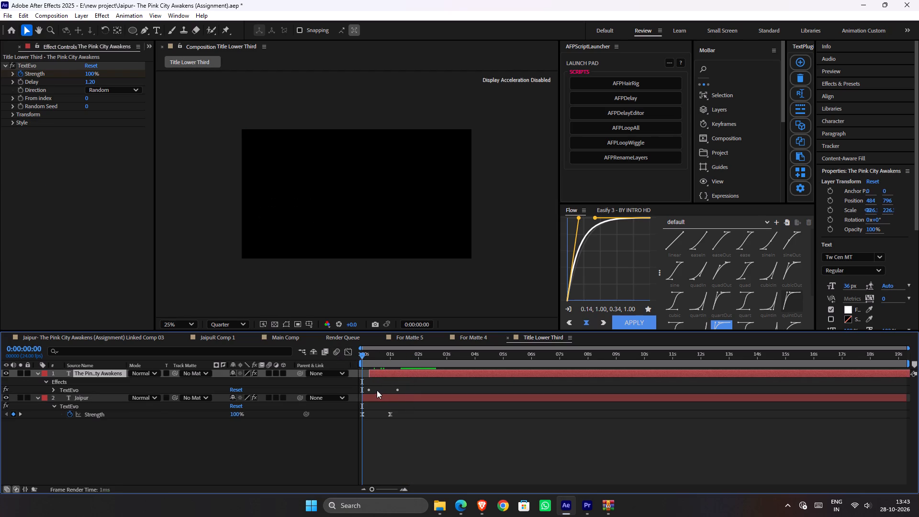
key("space")
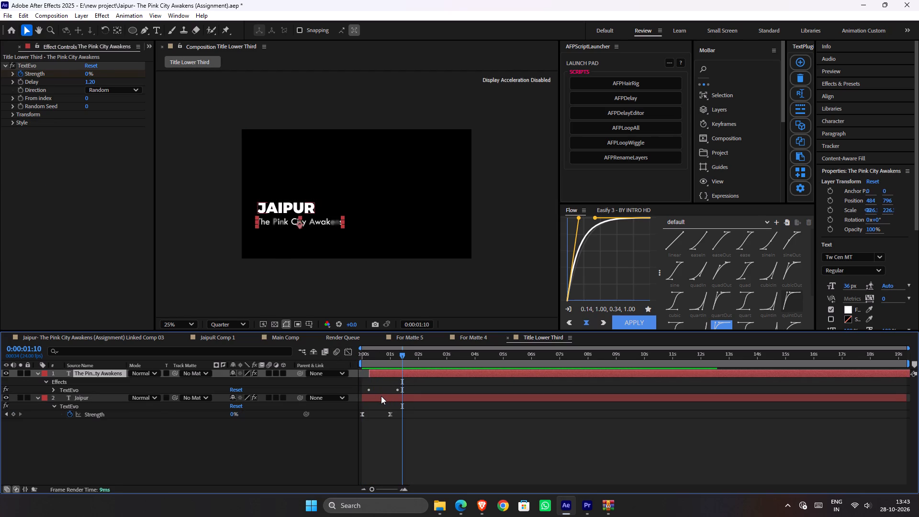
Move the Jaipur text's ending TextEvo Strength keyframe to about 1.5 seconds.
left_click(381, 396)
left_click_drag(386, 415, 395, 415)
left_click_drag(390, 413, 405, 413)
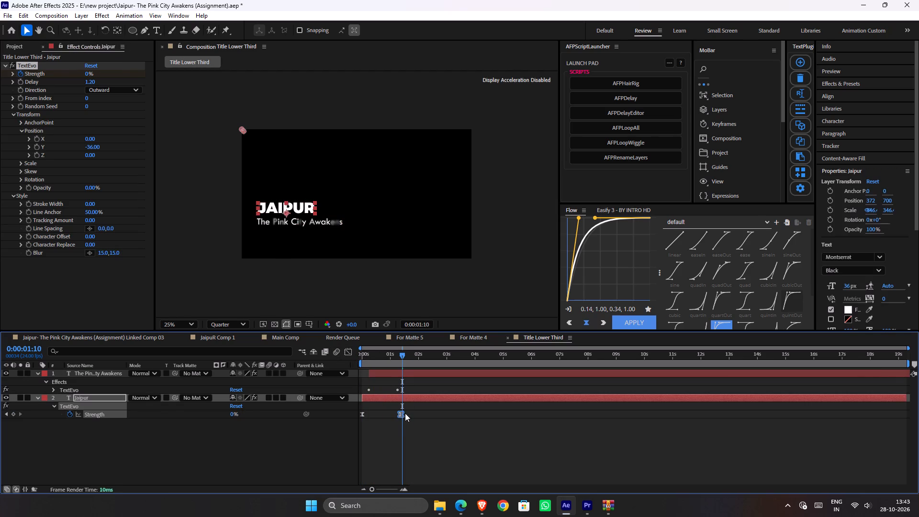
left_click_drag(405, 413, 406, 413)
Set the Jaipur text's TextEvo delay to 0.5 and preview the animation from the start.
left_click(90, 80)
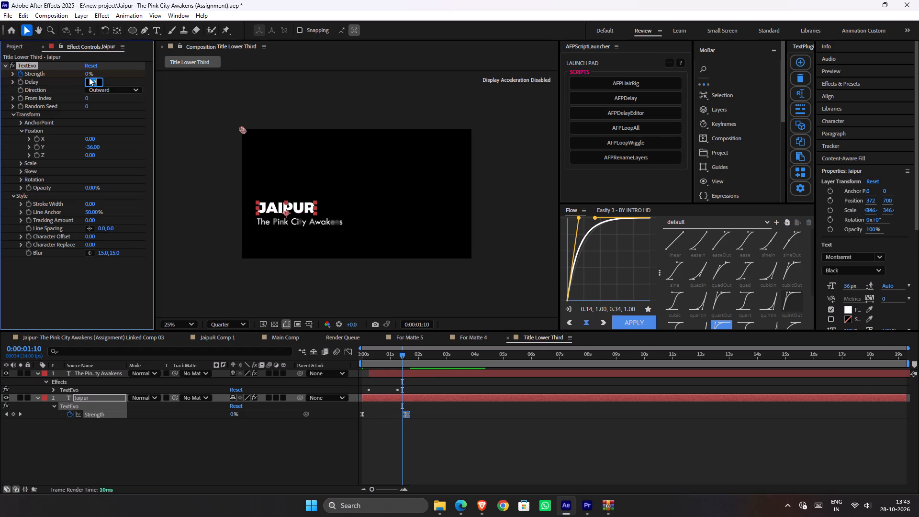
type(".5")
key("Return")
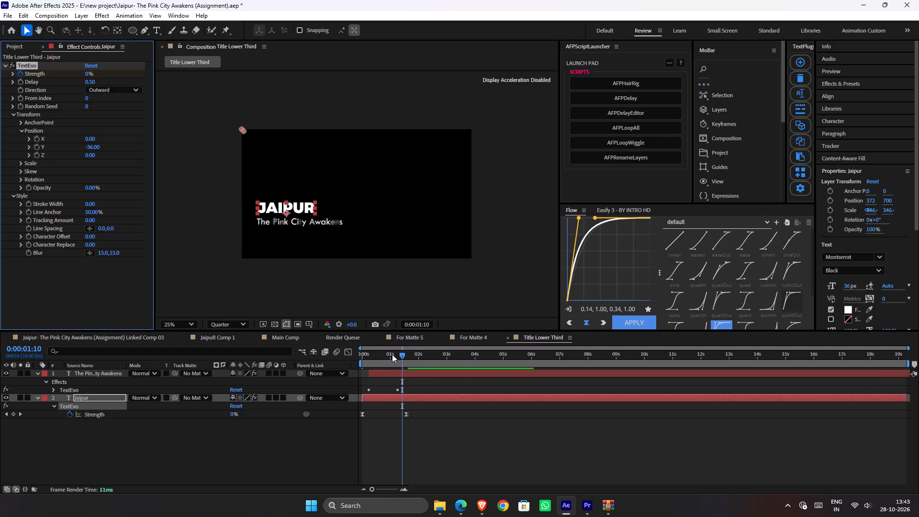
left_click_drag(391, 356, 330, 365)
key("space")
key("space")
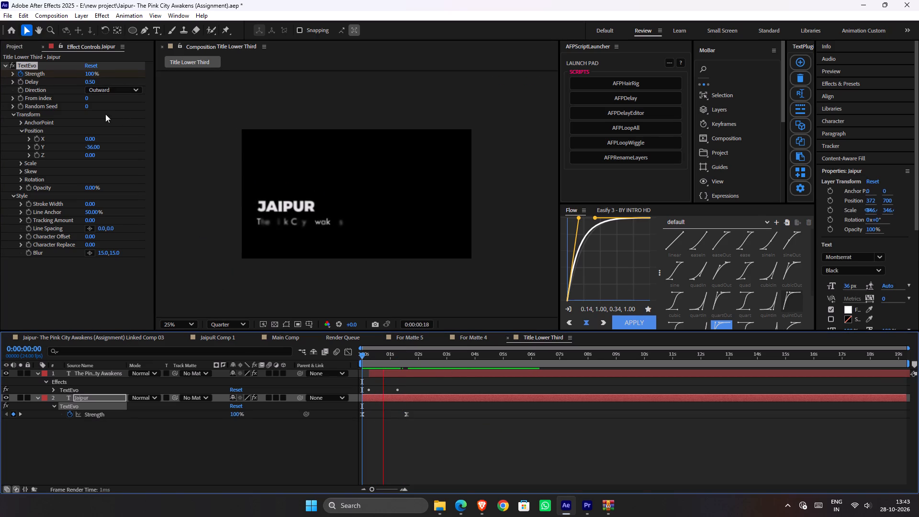
Set the Jaipur text's TextEvo direction to Random and preview the animation from the start.
left_click(102, 91)
left_click(112, 141)
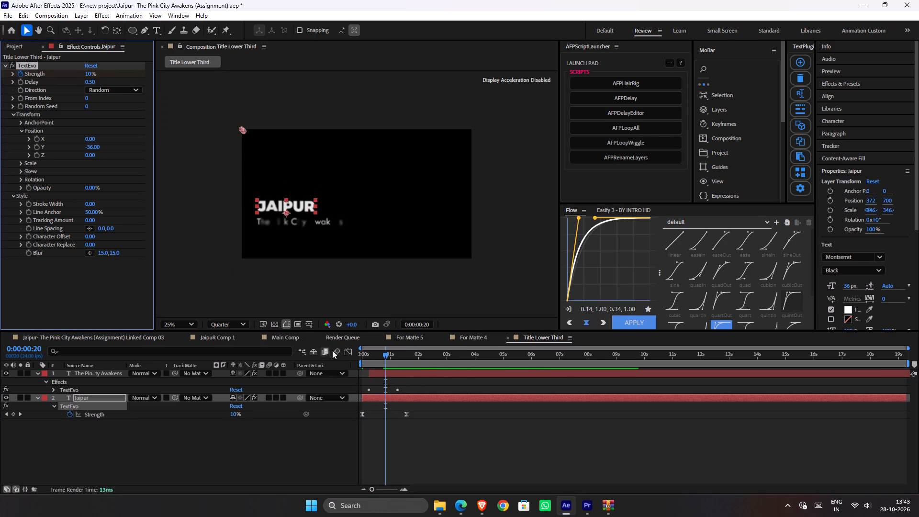
left_click_drag(372, 358, 303, 353)
key("space")
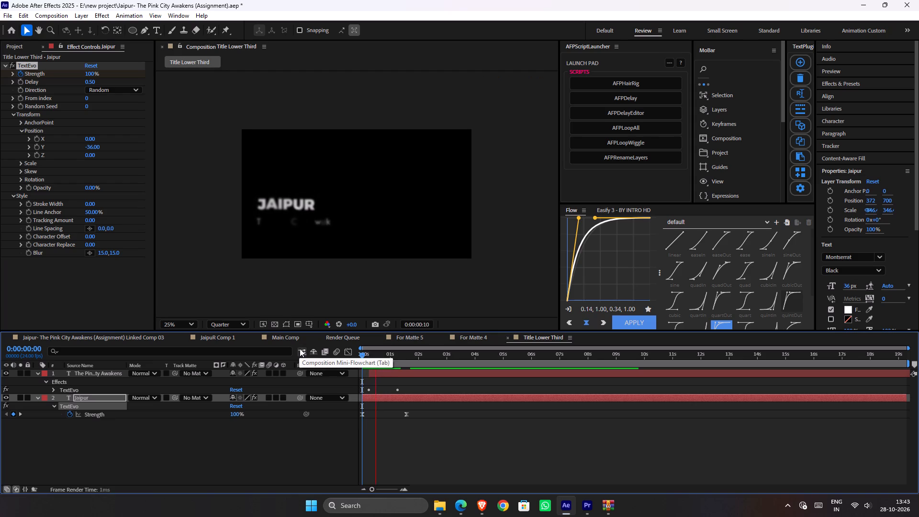
key("space")
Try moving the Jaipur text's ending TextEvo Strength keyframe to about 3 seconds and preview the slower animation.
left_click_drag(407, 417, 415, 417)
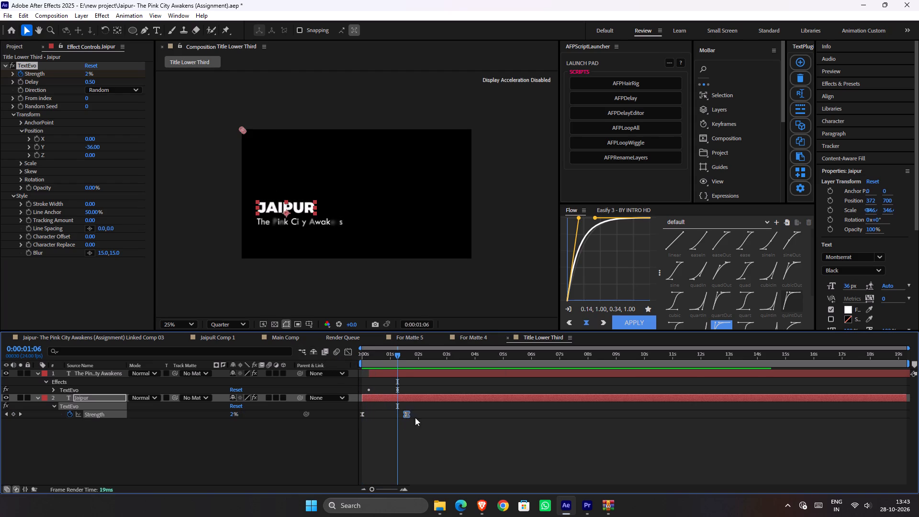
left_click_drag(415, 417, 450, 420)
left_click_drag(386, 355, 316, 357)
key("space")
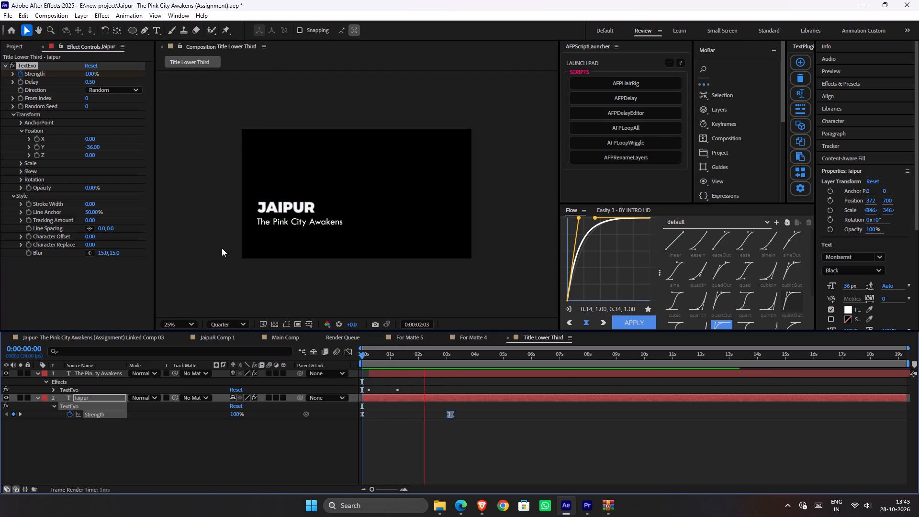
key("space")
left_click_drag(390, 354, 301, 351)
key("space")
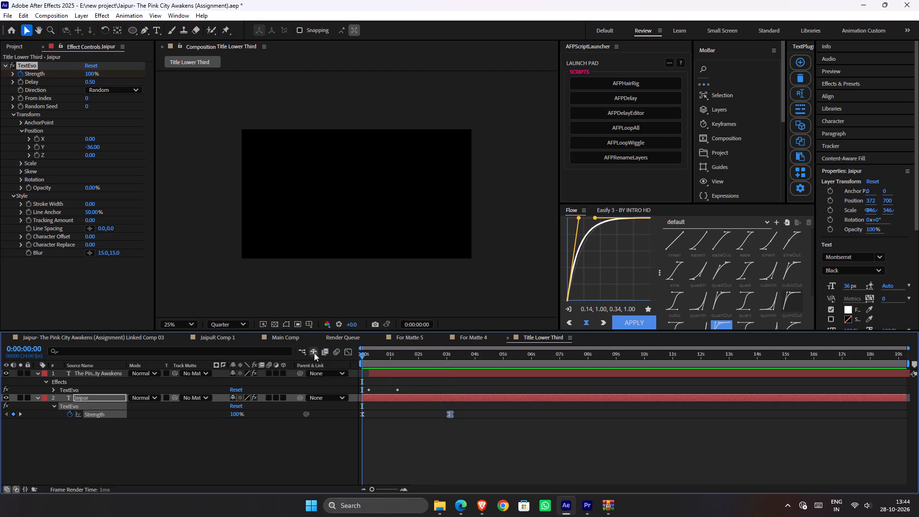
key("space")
Move the Jaipur text's ending TextEvo Strength keyframe to 0:00:00:23.
left_click_drag(450, 415, 388, 407)
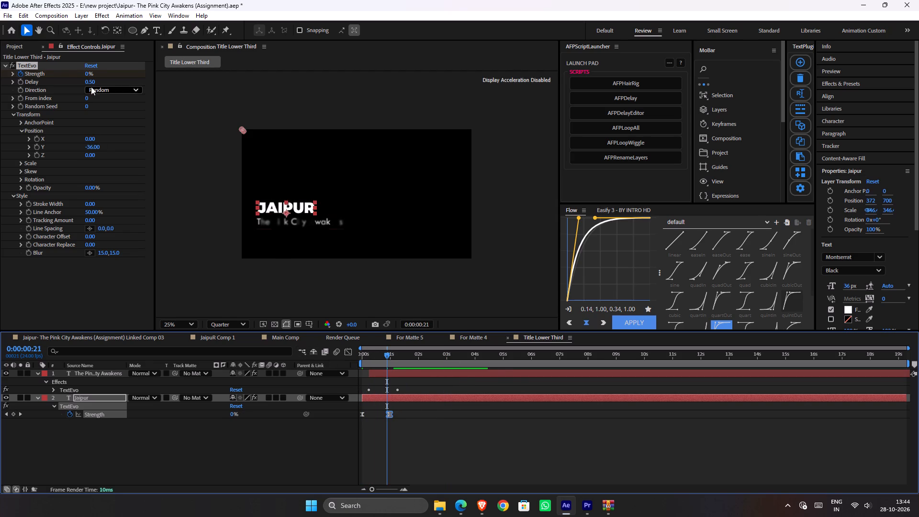
Set the Jaipur text's TextEvo delay to 0.2, save the project, and preview the animation from the start.
left_click(94, 81)
type(".2")
key("Return")
key("ctrl+s")
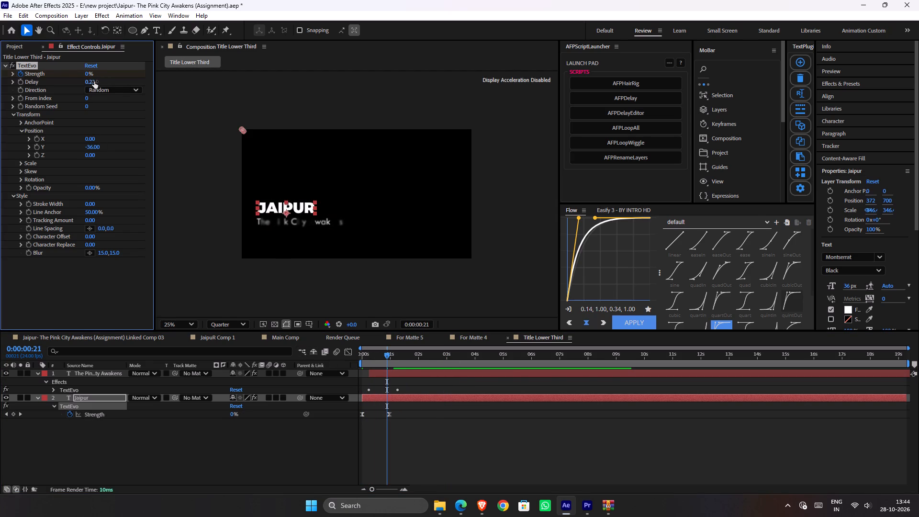
left_click_drag(379, 349, 341, 350)
left_click_drag(361, 352, 342, 354)
key("space")
key("space")
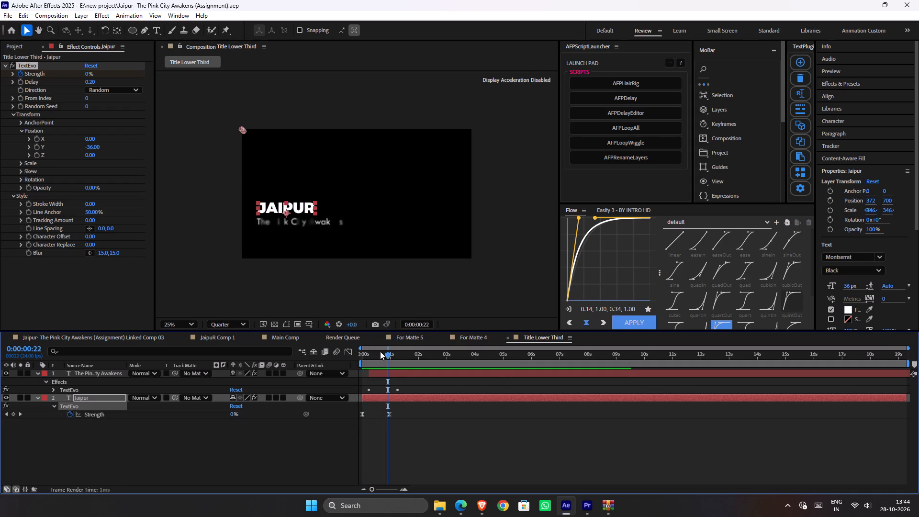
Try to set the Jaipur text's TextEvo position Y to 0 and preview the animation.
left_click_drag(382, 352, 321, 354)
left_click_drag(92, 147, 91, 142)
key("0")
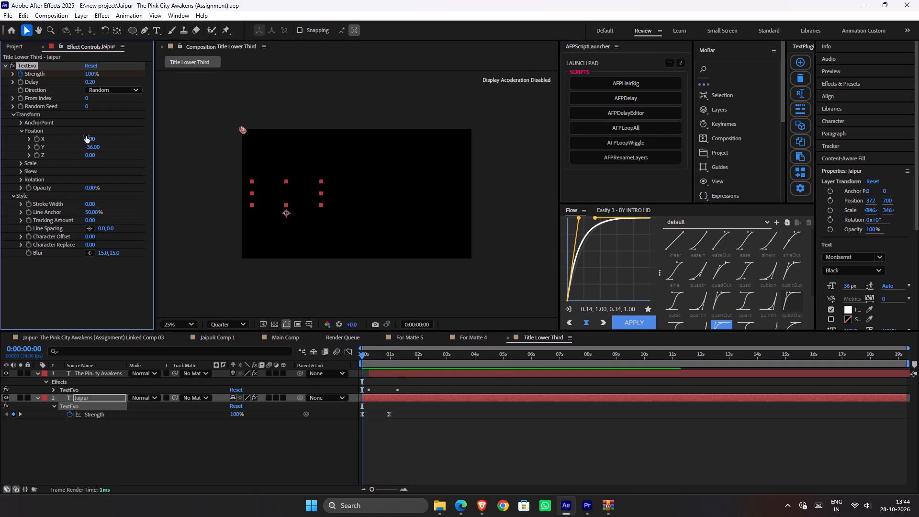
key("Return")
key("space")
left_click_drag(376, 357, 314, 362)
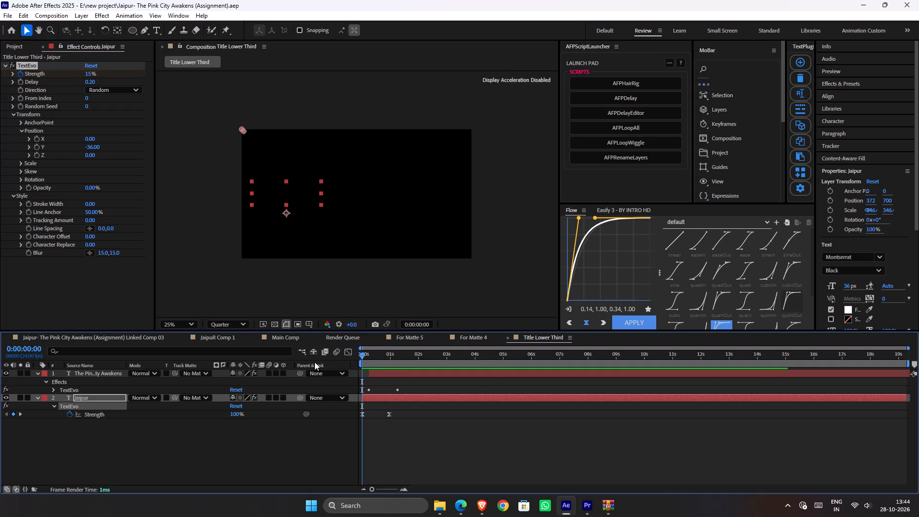
Set the Jaipur text's TextEvo position Y to 0 and preview the animation from the start.
left_click(97, 147)
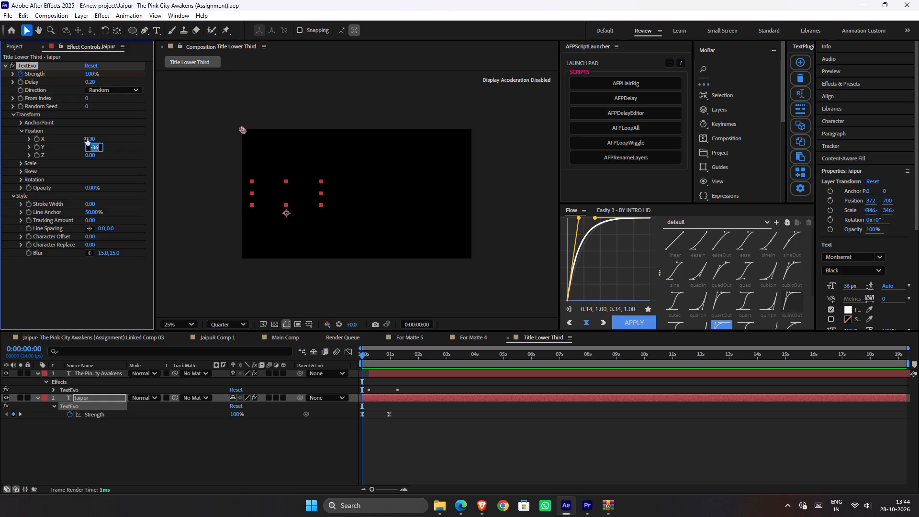
key("0")
key("Return")
key("space")
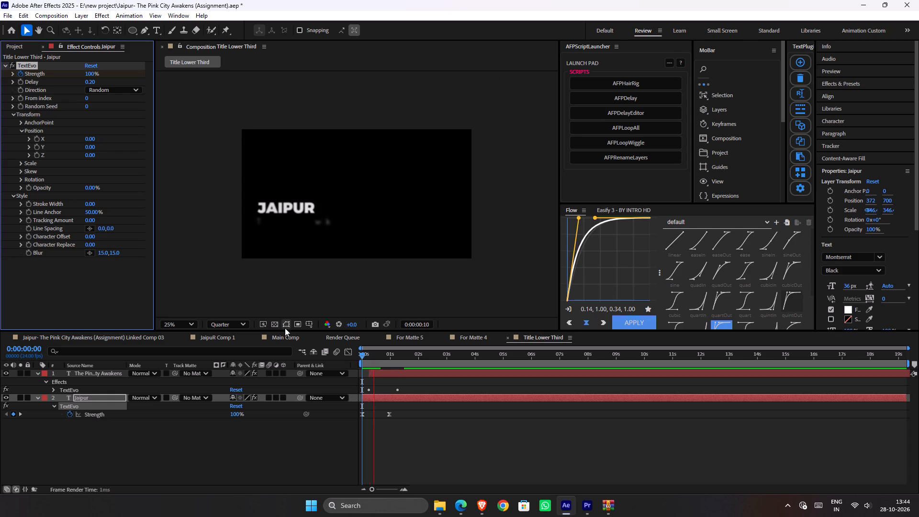
key("space")
left_click_drag(386, 359, 346, 363)
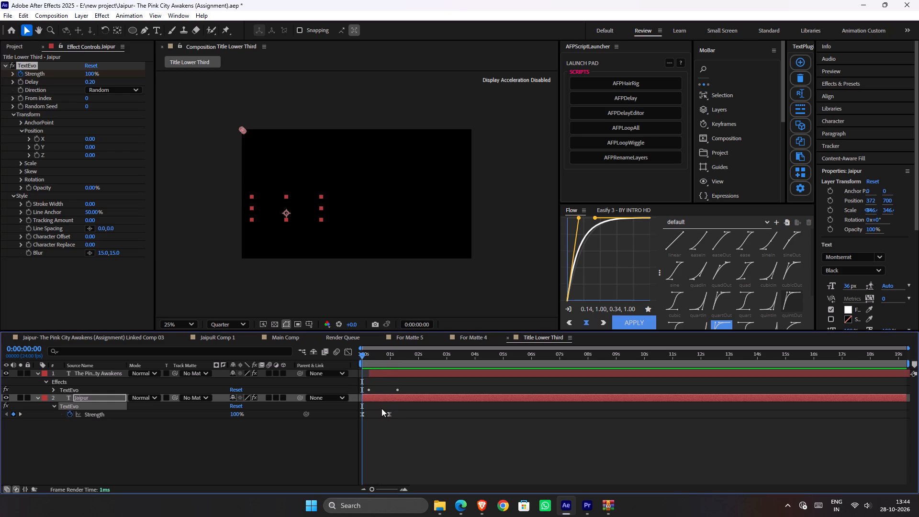
key("space")
key("space")
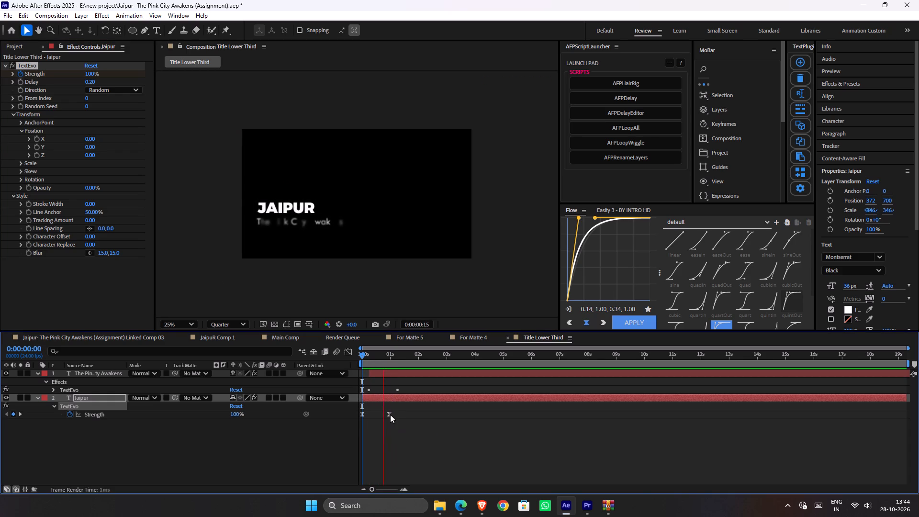
key("space")
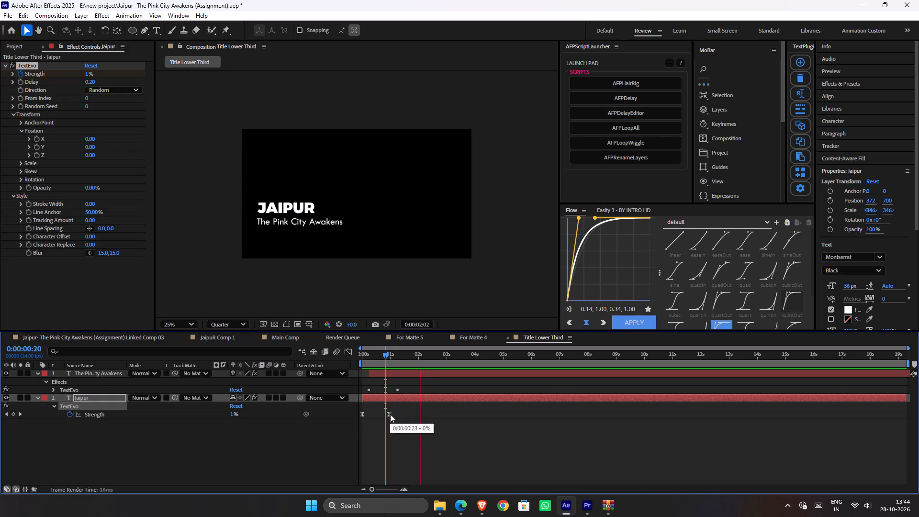
key("space")
Set The Pink City Awakens text's TextEvo position Y to about -24 and preview from the start.
left_click(390, 373)
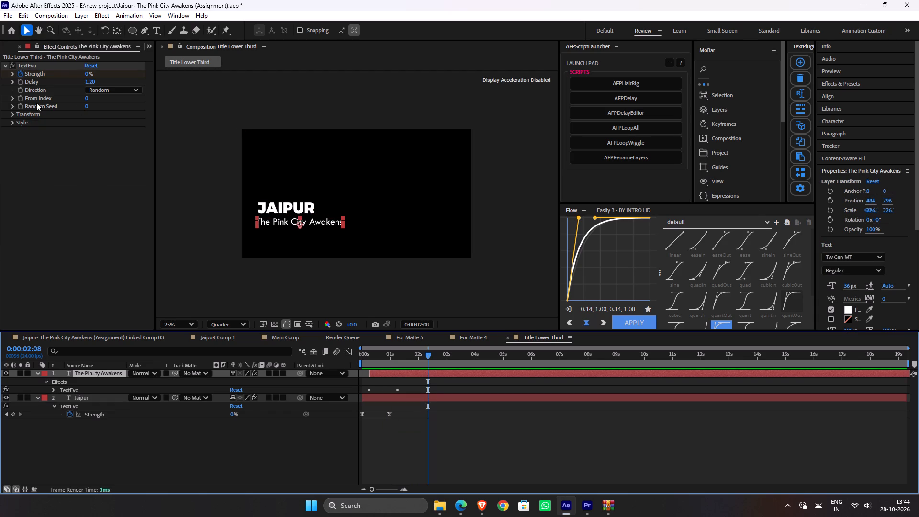
left_click(13, 111)
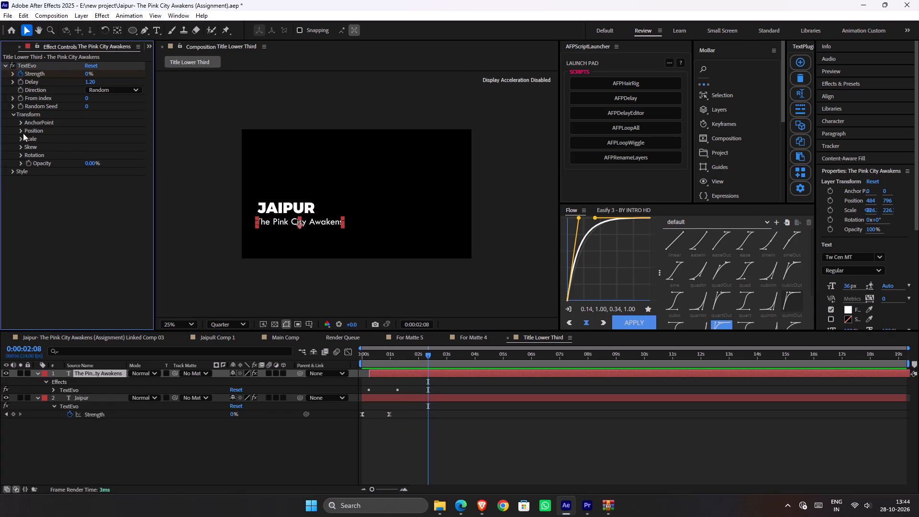
left_click(23, 133)
left_click_drag(89, 147, 78, 148)
left_click_drag(392, 363, 316, 364)
key("space")
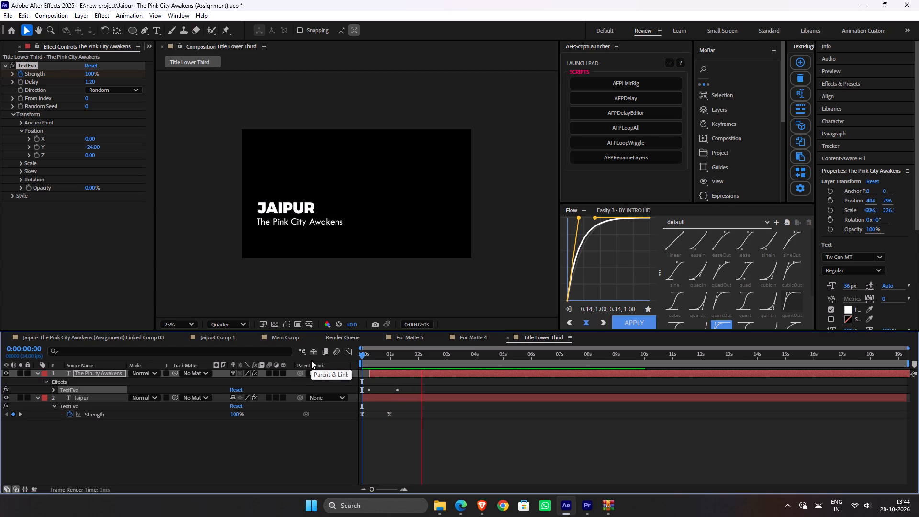
Replay the lower third from the start to check how the letters of The Pink City Awakens animate in.
key("space")
left_click_drag(407, 360, 304, 361)
key("space")
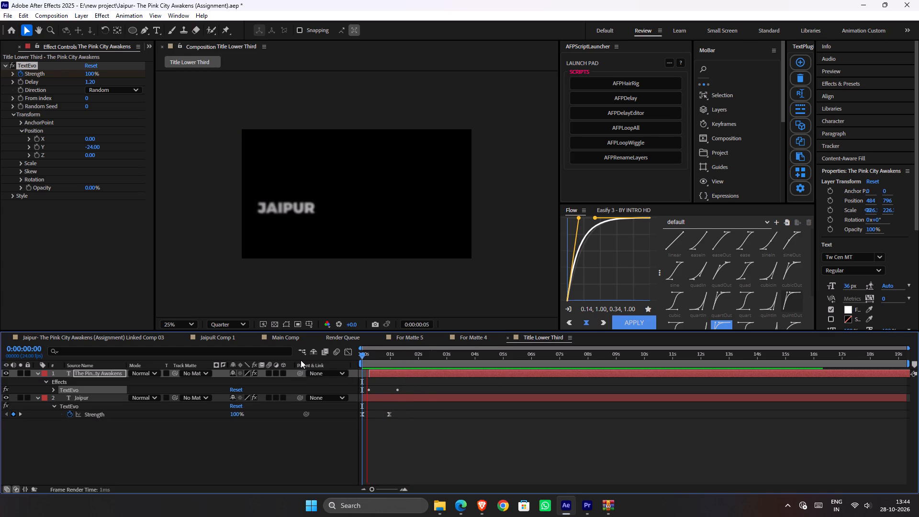
key("space")
key("space")
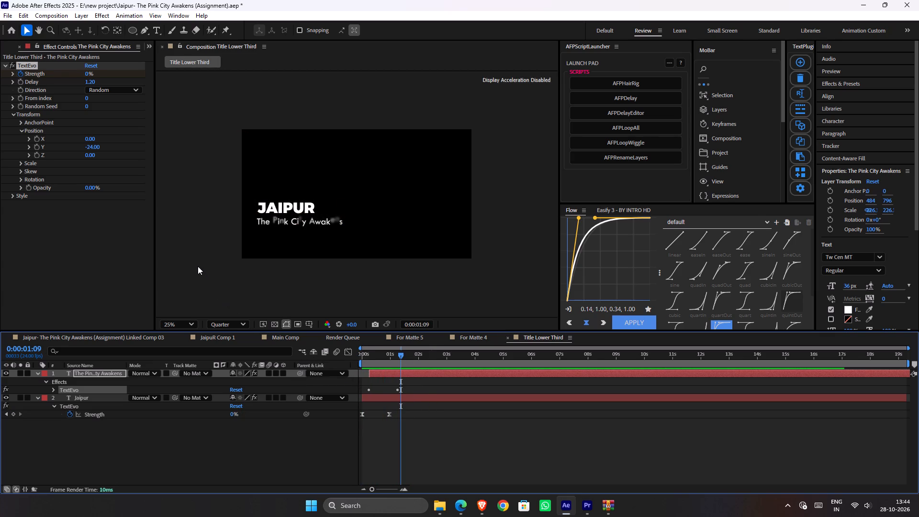
key("space")
left_click_drag(401, 363, 339, 363)
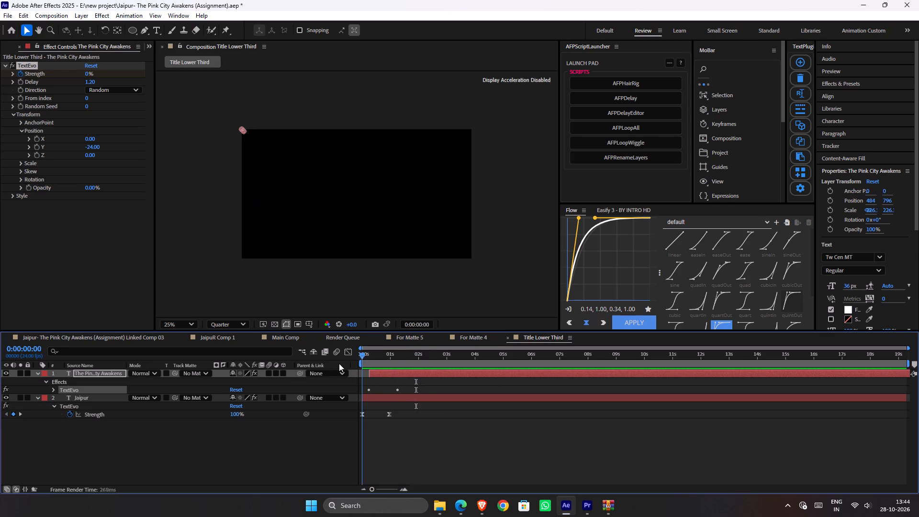
left_click_drag(339, 363, 325, 363)
key("space")
key("space")
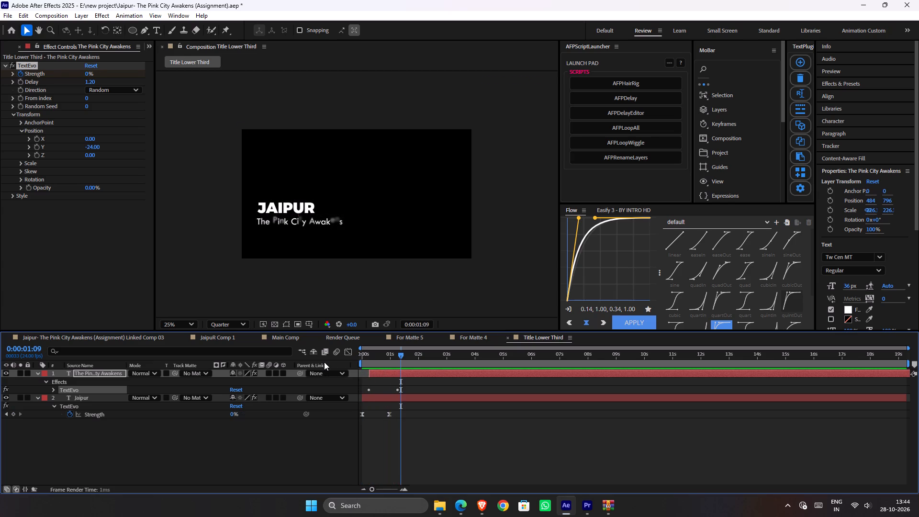
key("space")
key("space")
Set The Pink City Awakens text's TextEvo delay to 0.5 and preview the animation from the start.
left_click(89, 80)
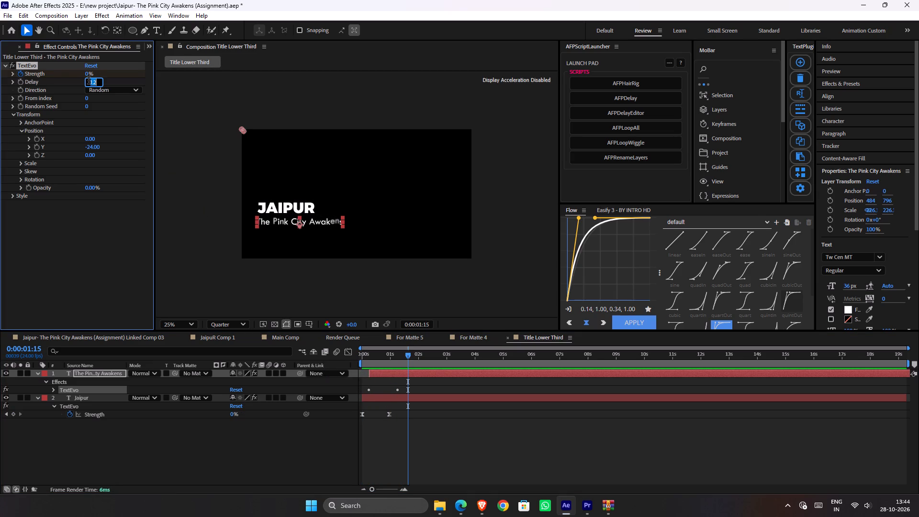
type(".5")
key("Return")
left_click_drag(370, 360, 323, 356)
key("space")
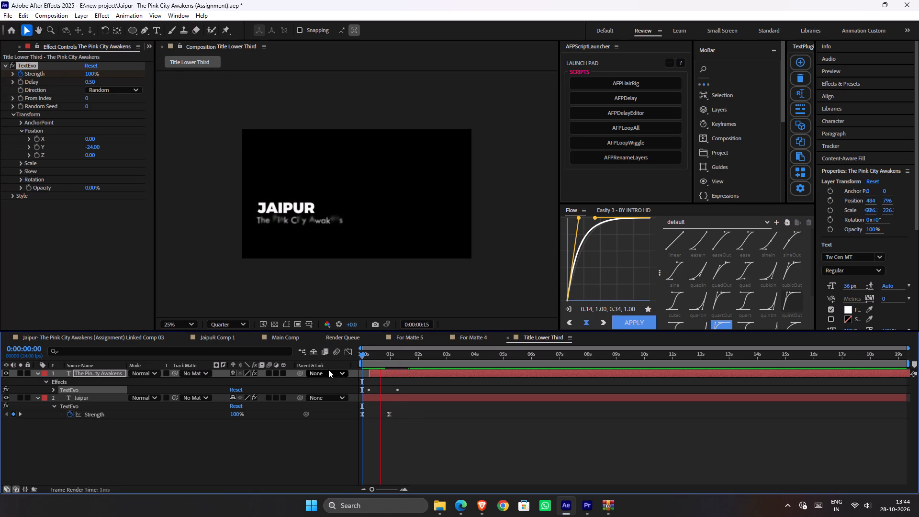
key("space")
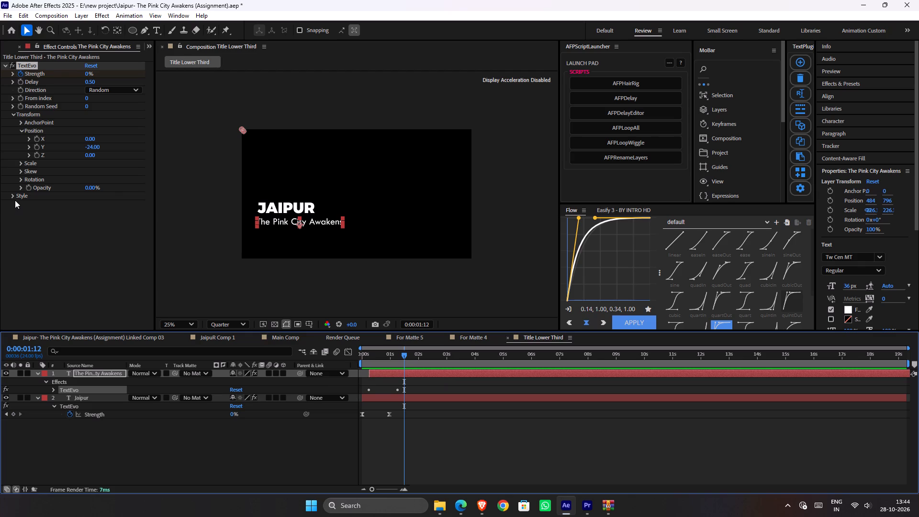
Set The Pink City Awakens text's TextEvo blur to 5 in both dimensions.
left_click(14, 198)
left_click(108, 253)
left_click(113, 253)
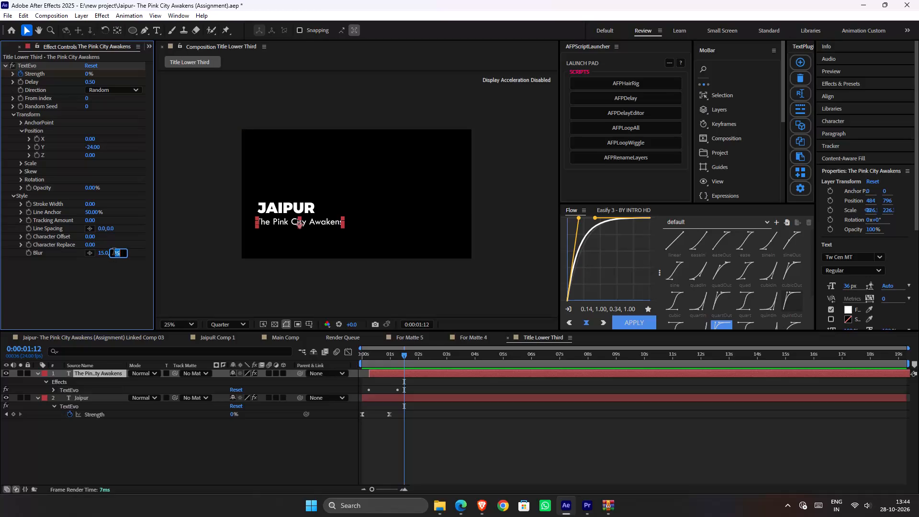
key("5")
key("Return")
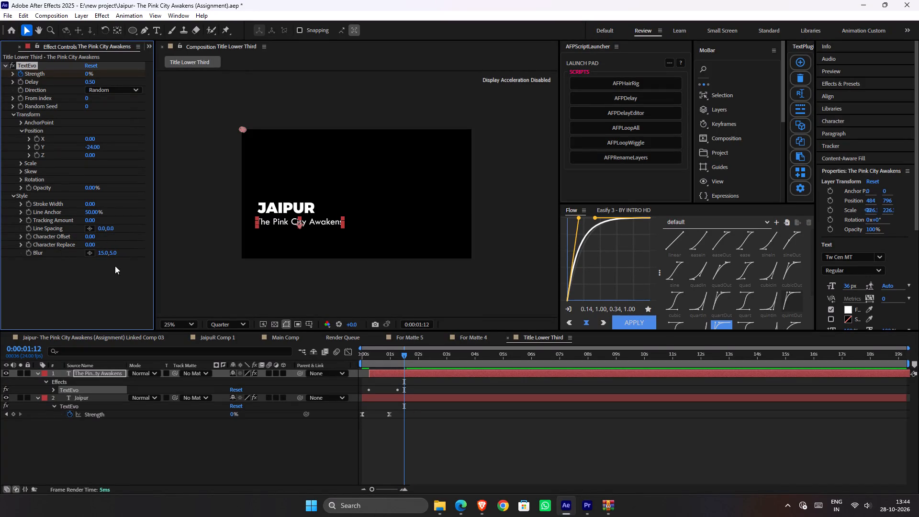
left_click(105, 251)
key("5")
key("Return")
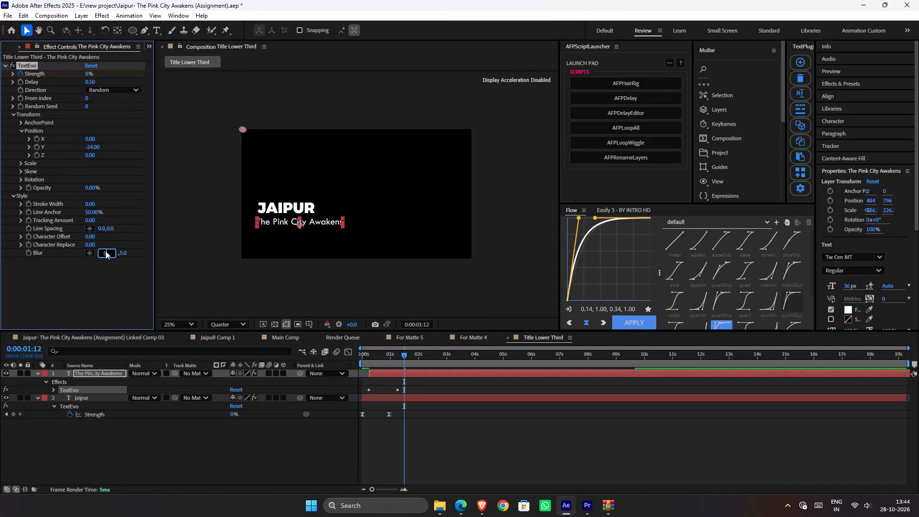
Preview the lower third from the start twice to check the blurred letter animation of The Pink City Awakens.
left_click_drag(371, 354, 348, 353)
key("space")
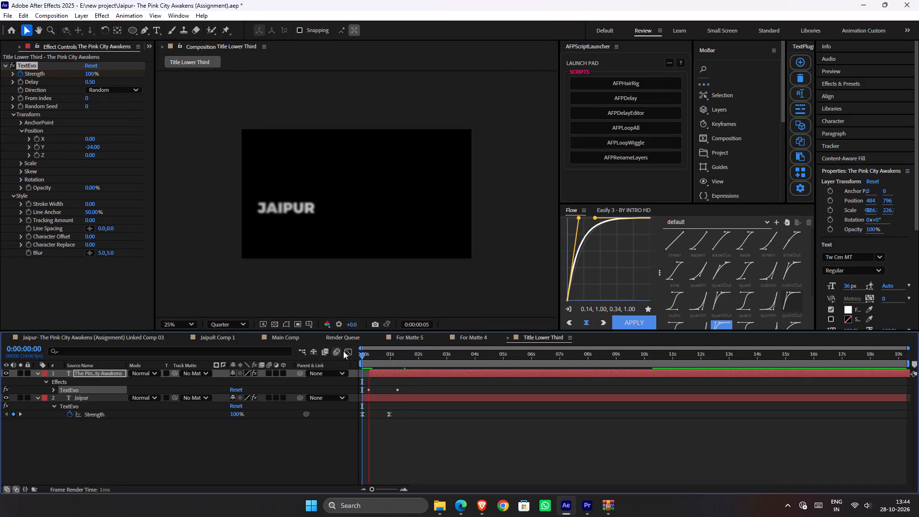
key("space")
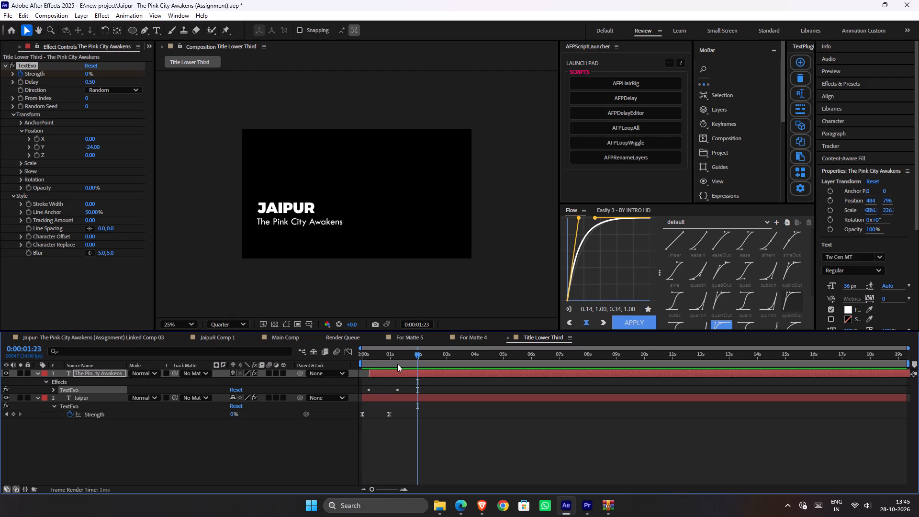
left_click_drag(396, 361, 336, 372)
key("space")
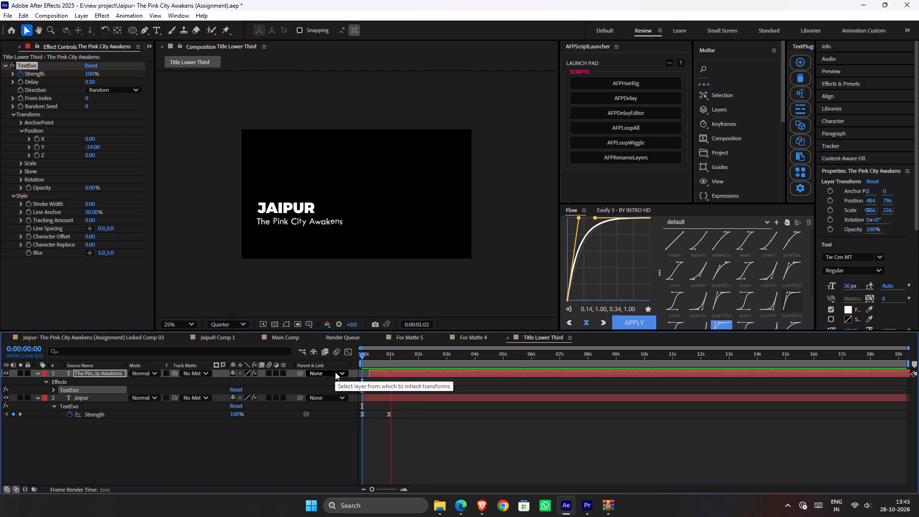
key("space")
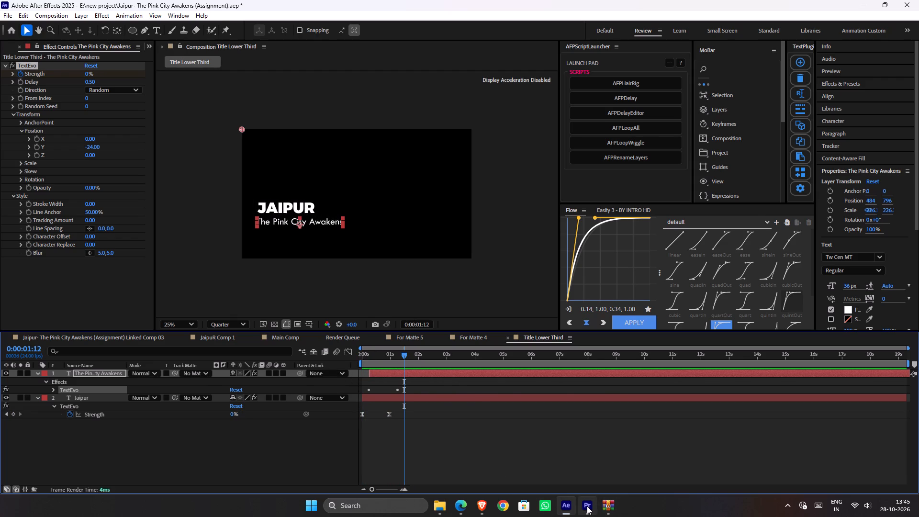
Switch to Premiere Pro and save the Jaipur assignment project.
left_click(586, 506)
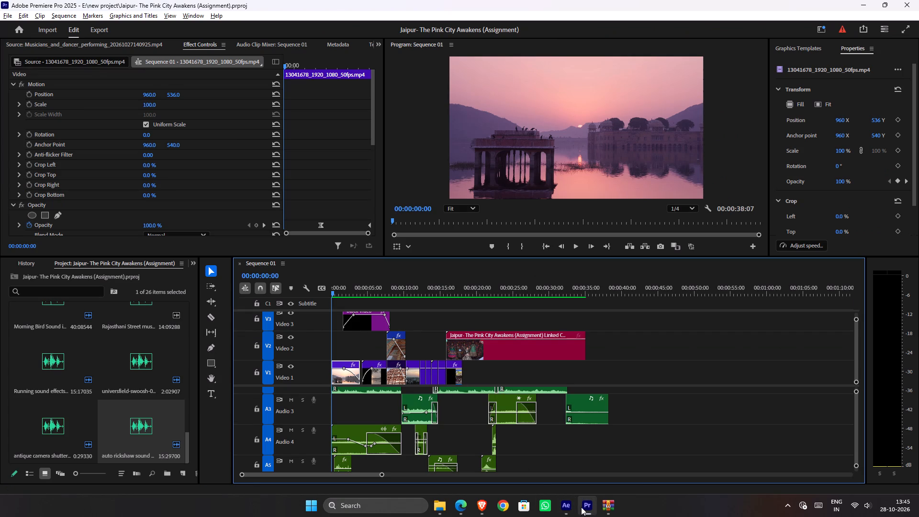
key("ctrl+s")
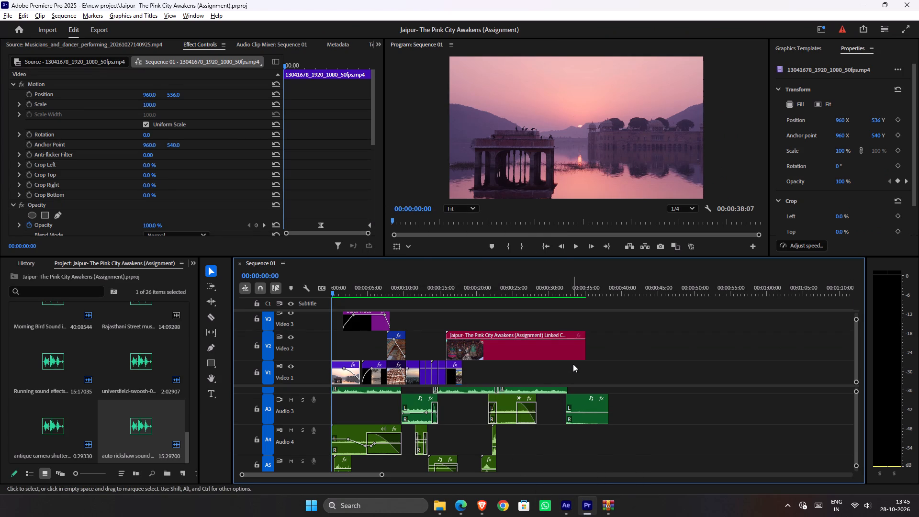
Open the export settings for Sequence 01 and set the format to H.264.
key("ctrl+m")
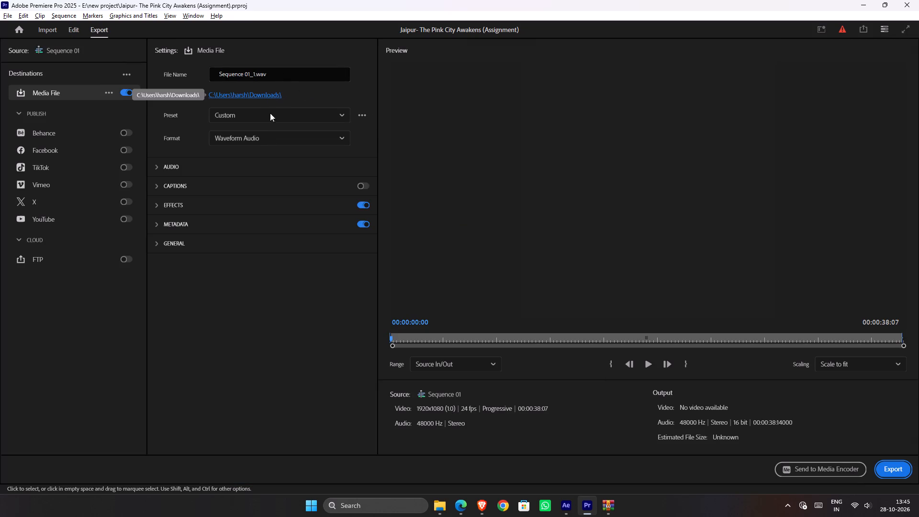
left_click(266, 140)
scroll(258, 266, "up", 2)
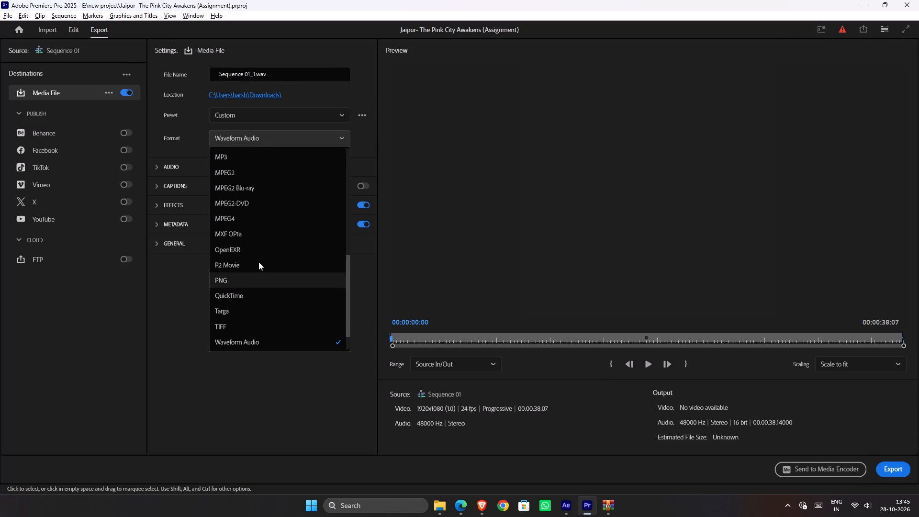
scroll(258, 262, "up", 4)
left_click(254, 201)
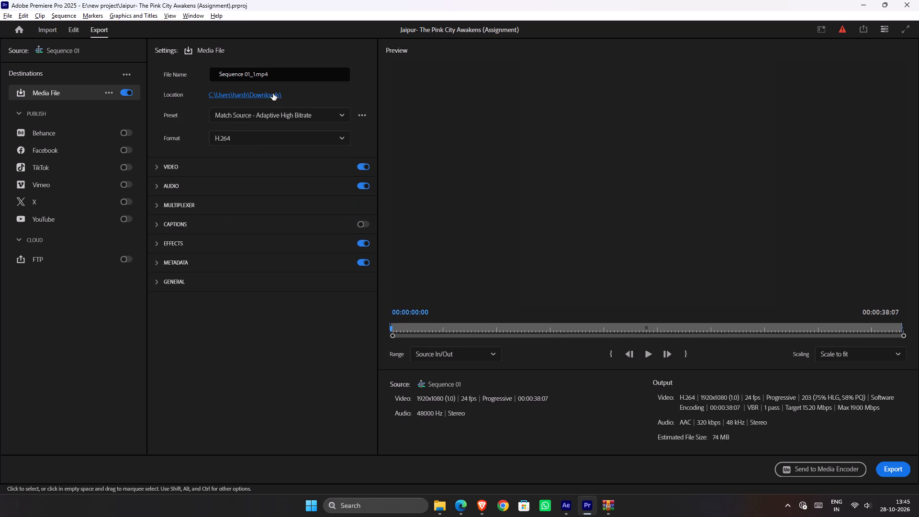
Browse to the new project folder on drive E as the export location.
left_click(268, 97)
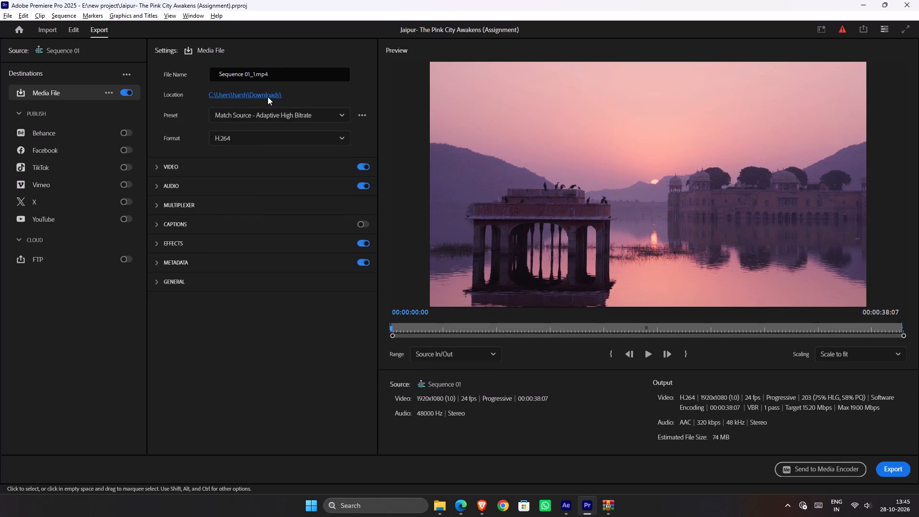
scroll(52, 168, "down", 3)
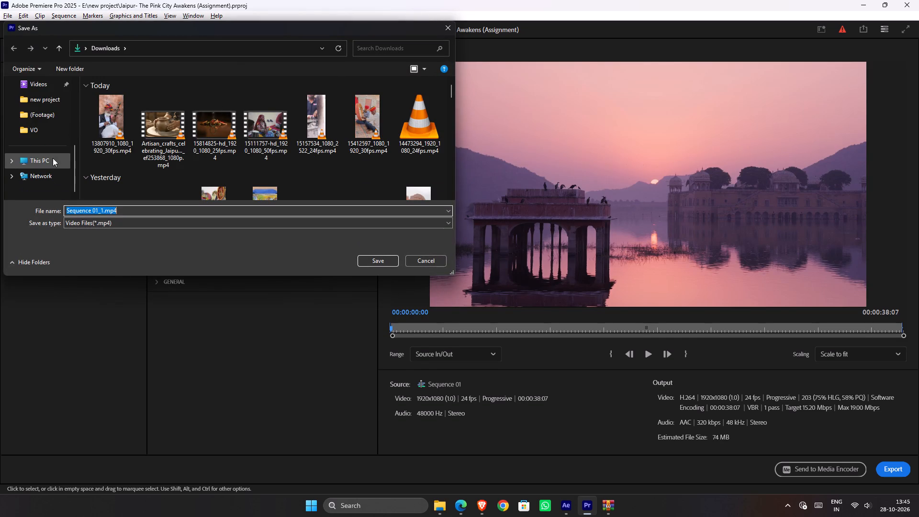
left_click(53, 158)
double_click(358, 108)
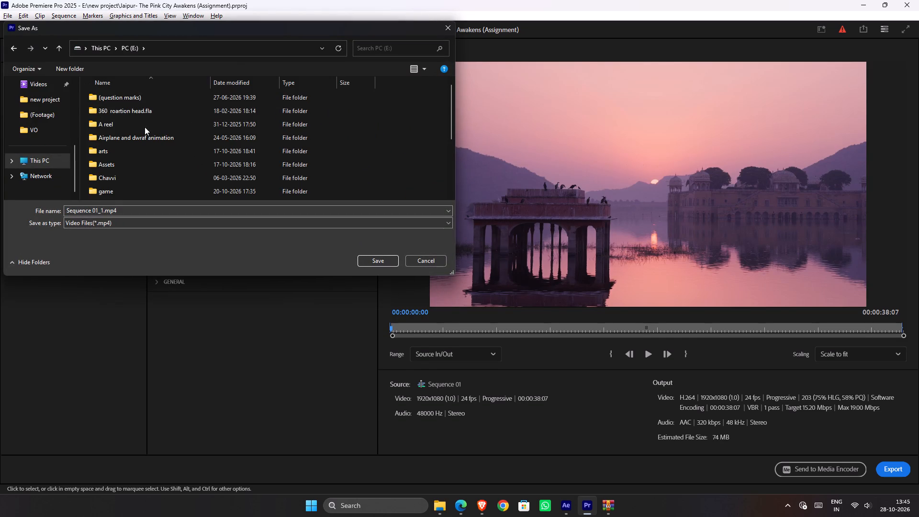
scroll(133, 166, "down", 1)
scroll(132, 166, "up", 1)
scroll(132, 169, "down", 3)
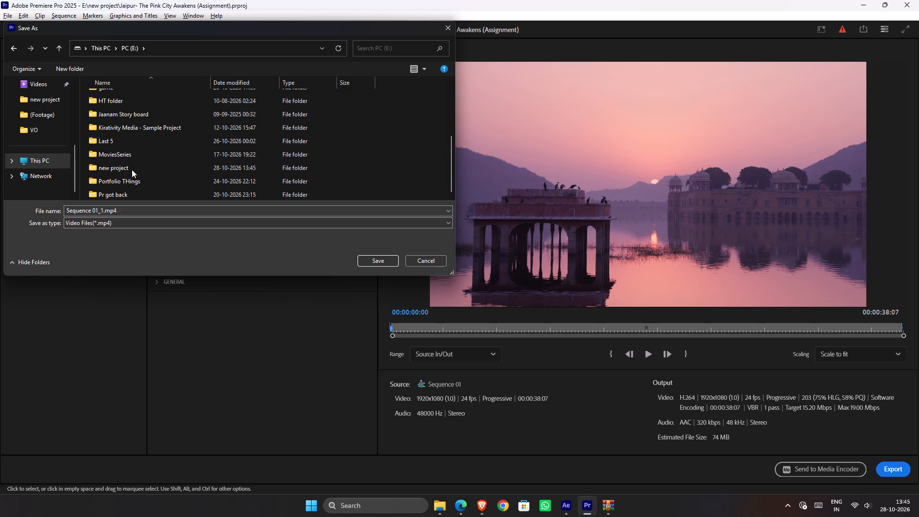
double_click(132, 172)
Name the export file Jaipur Assignment Horizontal and save it as the output destination.
left_click(130, 225)
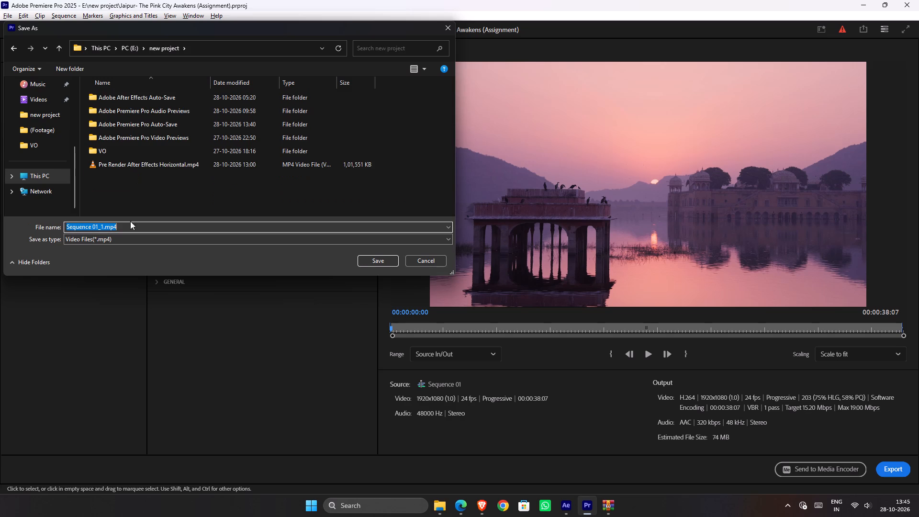
type("Jaipur Assignment 16")
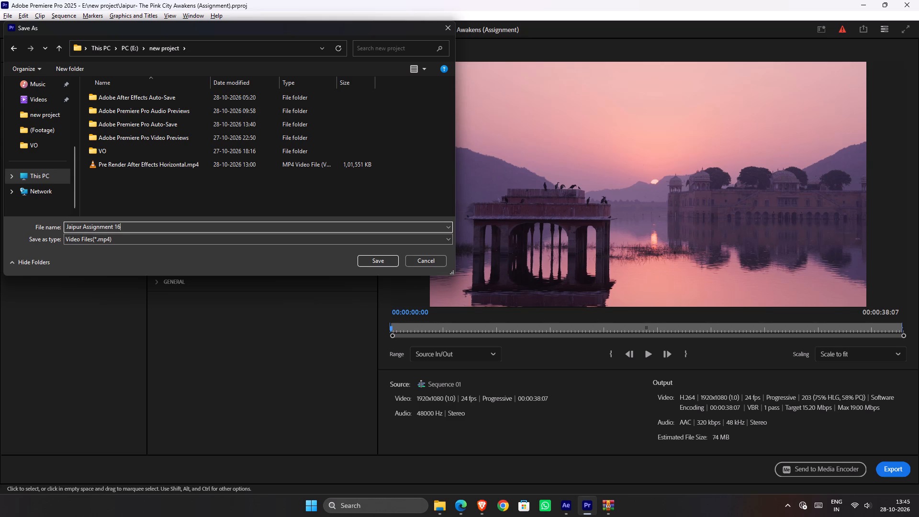
key("shift+colon")
key("BackSpace")
key("BackSpace")
key("BackSpace")
type("Horix")
key("BackSpace")
type("za")
key("BackSpace")
key("o")
type("ntal")
key("Return")
Start exporting Sequence 01 with the chosen media file settings.
key("ctrl+s")
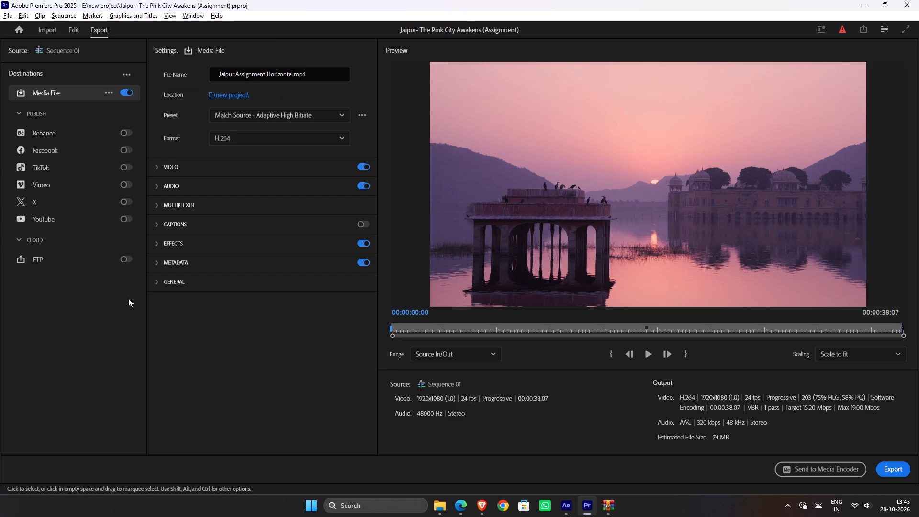
left_click(895, 460)
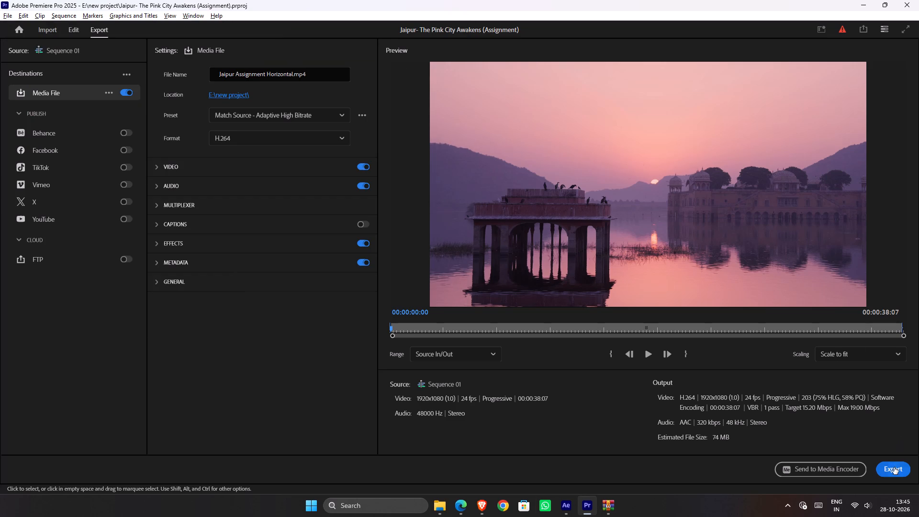
left_click(893, 470)
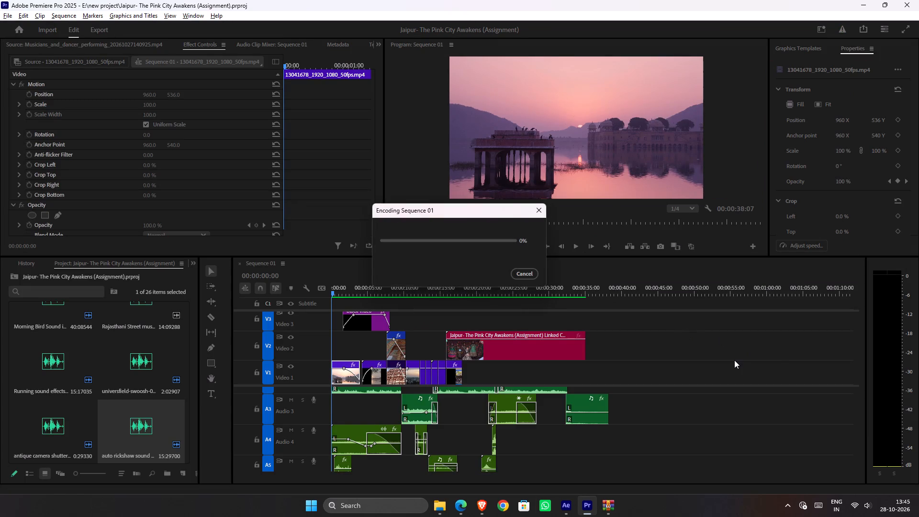